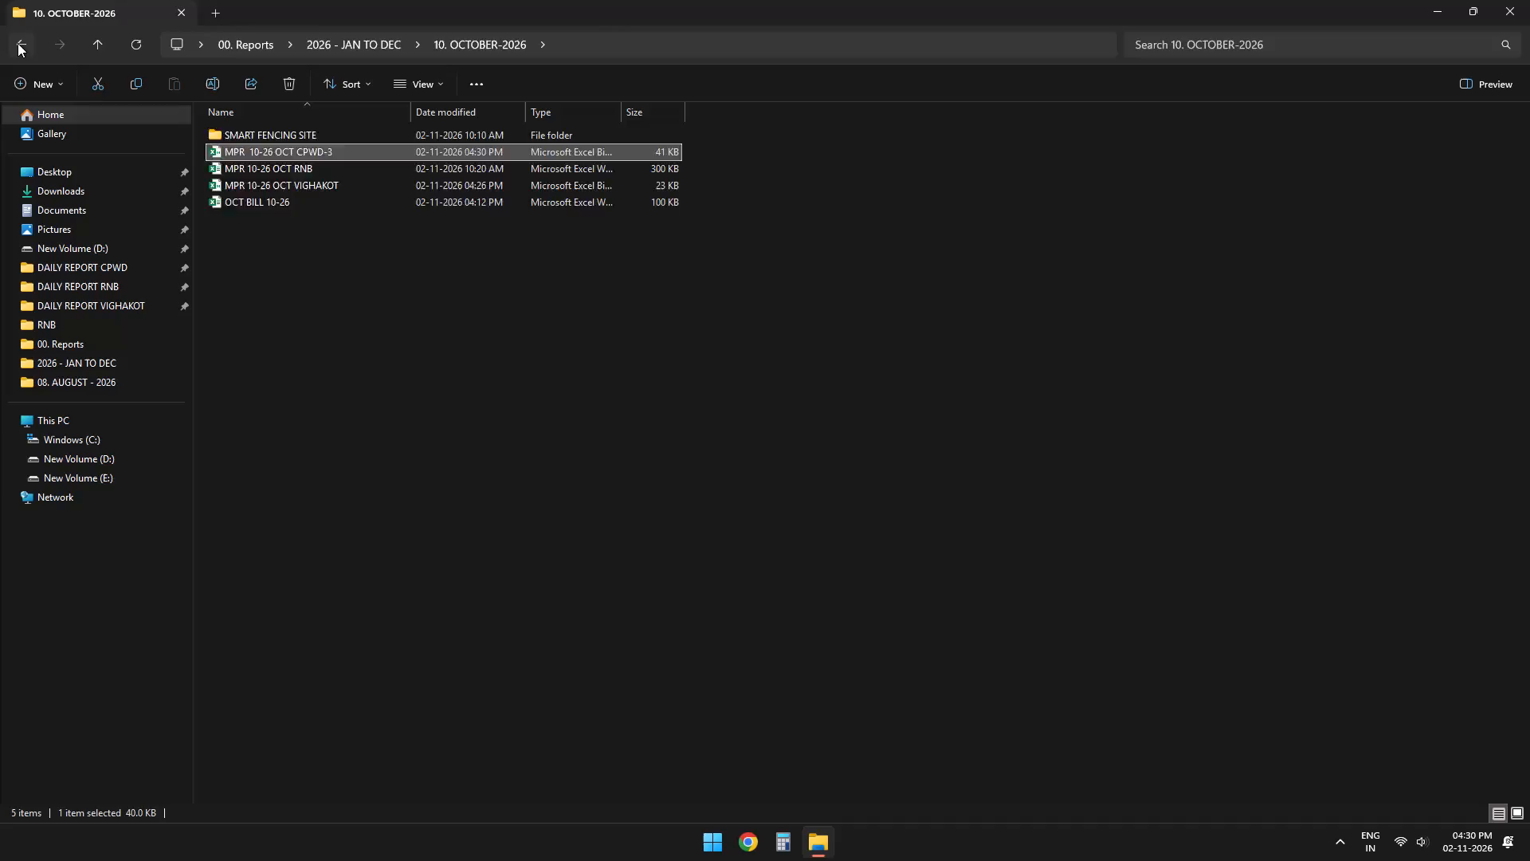
Open the workbook FENCING SITE FROM BP1051 TO BP 1135 from the SMART FENCING SITE folder under 10. OCTOBER-2026.
{"action": "double_click", "coordinate": [315, 278]}
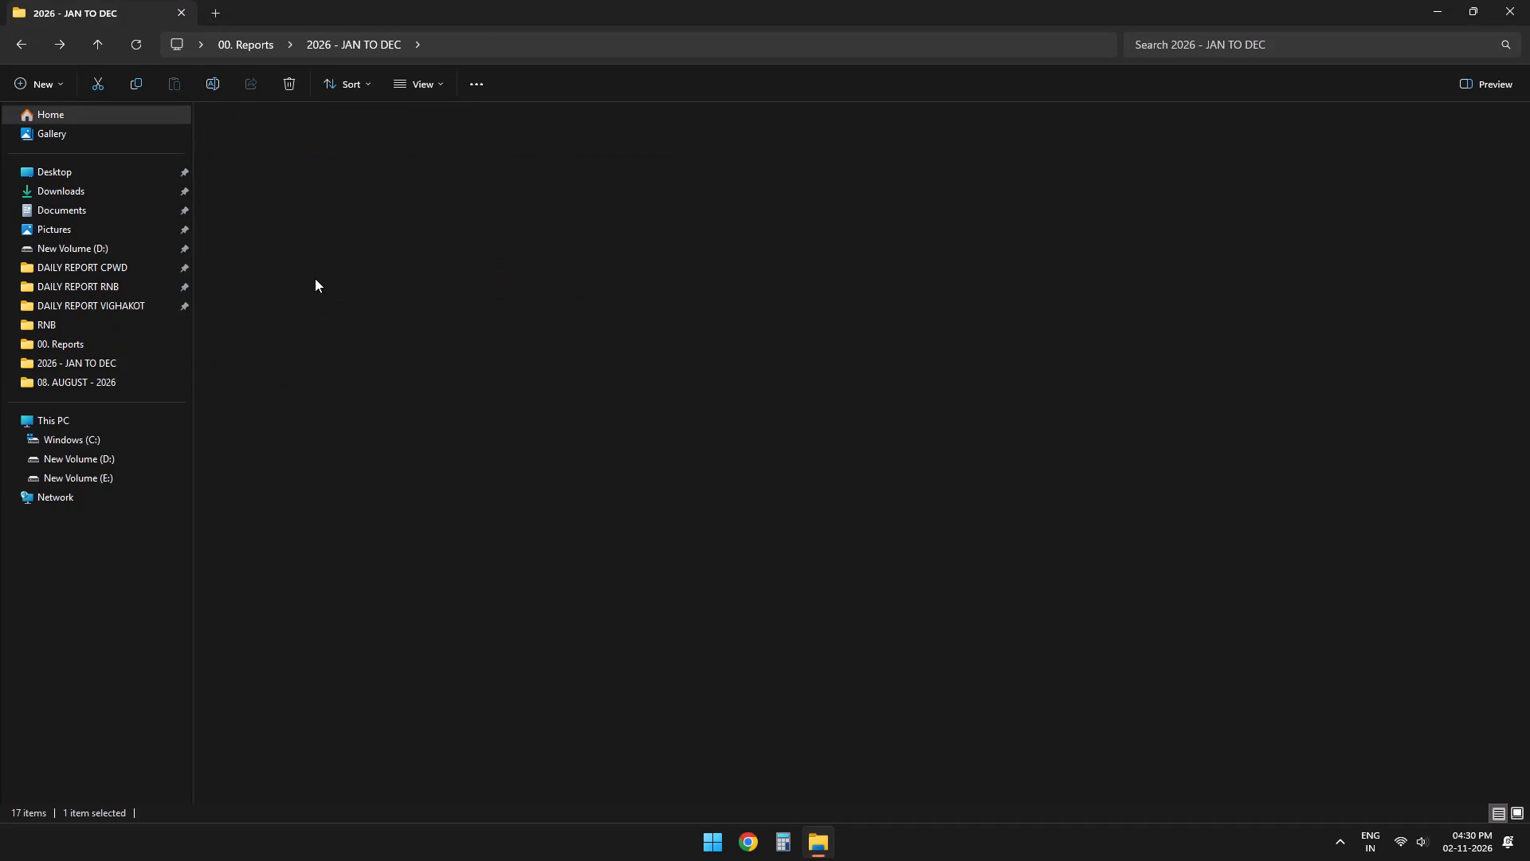
{"action": "triple_click", "coordinate": [289, 126]}
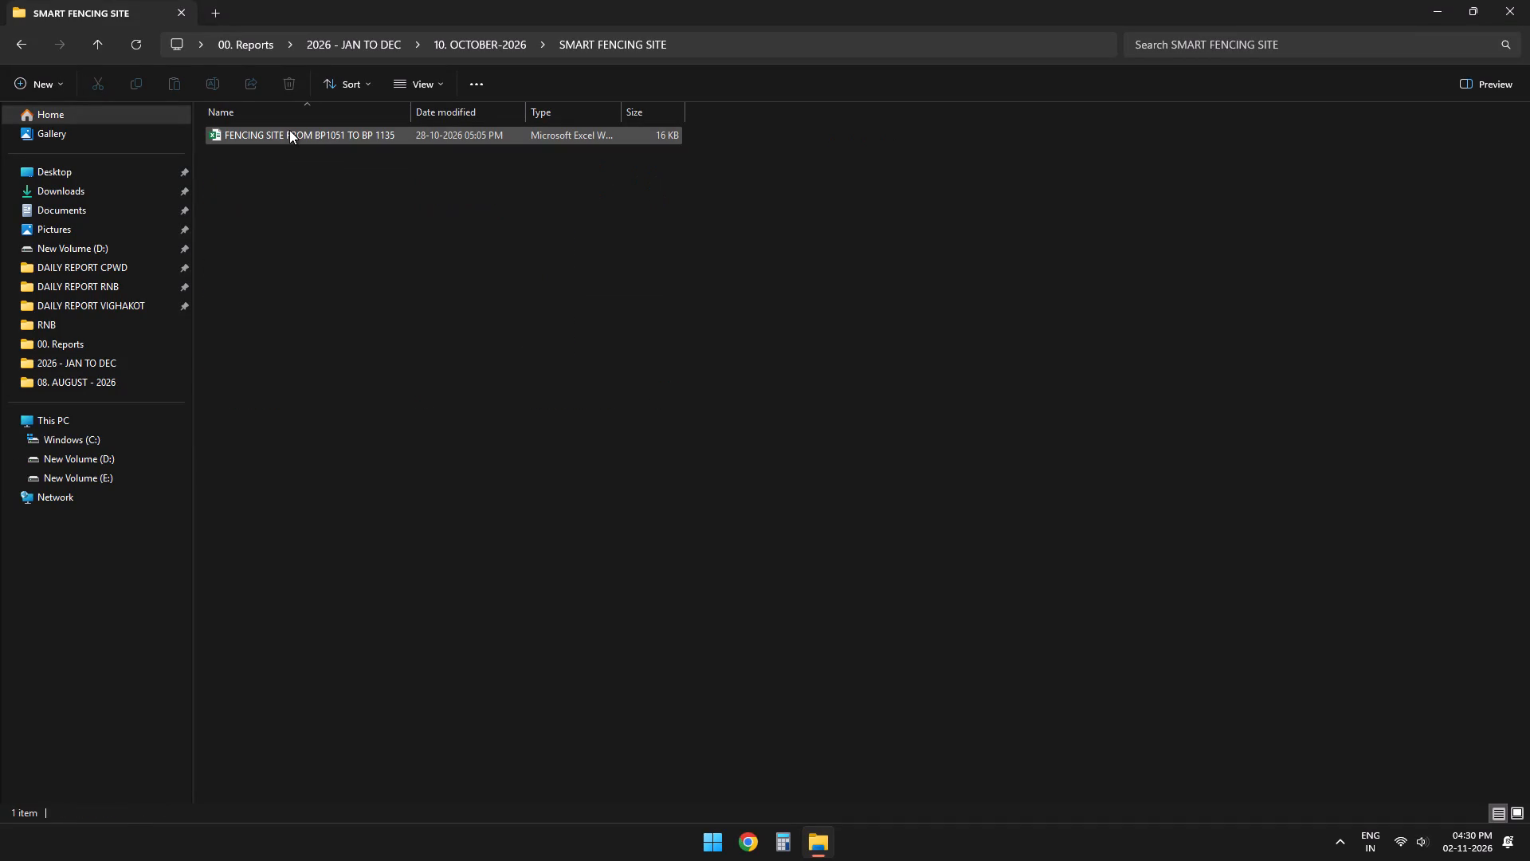
{"action": "double_click", "coordinate": [312, 136]}
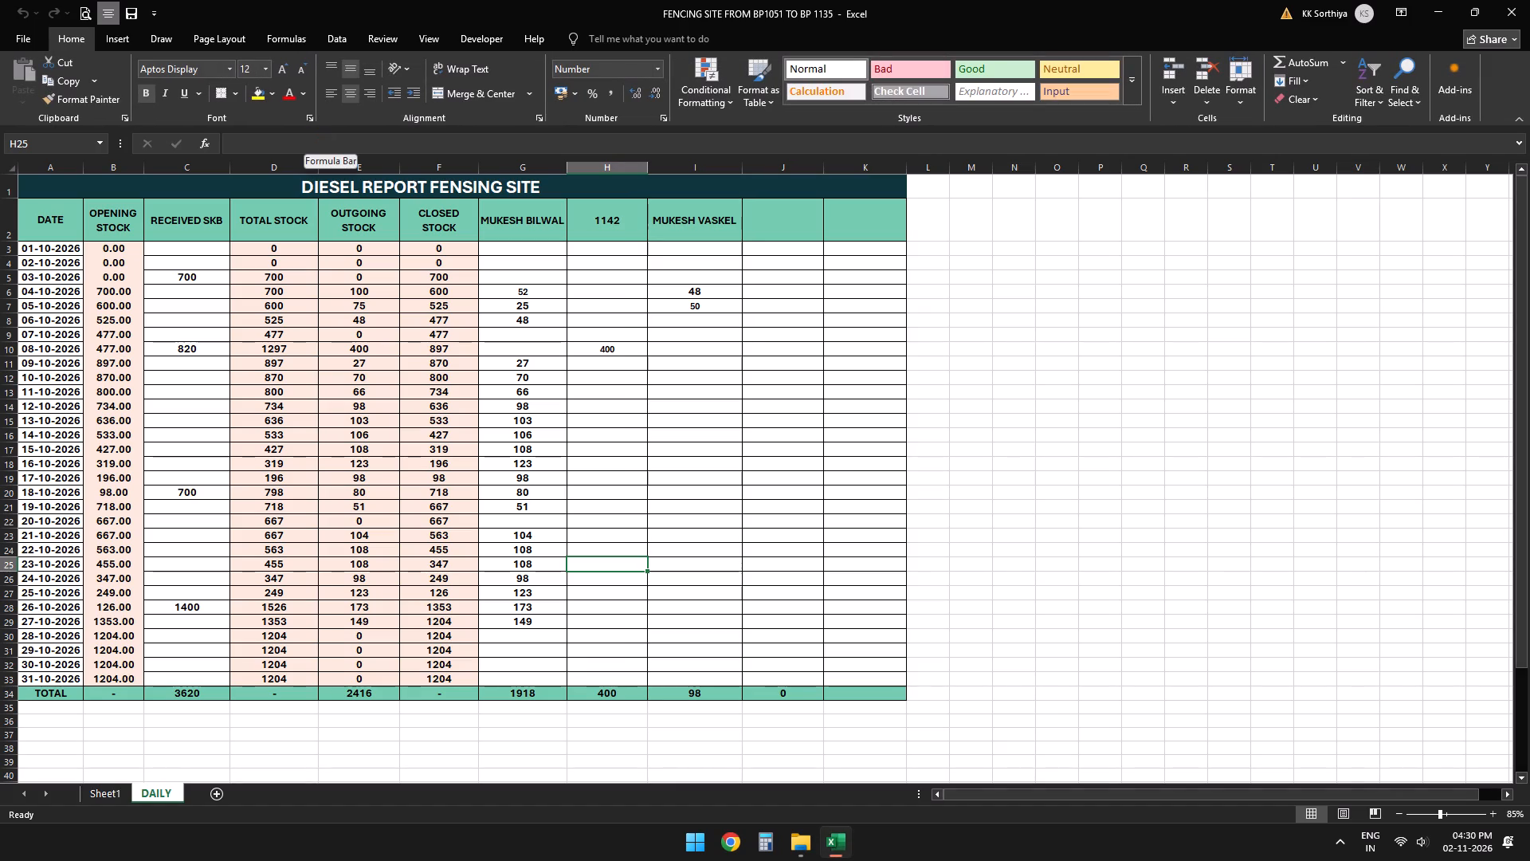
In the DAILY sheet's 28-10-2026 row, enter 97 as the outgoing stock and 97 in column G.
{"action": "left_click", "coordinate": [363, 636]}
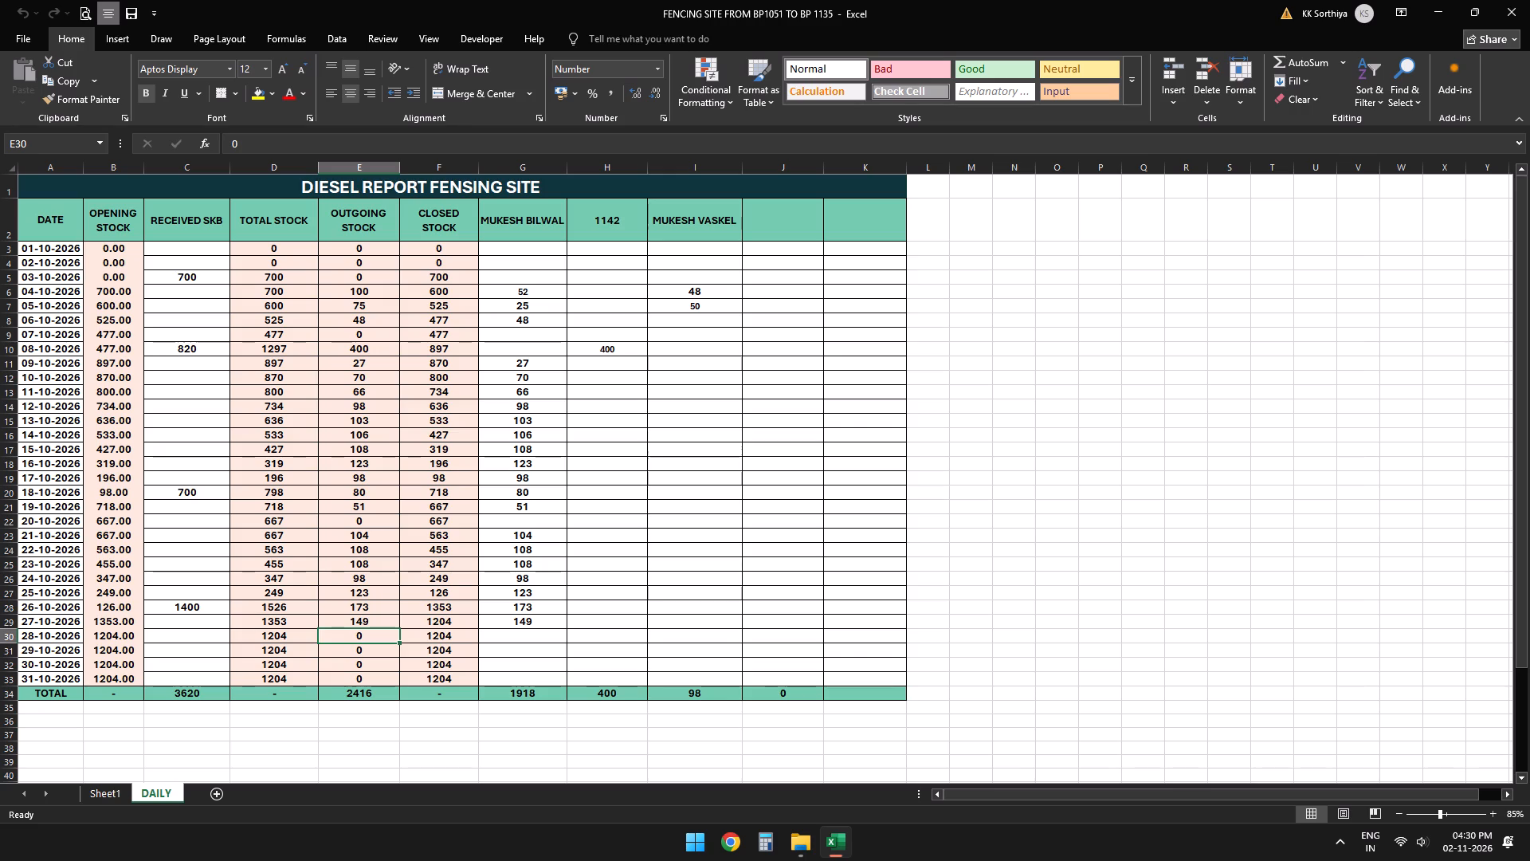
{"action": "key", "text": "Left"}
{"action": "key", "text": "Left"}
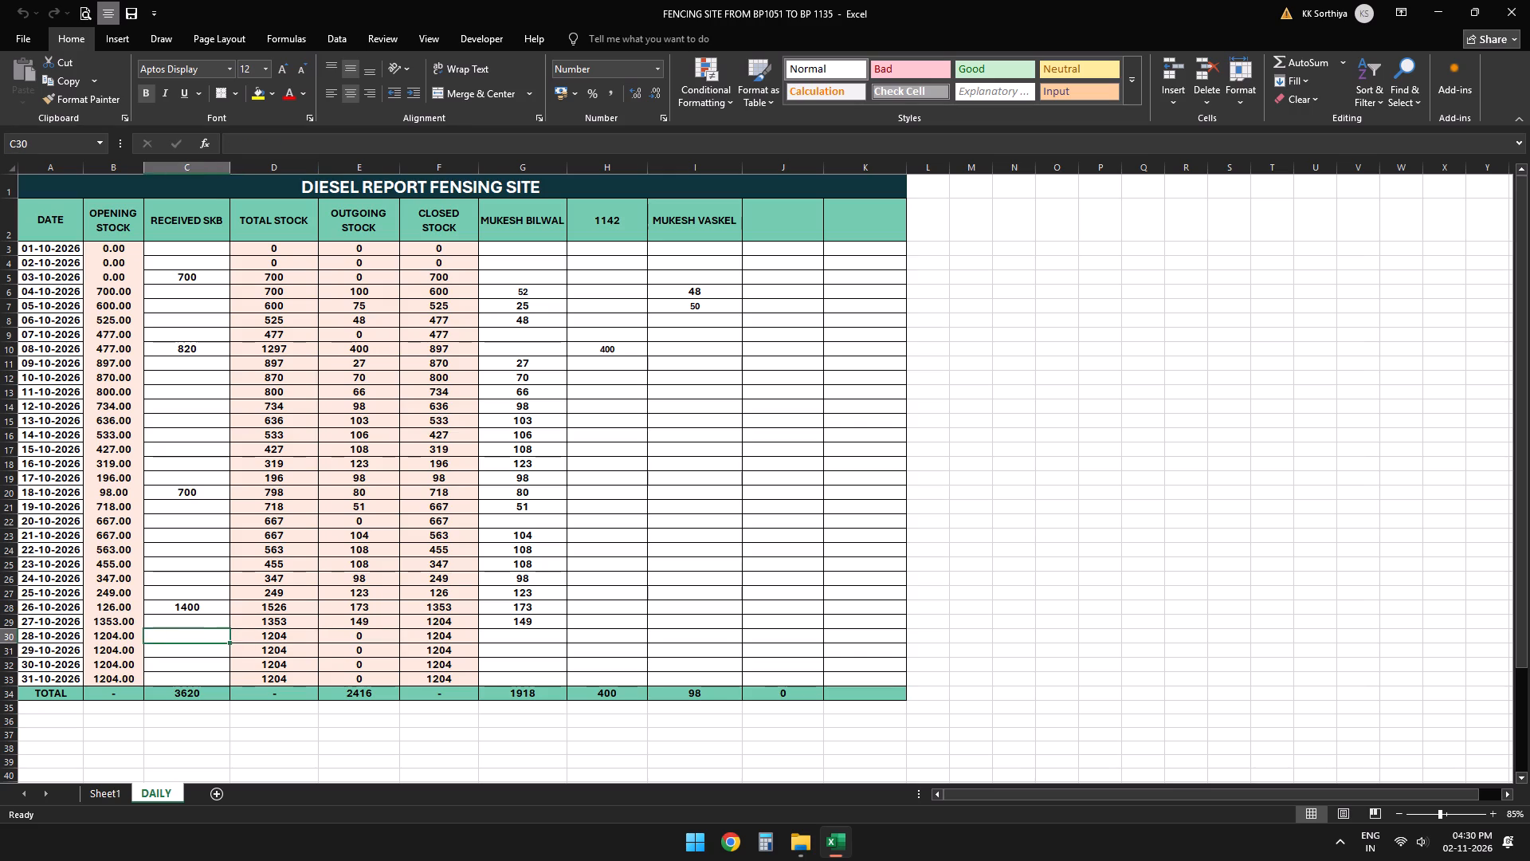
{"action": "key", "text": "Left"}
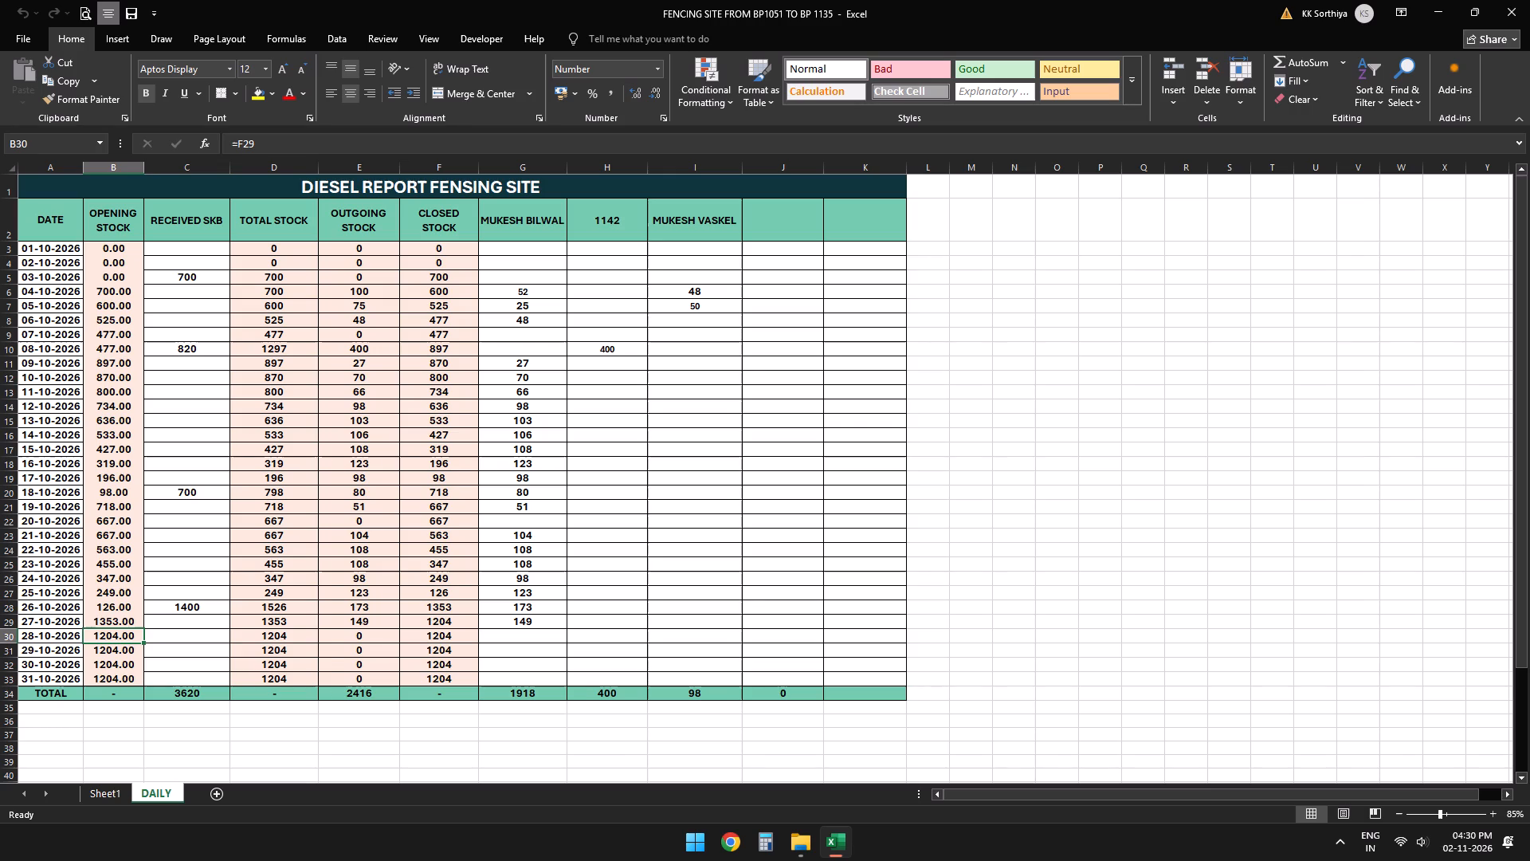
{"action": "key", "text": "Right"}
{"action": "key", "text": "Left"}
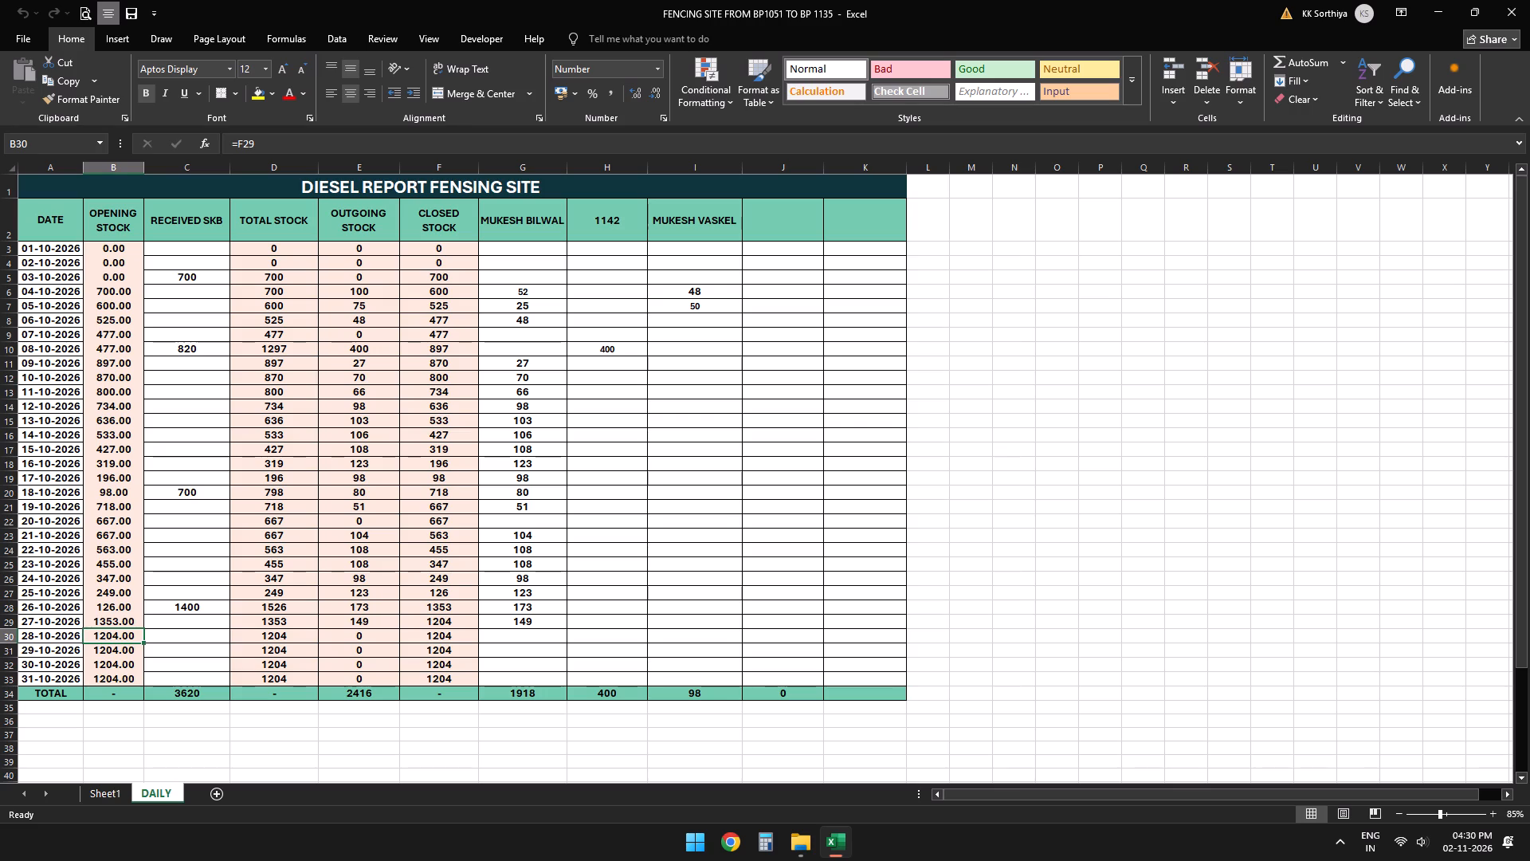
{"action": "key", "text": "Right"}
{"action": "key", "text": "Right"}
{"action": "key", "text": "Right"}
{"action": "type", "text": "97"}
{"action": "key", "text": "Right"}
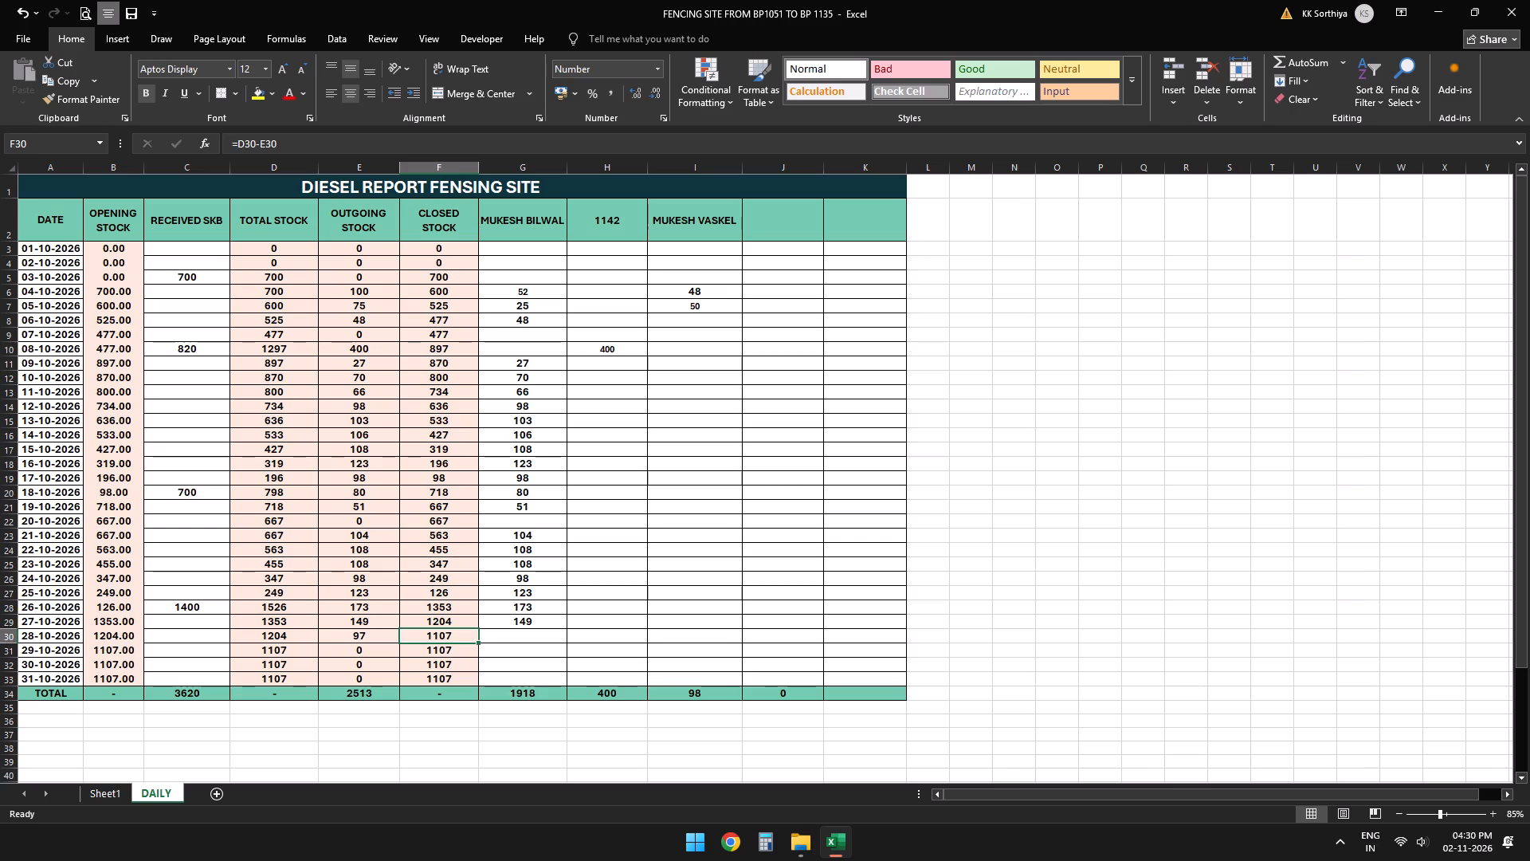
{"action": "key", "text": "Right"}
{"action": "type", "text": "97"}
{"action": "key", "text": "Left"}
{"action": "key", "text": "Left"}
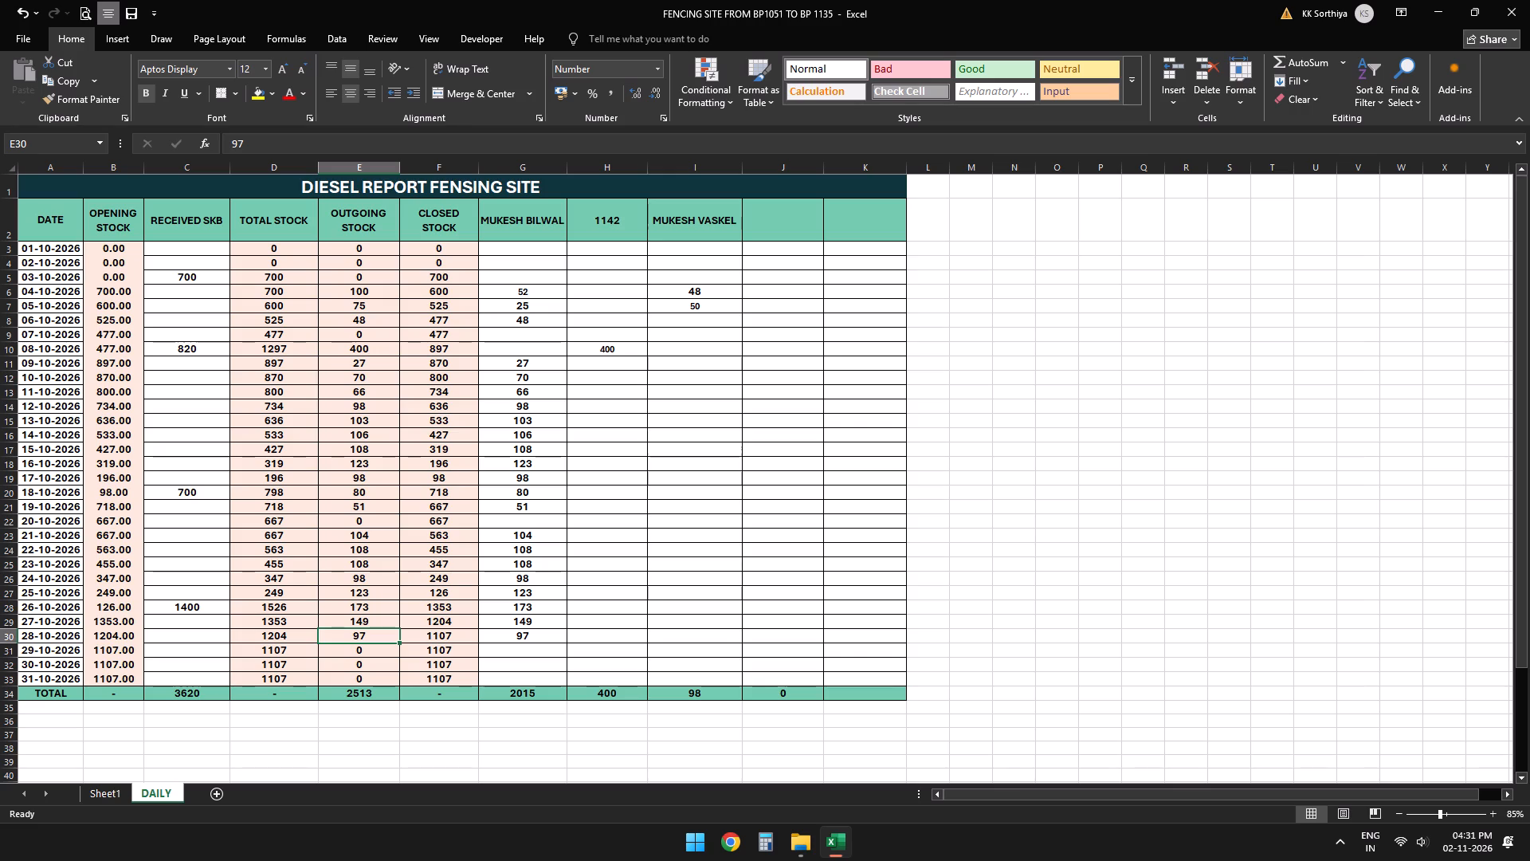
In the 29-10-2026 row, enter 55 as the outgoing stock and 55 in column G.
{"action": "key", "text": "Down"}
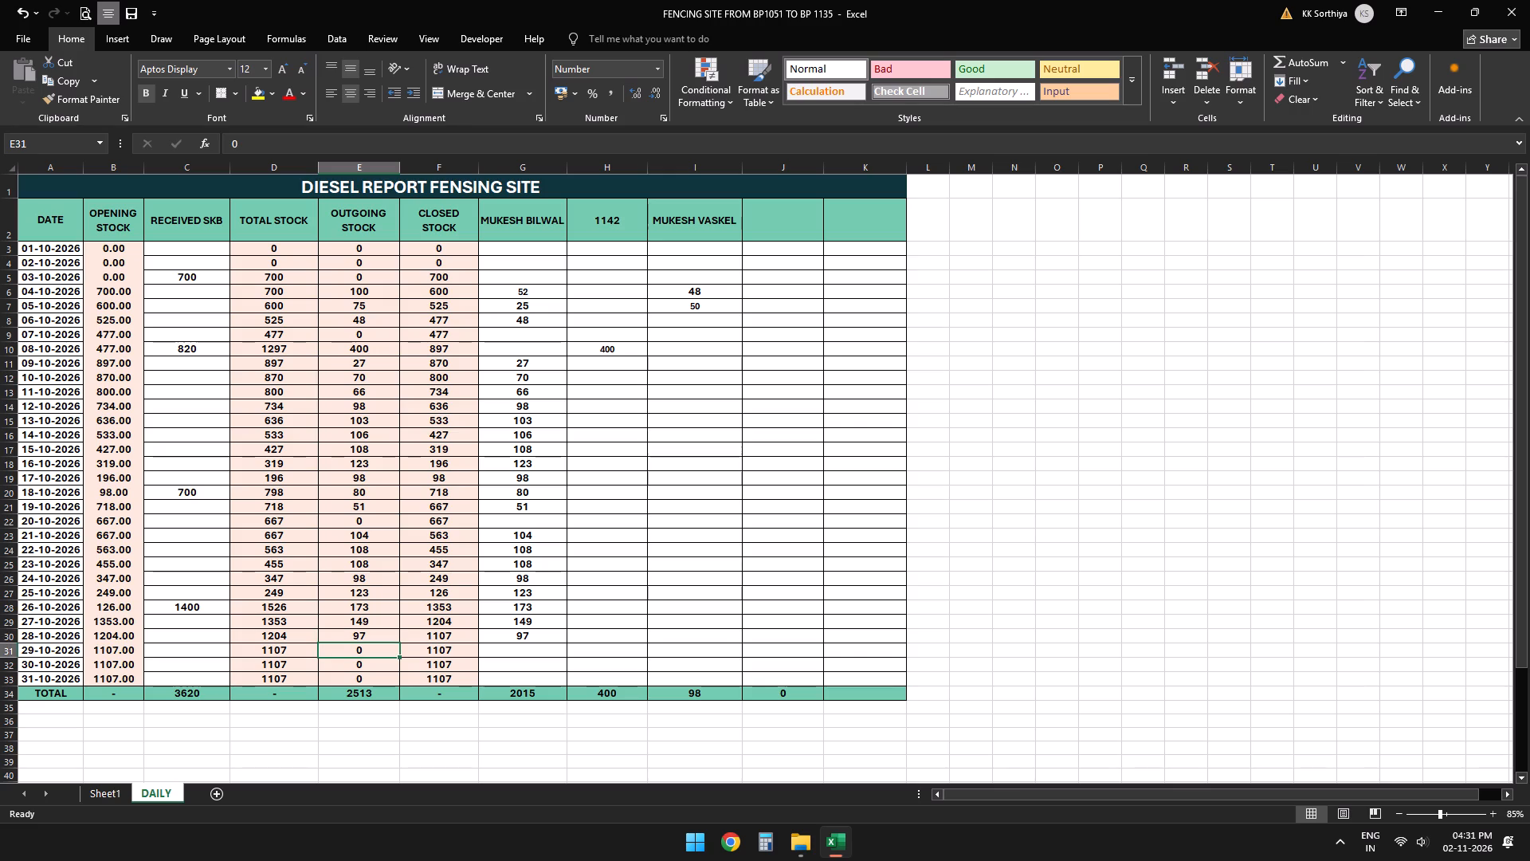
{"action": "type", "text": "55"}
{"action": "key", "text": "Right"}
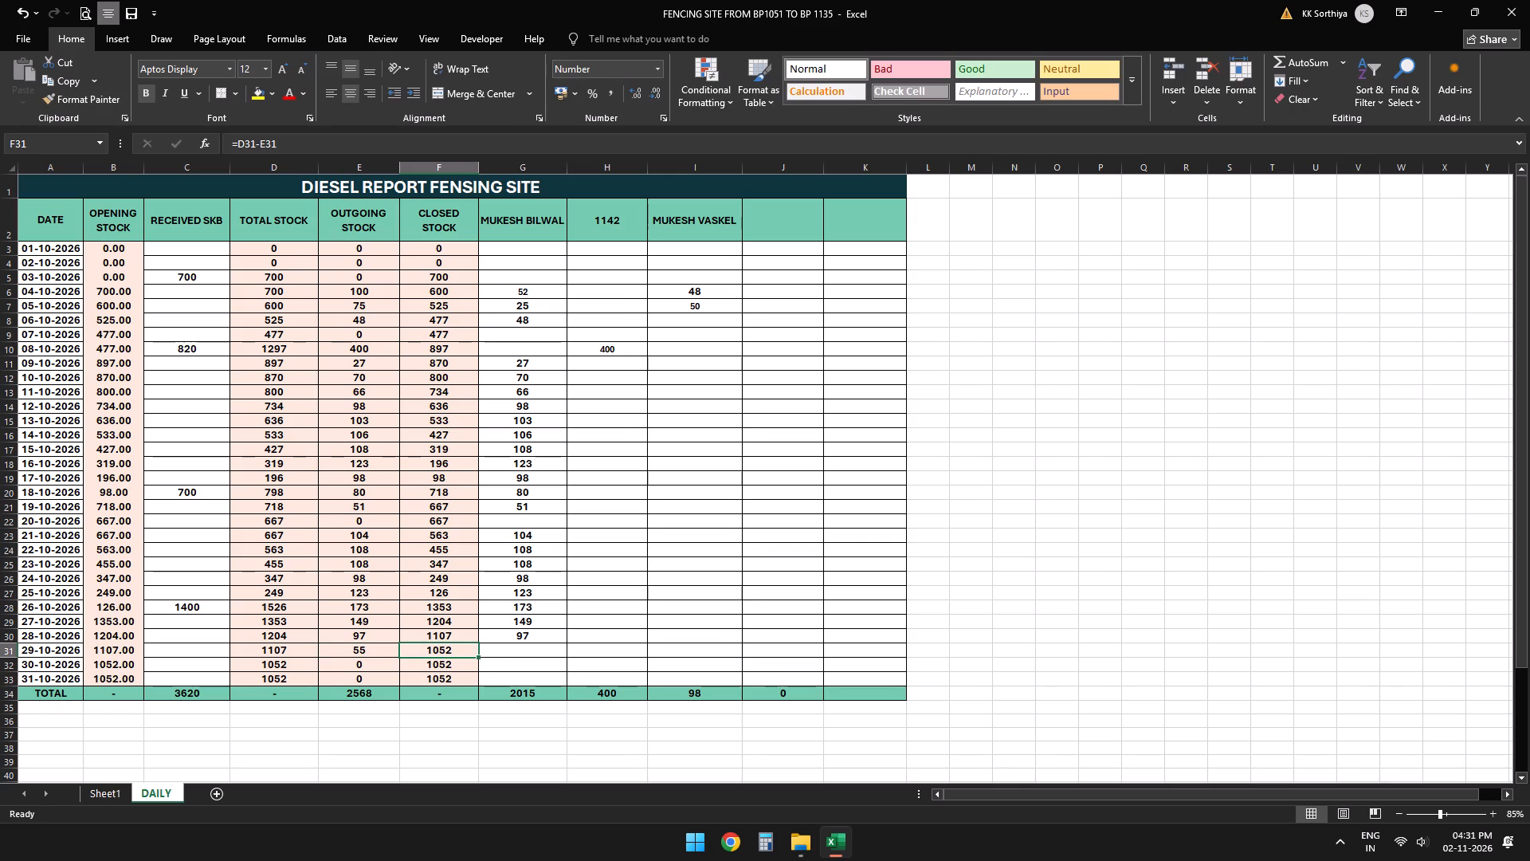
{"action": "key", "text": "Right"}
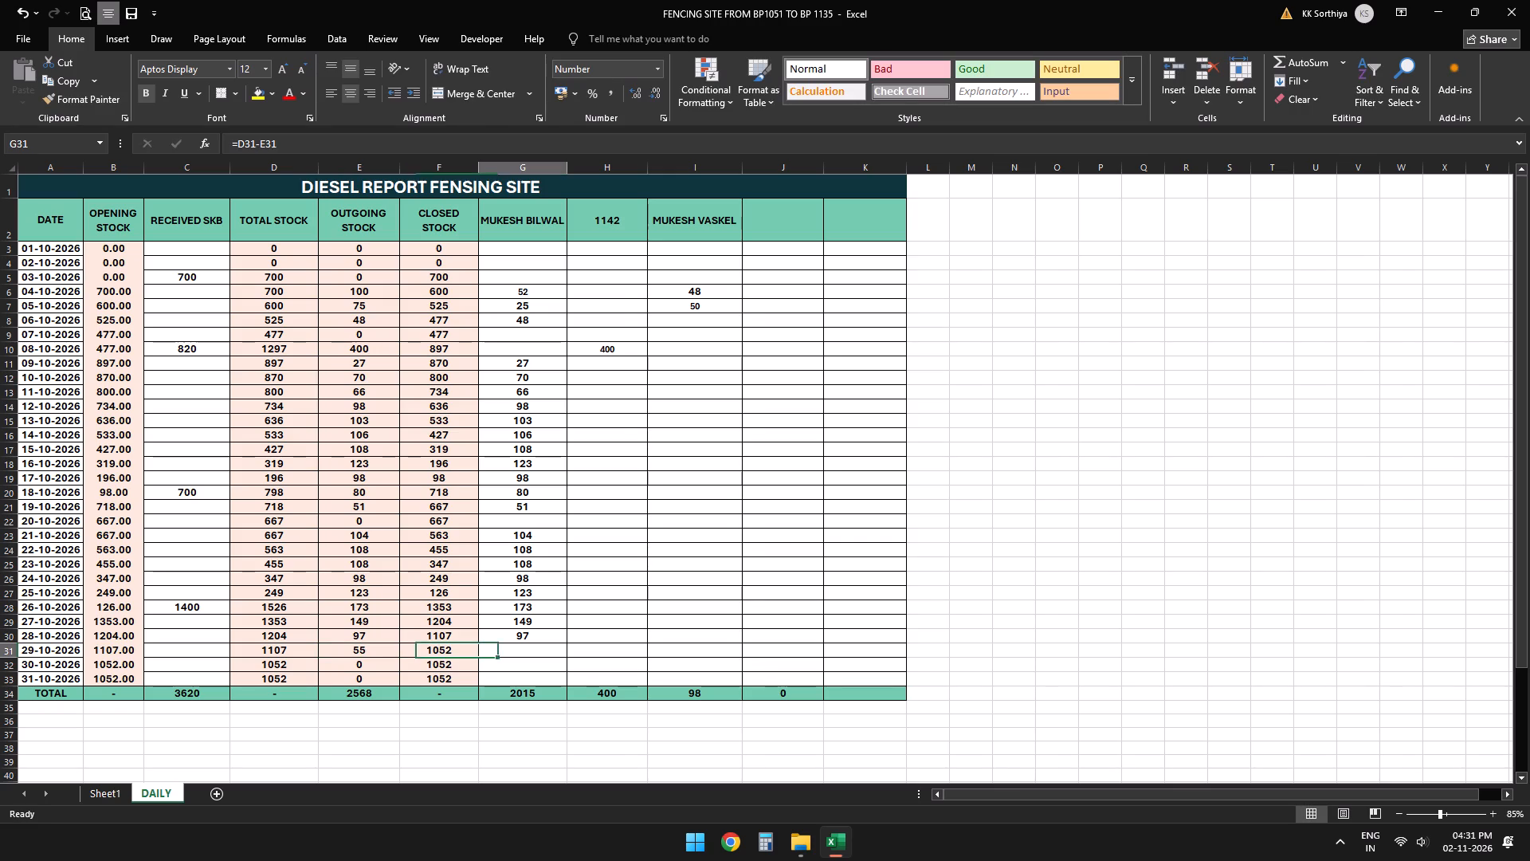
{"action": "type", "text": "55"}
{"action": "key", "text": "Left"}
{"action": "key", "text": "Left"}
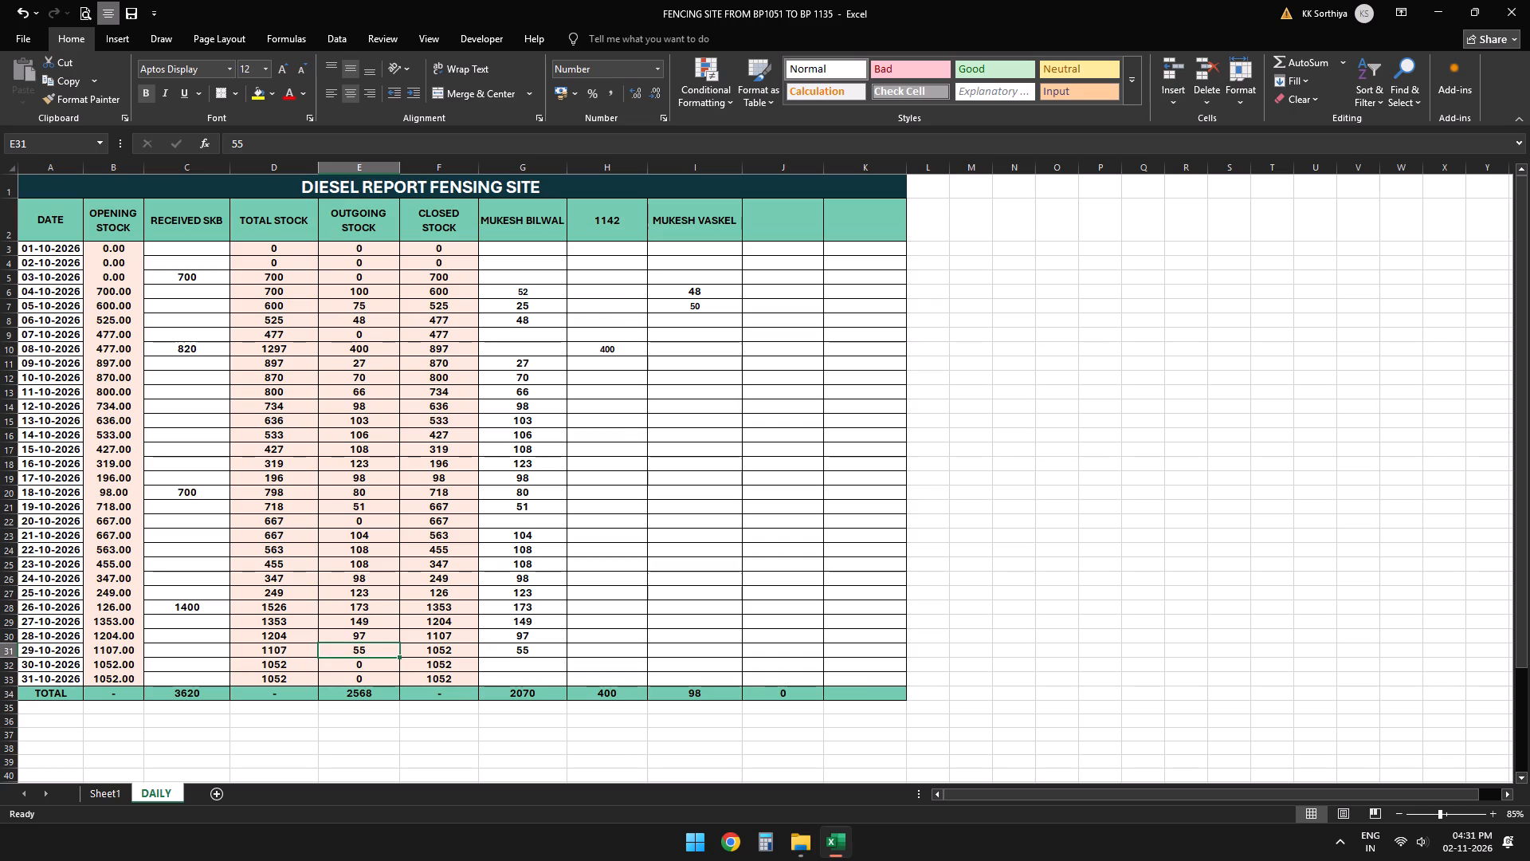
In the 30-10-2026 row, enter 600 as received stock, 100 as outgoing stock and 100 in column G.
{"action": "key", "text": "Down"}
{"action": "key", "text": "Left"}
{"action": "key", "text": "Left"}
{"action": "type", "text": "600"}
{"action": "key", "text": "Right"}
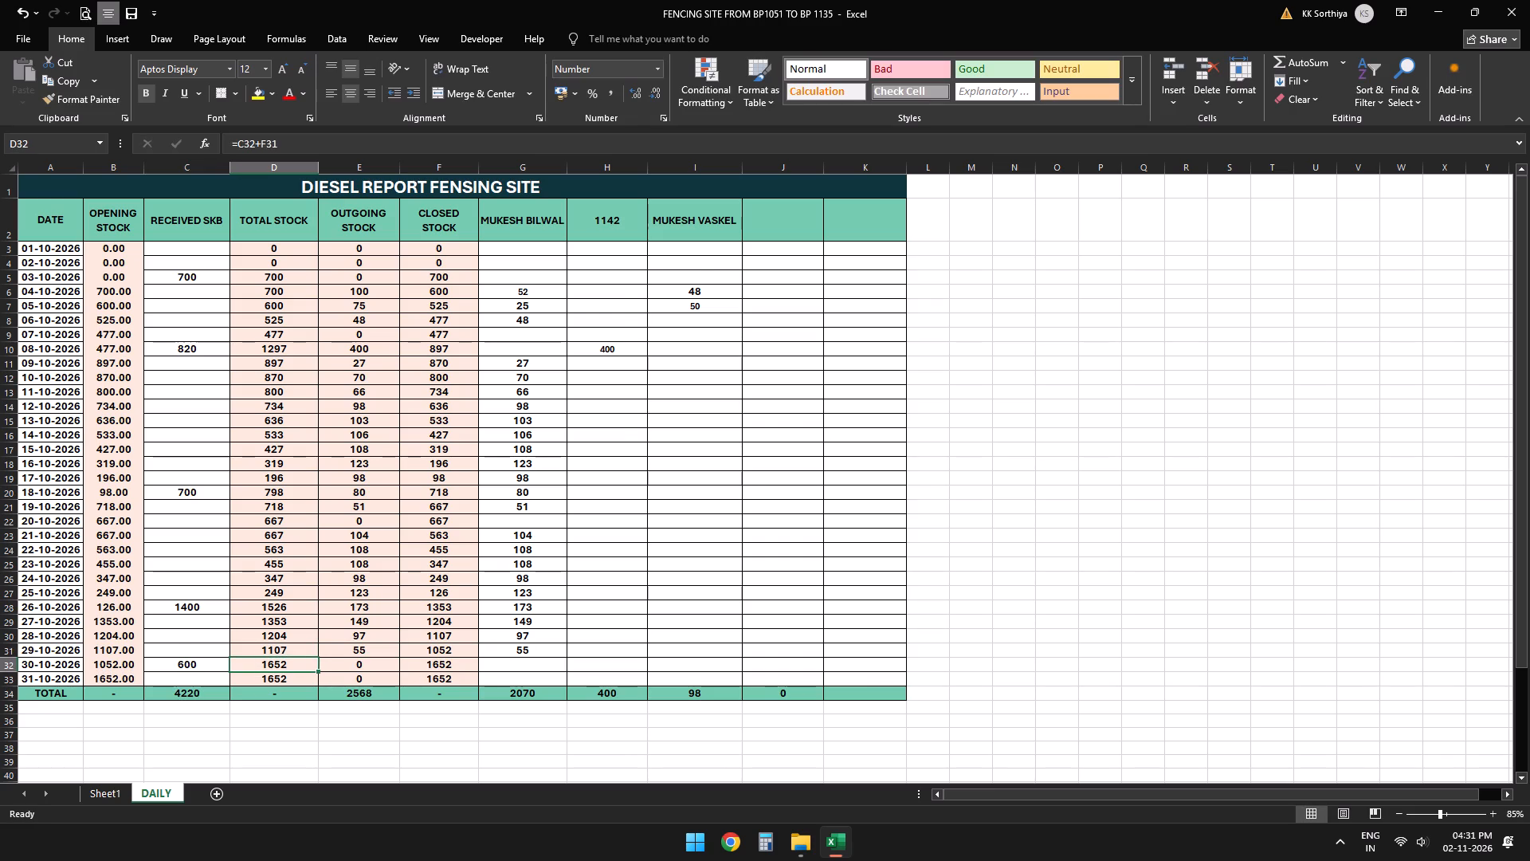
{"action": "key", "text": "Right"}
{"action": "type", "text": "100"}
{"action": "key", "text": "Right"}
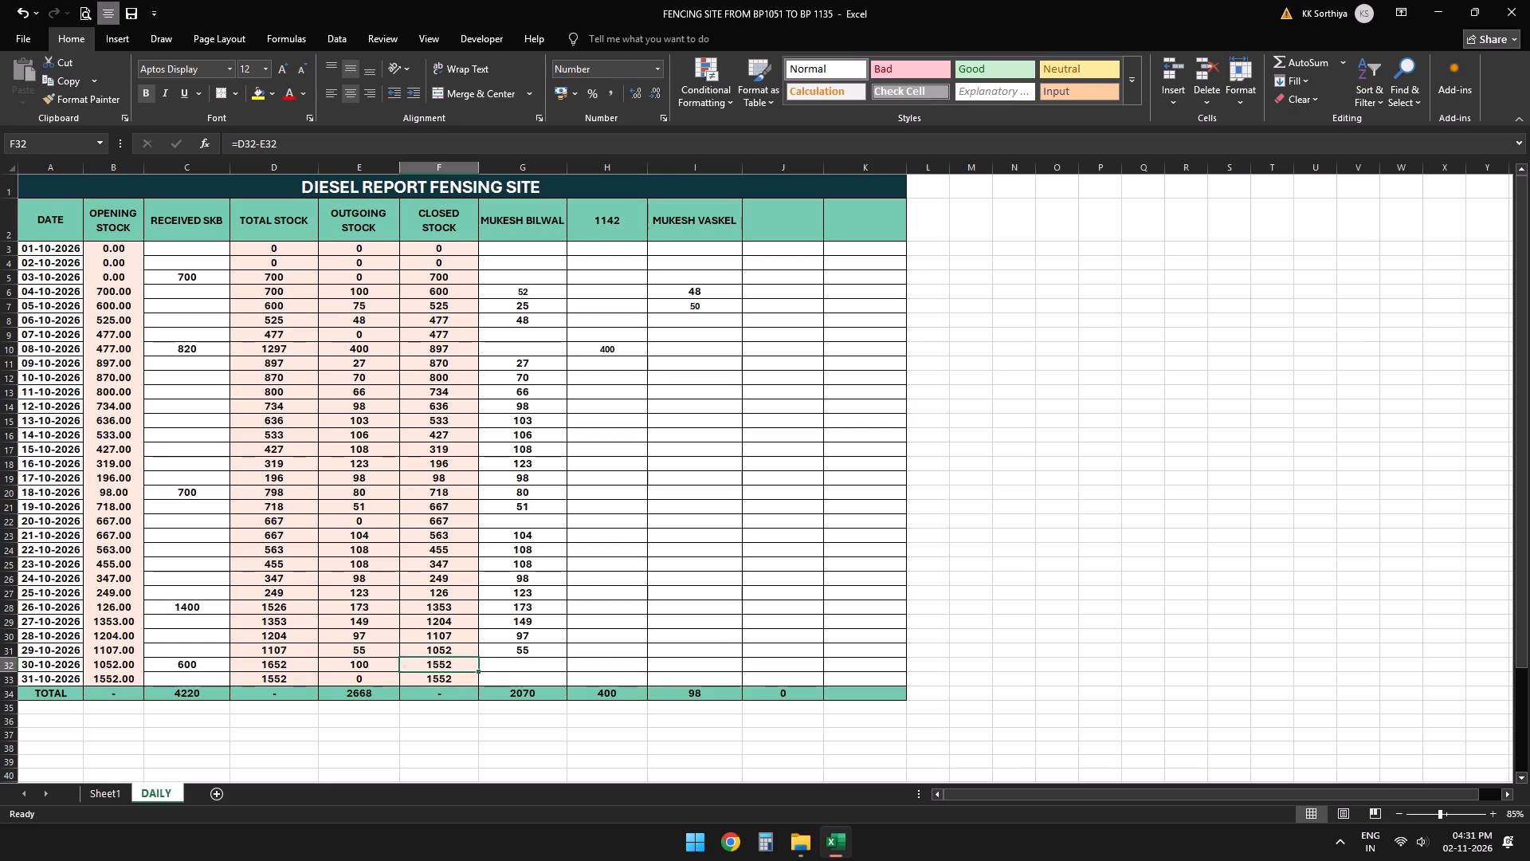
{"action": "key", "text": "Right"}
{"action": "type", "text": "100"}
{"action": "key", "text": "Left"}
{"action": "key", "text": "Left"}
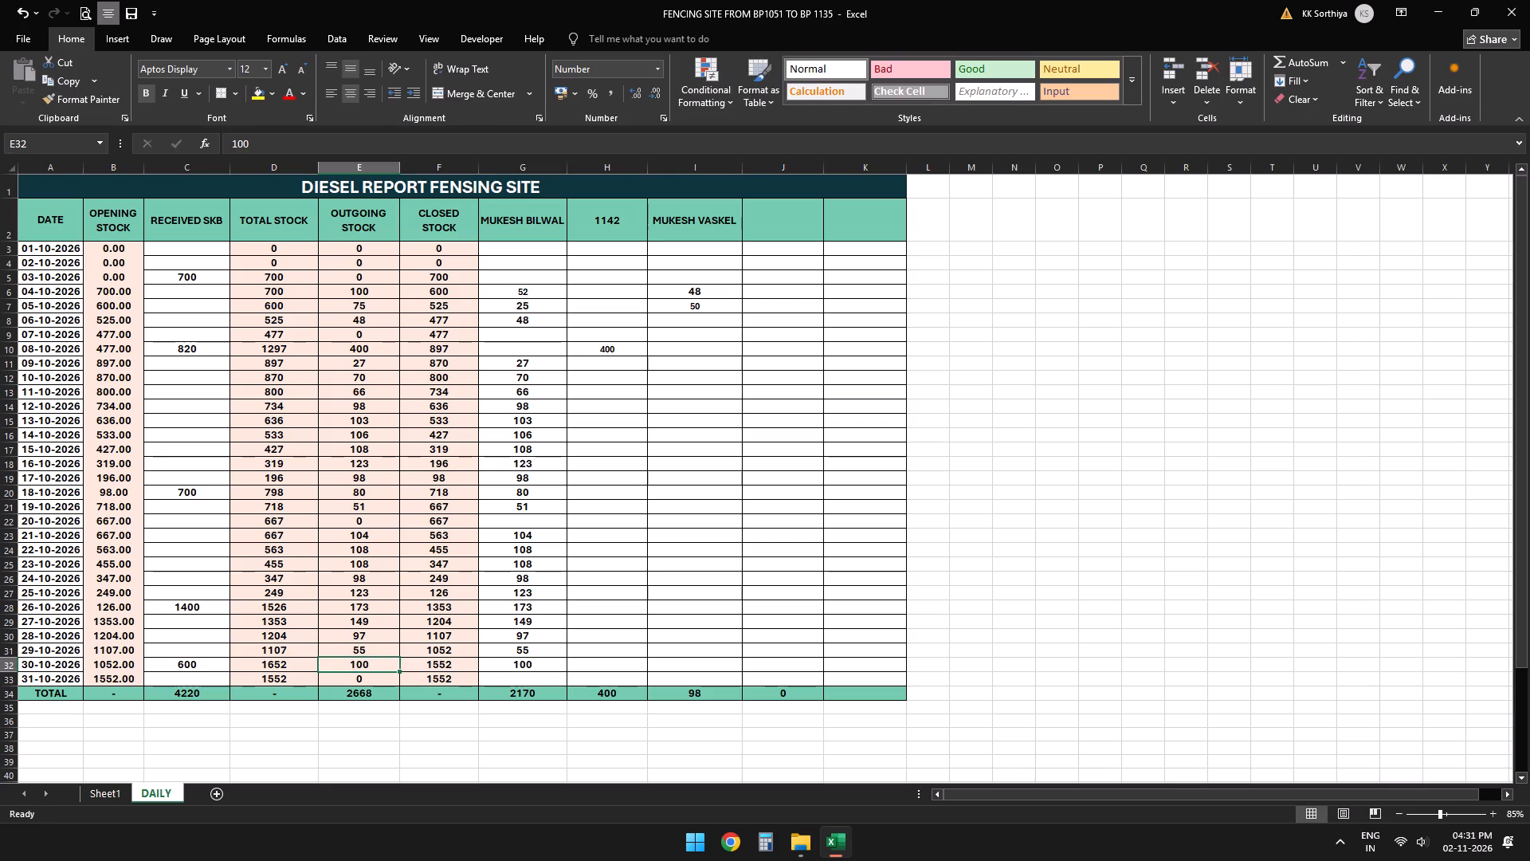
Enter 45 as the outgoing stock for 31-10-2026 and save the workbook.
{"action": "key", "text": "Down"}
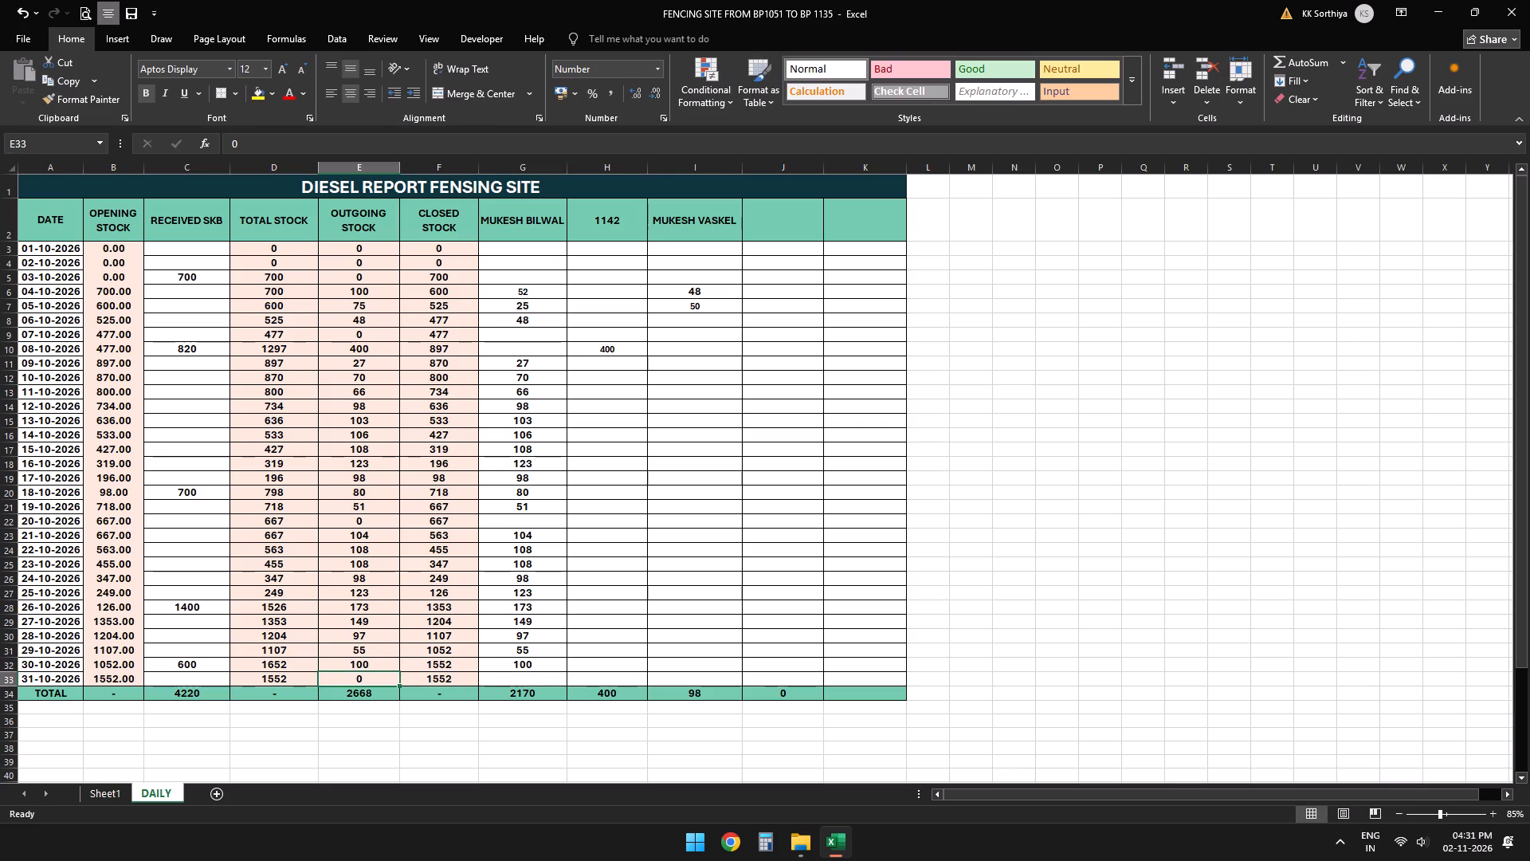
{"action": "key", "text": "Right"}
{"action": "key", "text": "Right"}
{"action": "key", "text": "Left"}
{"action": "key", "text": "Left"}
{"action": "type", "text": "45"}
{"action": "key", "text": "Right"}
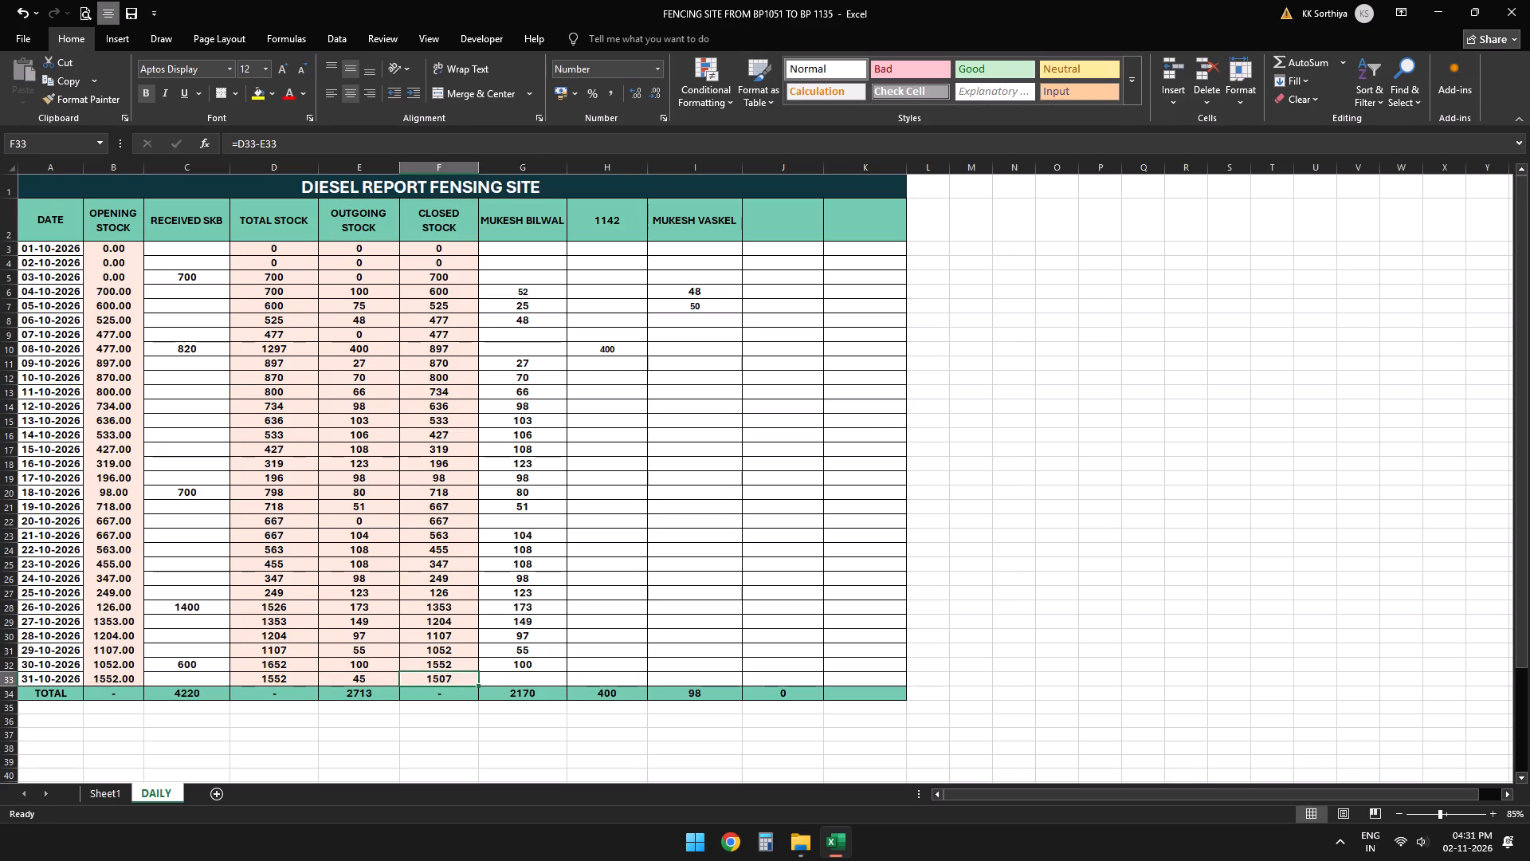
{"action": "key", "text": "ctrl+s"}
On Sheet1, enter 24 for both 28-10-2026 and 29-10-2026 in the first table's 600X600X1 column.
{"action": "left_click", "coordinate": [124, 788]}
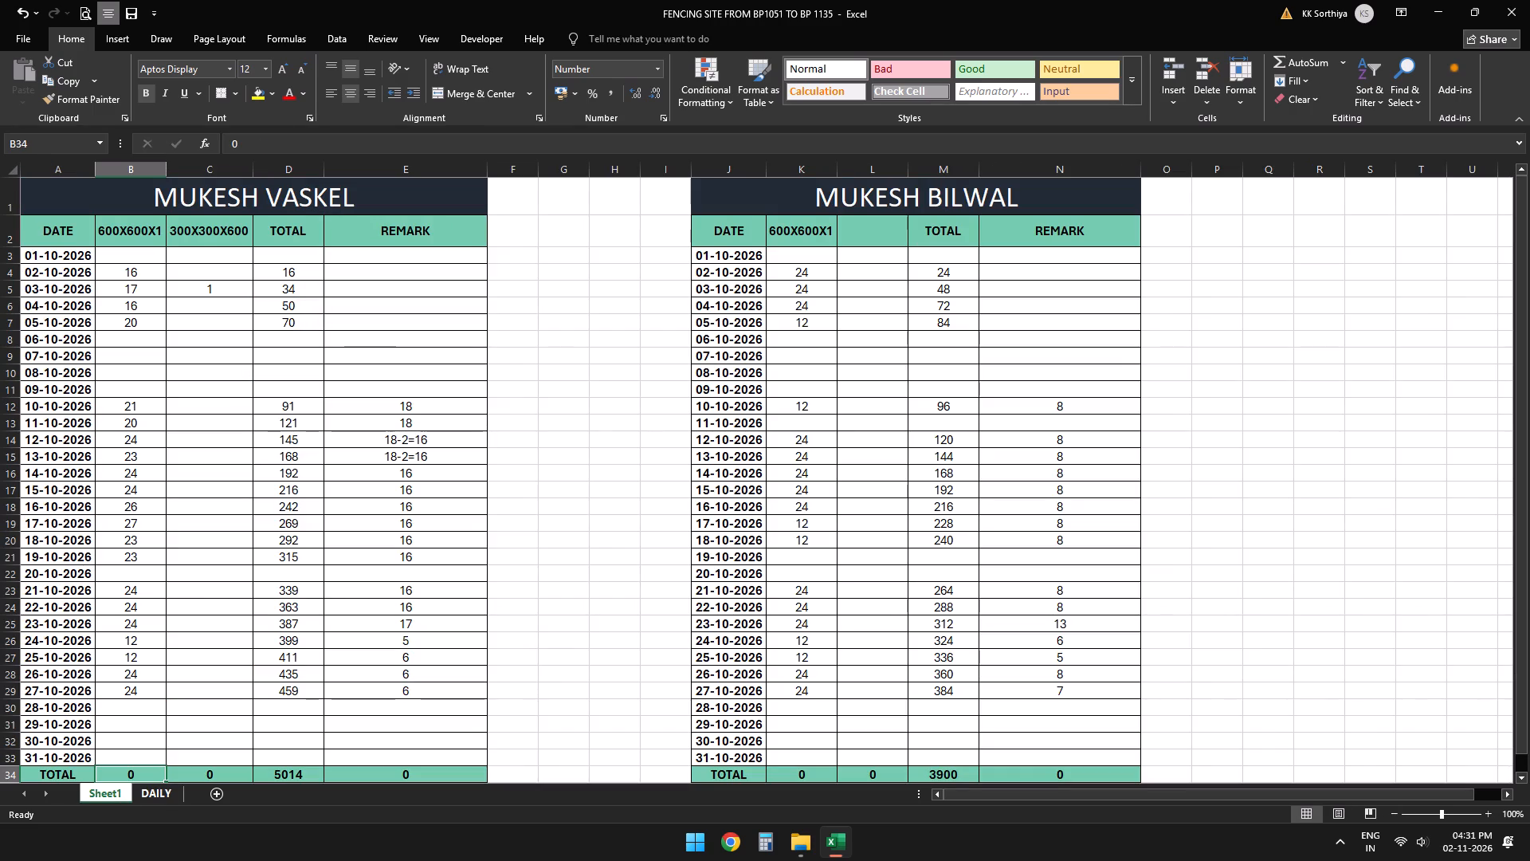
{"action": "left_click", "coordinate": [1393, 816]}
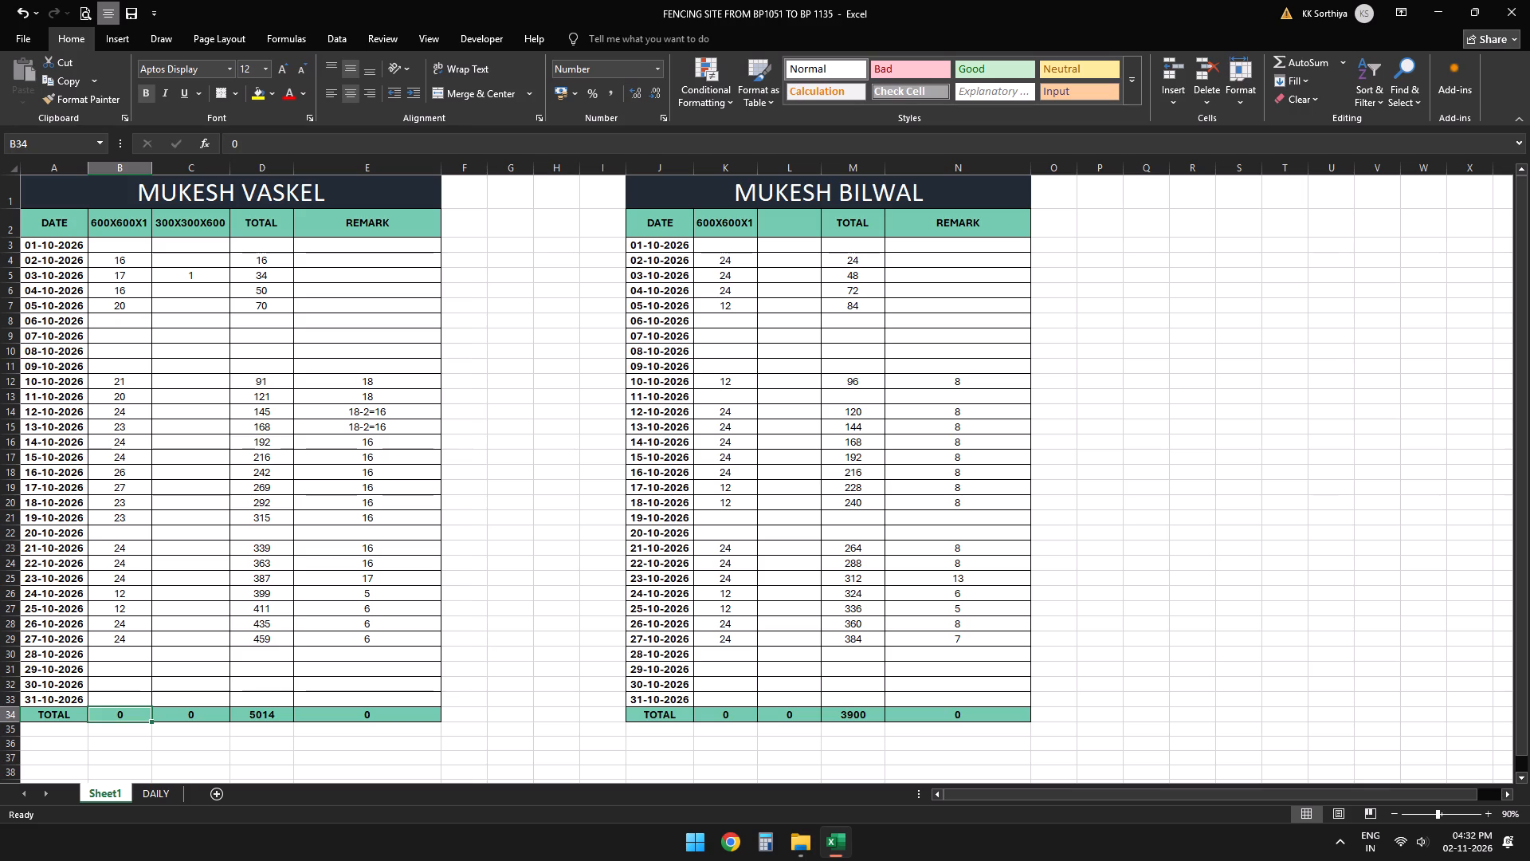
{"action": "left_click", "coordinate": [131, 649]}
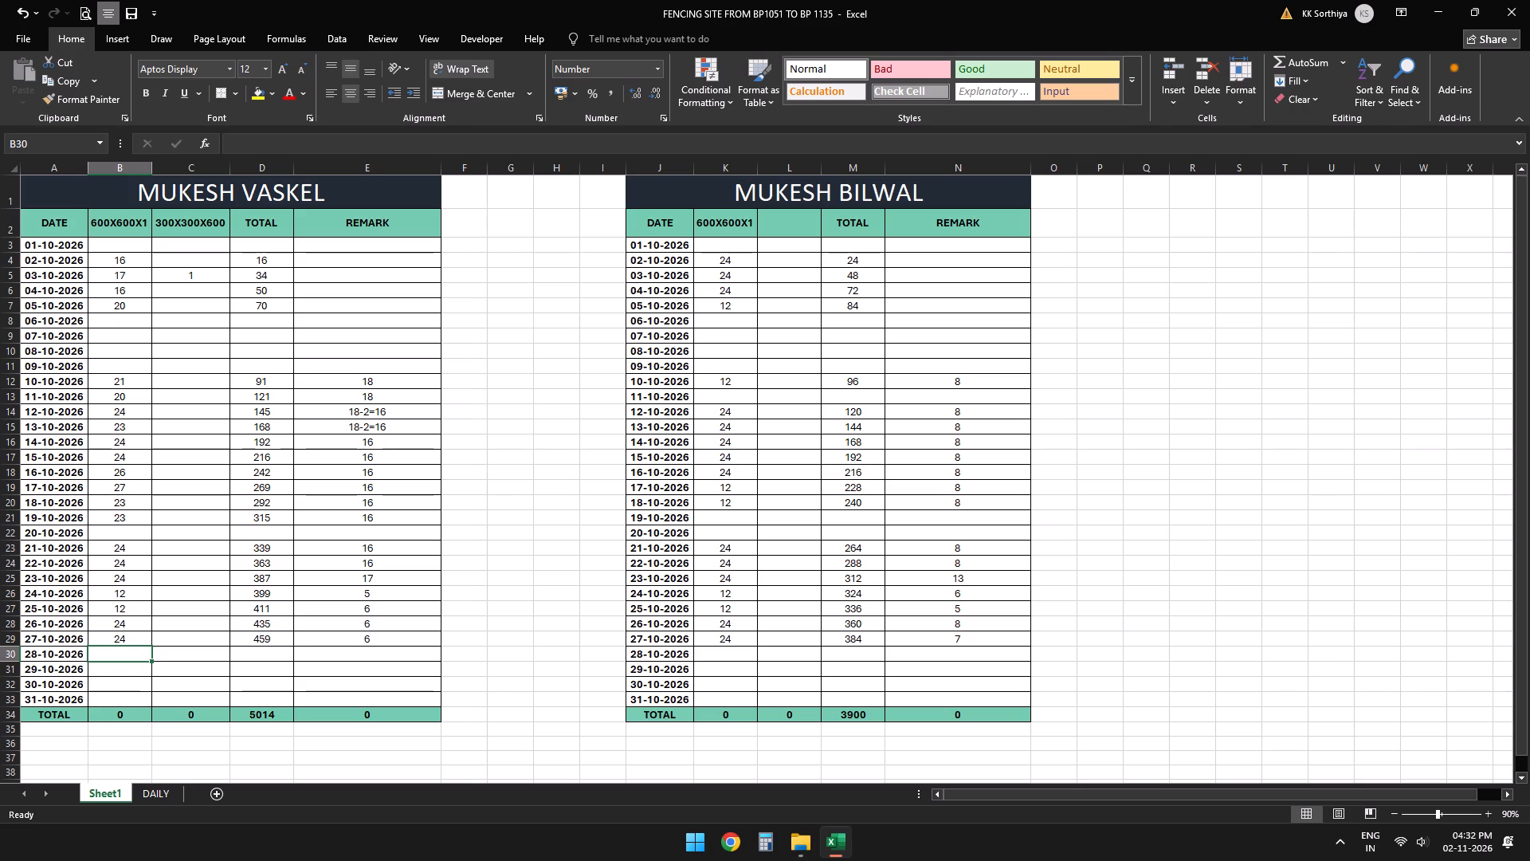
{"action": "type", "text": "24"}
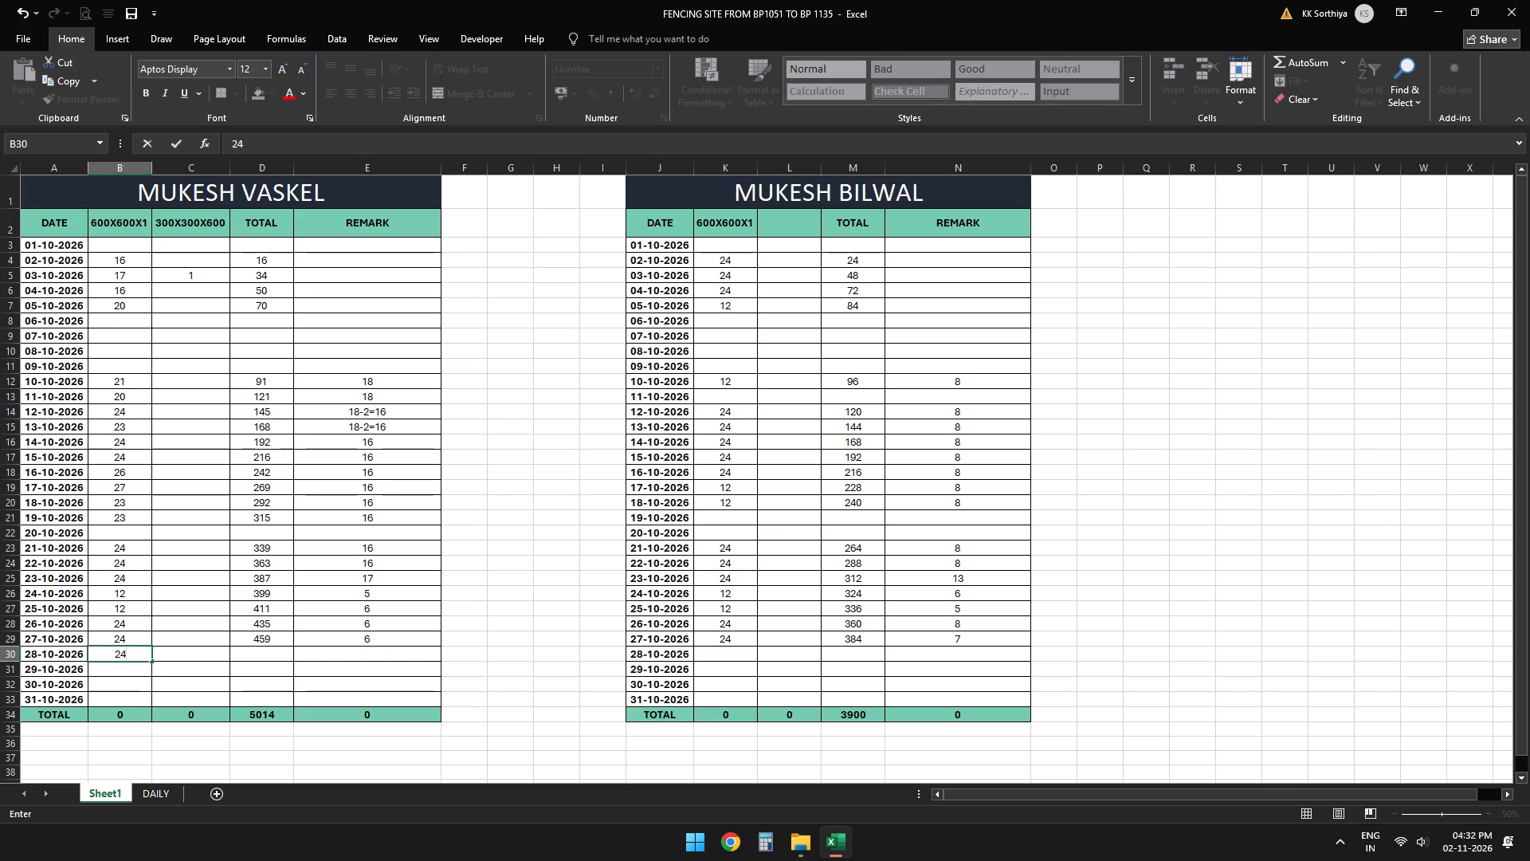
{"action": "key", "text": "Down"}
{"action": "key", "text": "Up"}
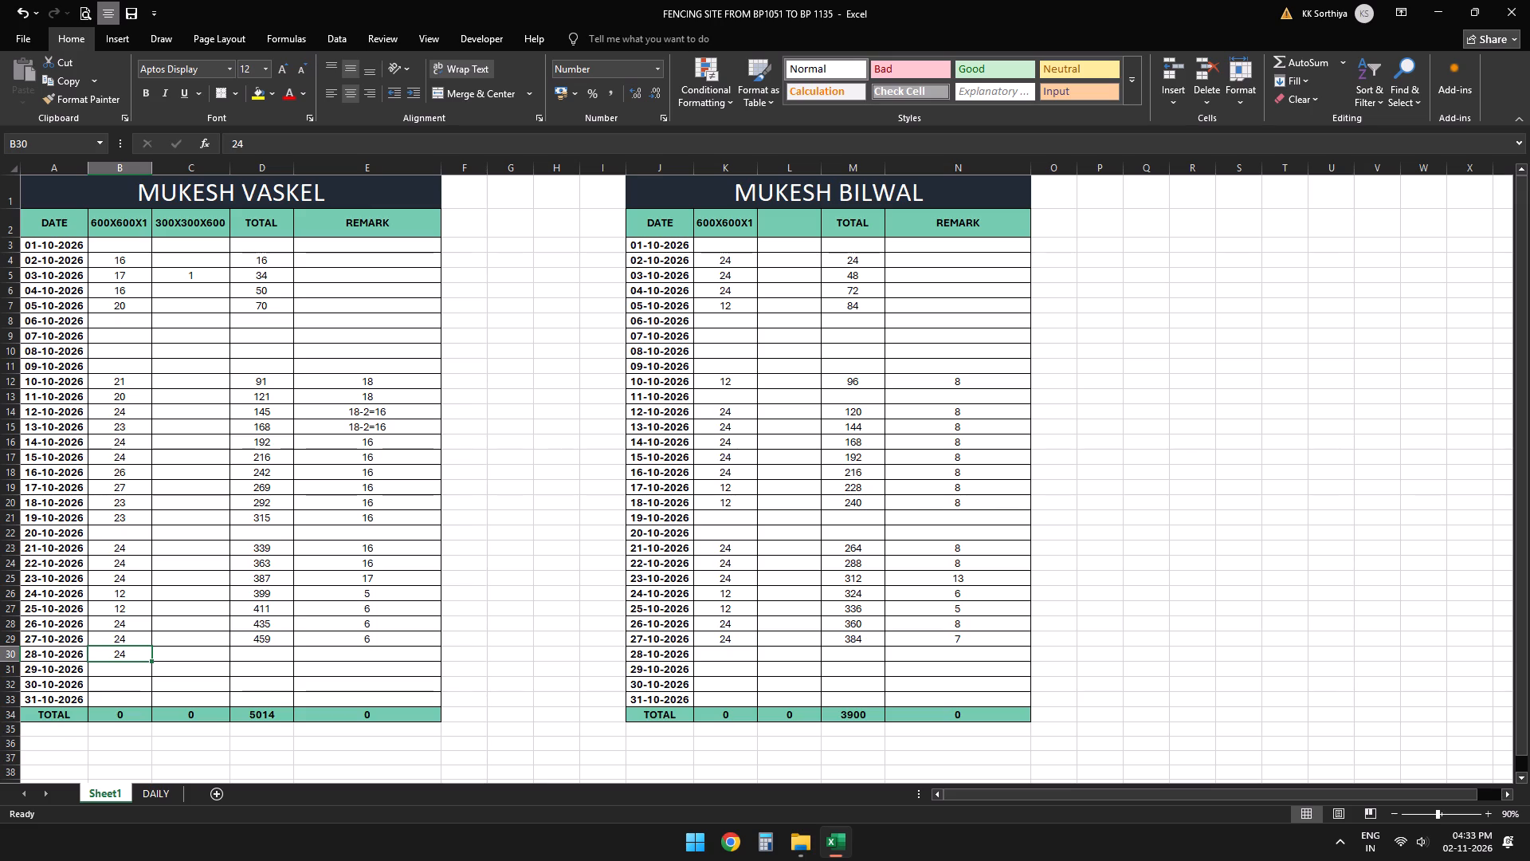
{"action": "key", "text": "Down"}
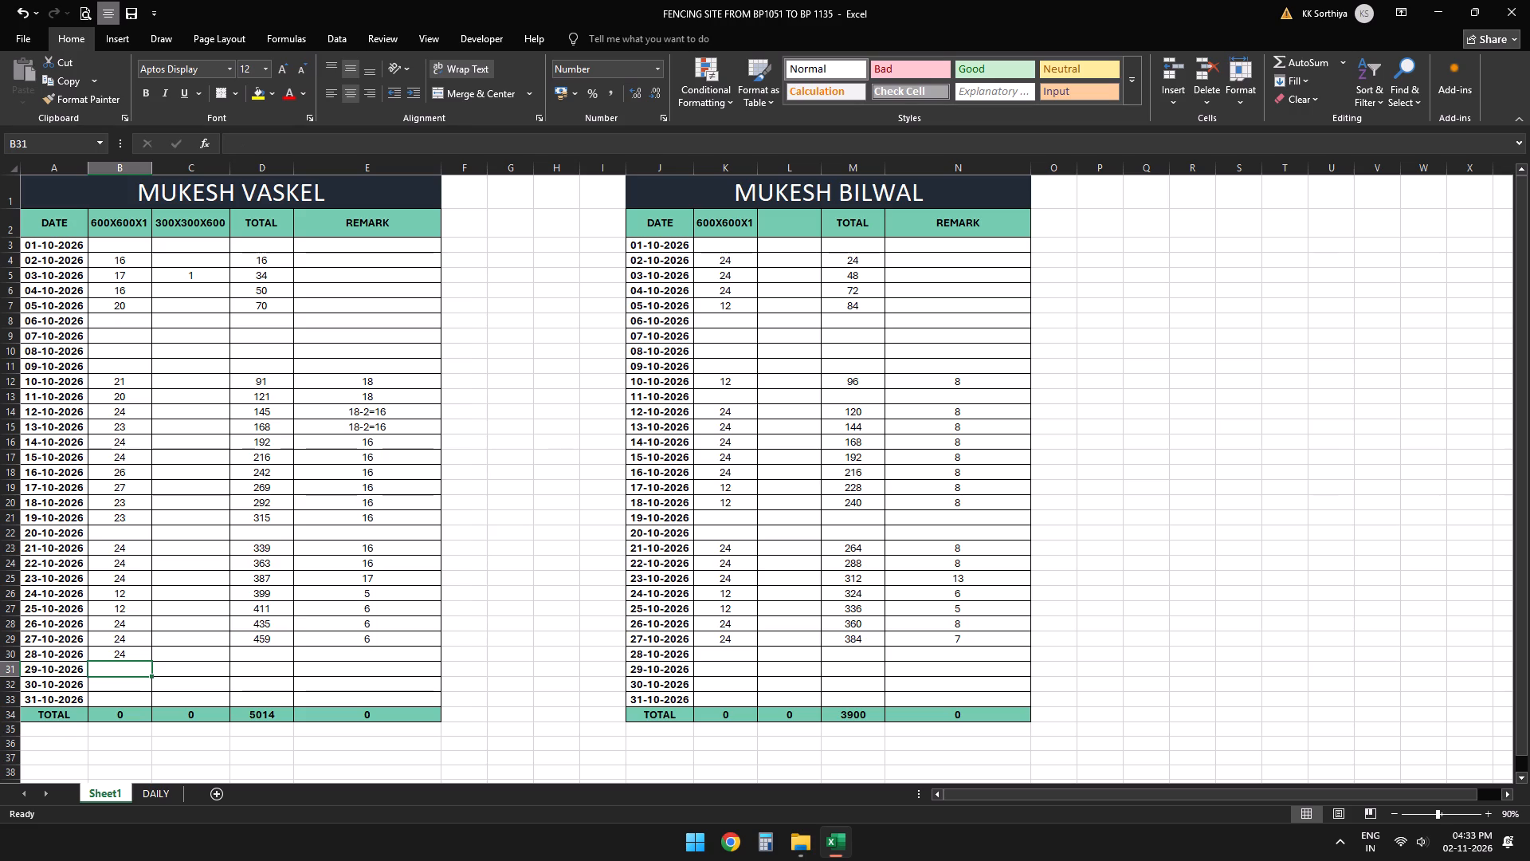
{"action": "type", "text": "24"}
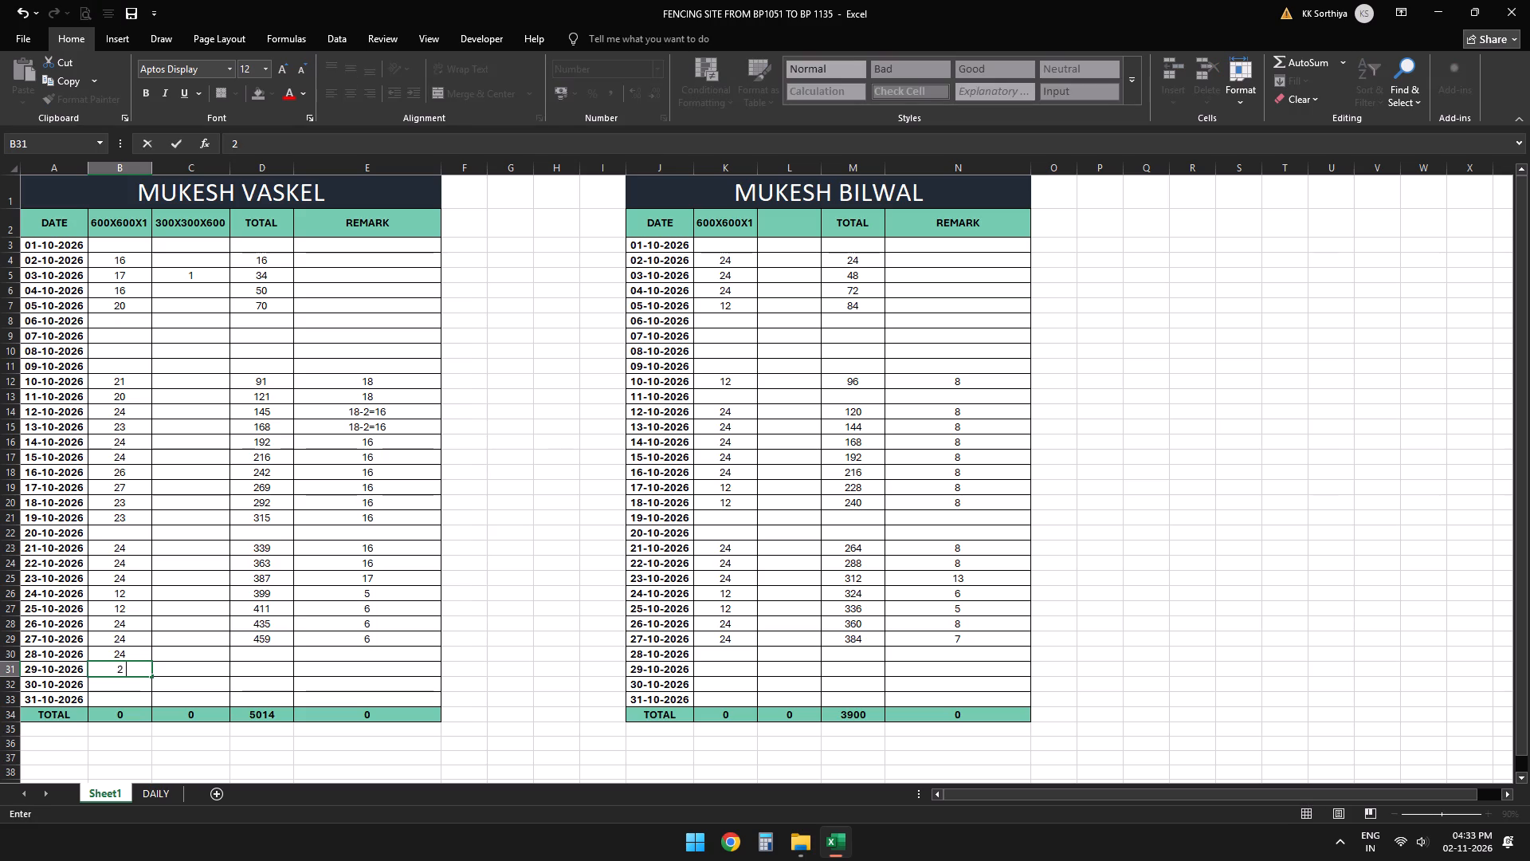
{"action": "key", "text": "Down"}
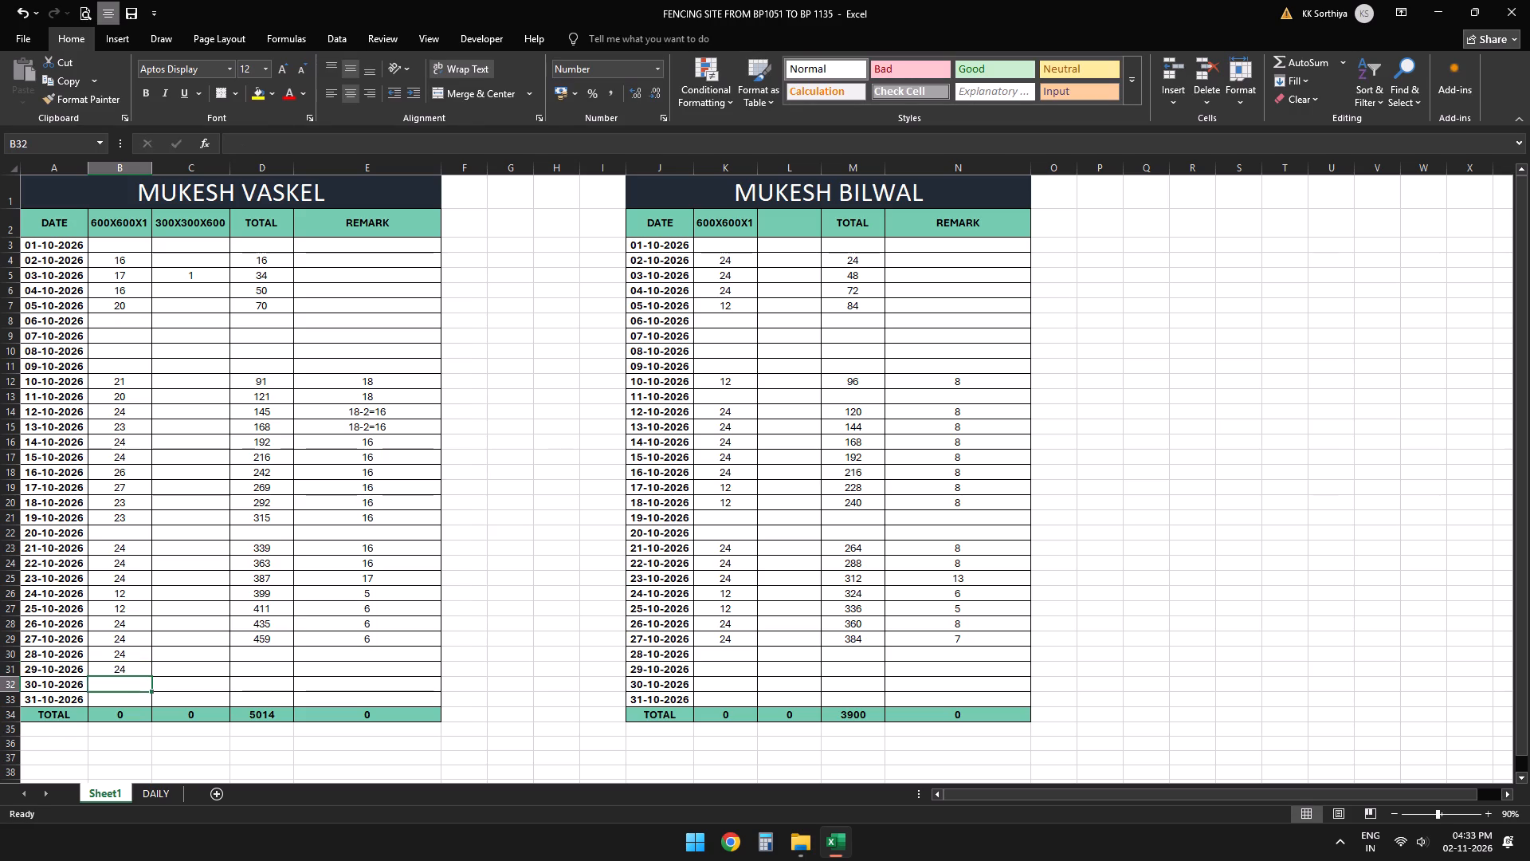
In the first table's 600X600X1 column, enter 14+13 for 30-10-2026 and 13 for 31-10-2026.
{"action": "type", "text": "14"}
{"action": "key", "text": "Down"}
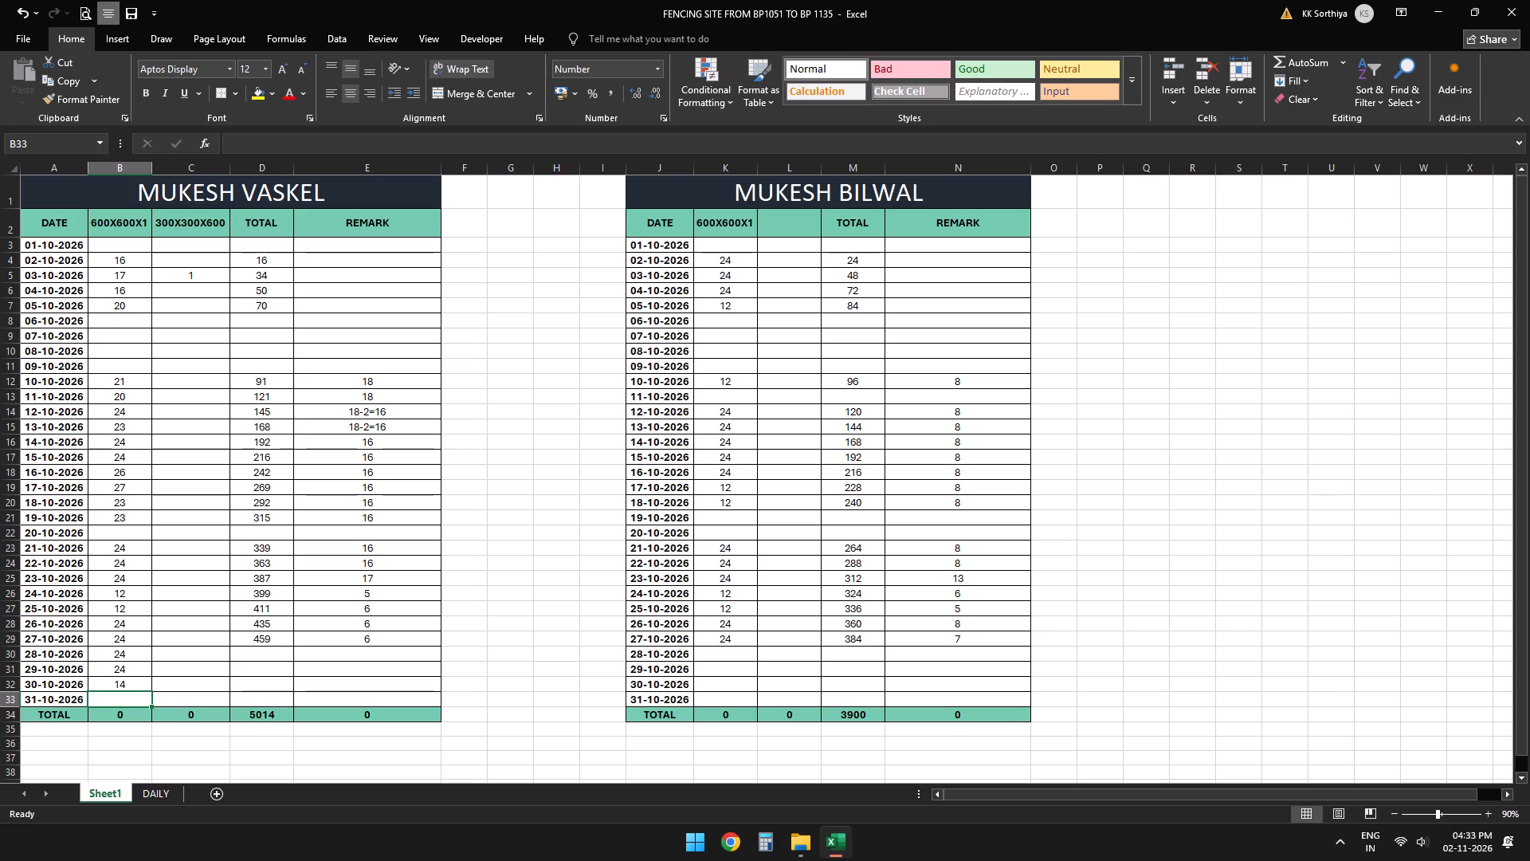
{"action": "key", "text": "Up"}
{"action": "type", "text": "14+13"}
{"action": "key", "text": "Down"}
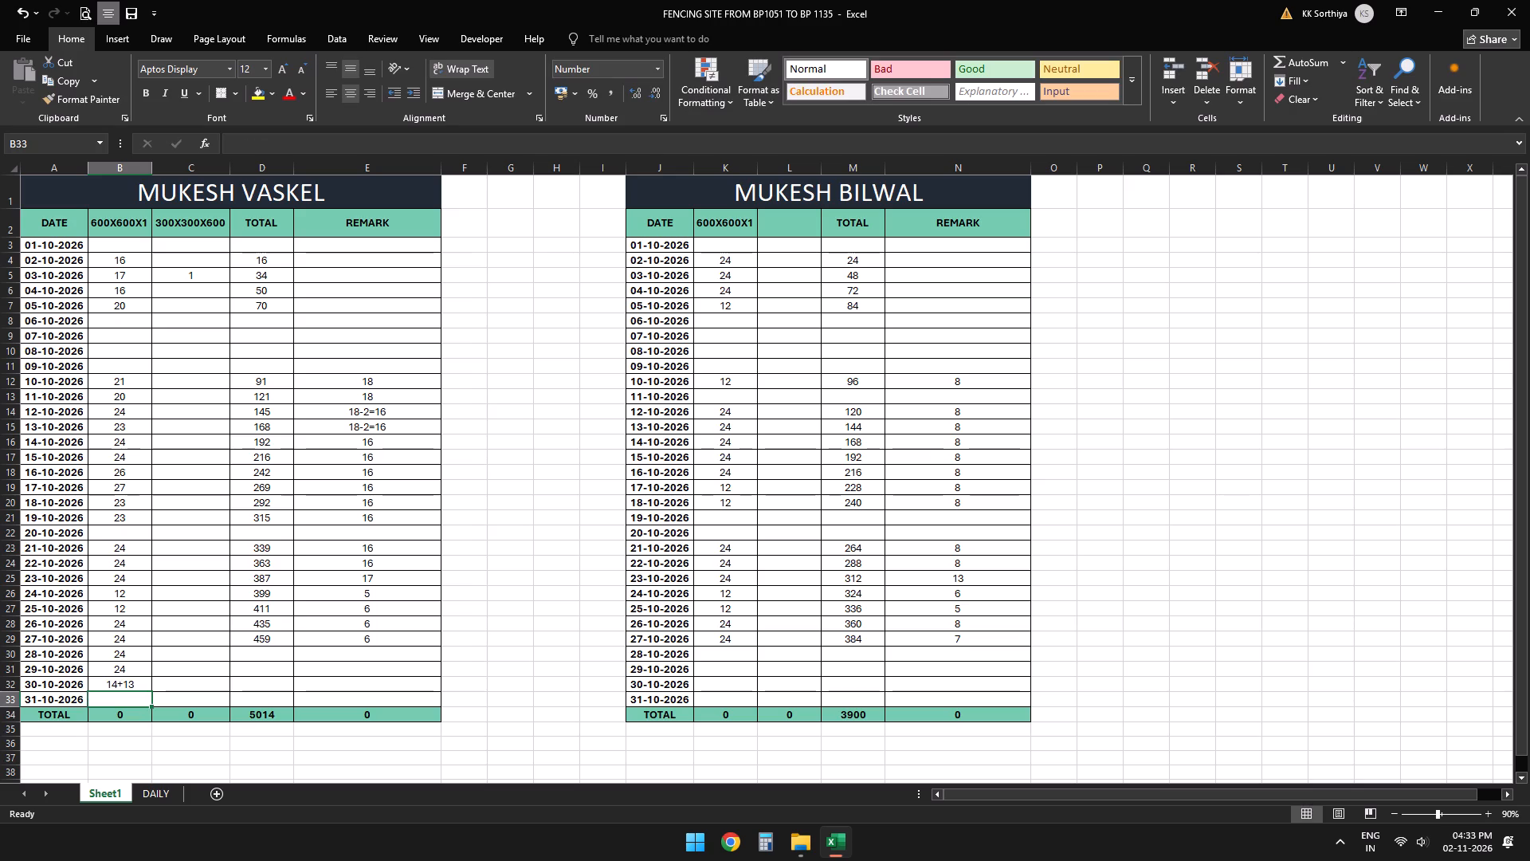
{"action": "type", "text": "13"}
{"action": "key", "text": "Right"}
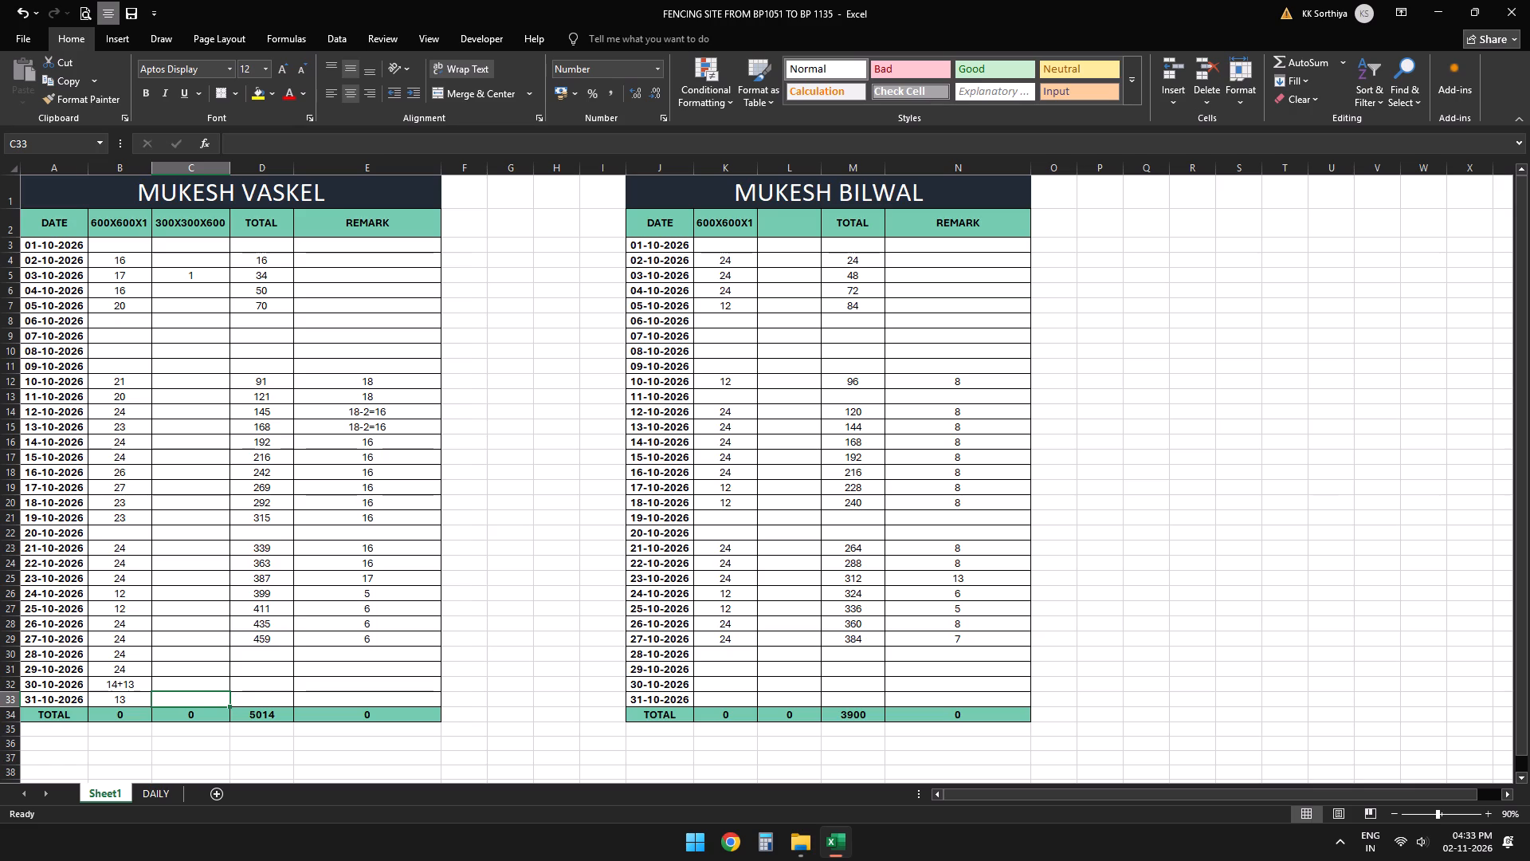
In the first table's TOTAL column, enter 483, 494, 508 and 521 for 28-10-2026 through 31-10-2026.
{"action": "key", "text": "Right"}
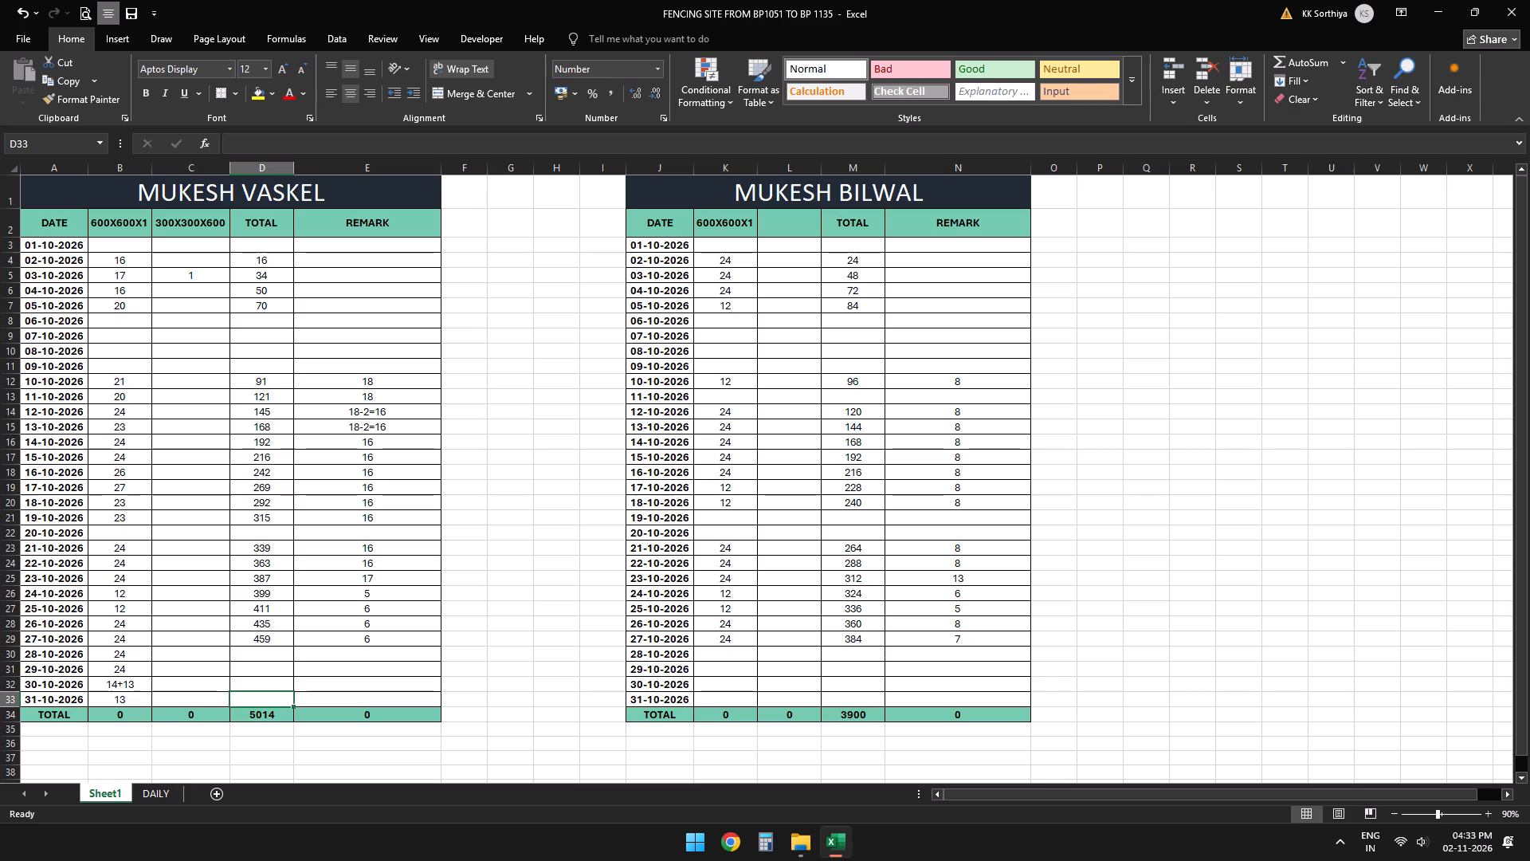
{"action": "key", "text": "Up"}
{"action": "key", "text": "Up"}
{"action": "key", "text": "Up"}
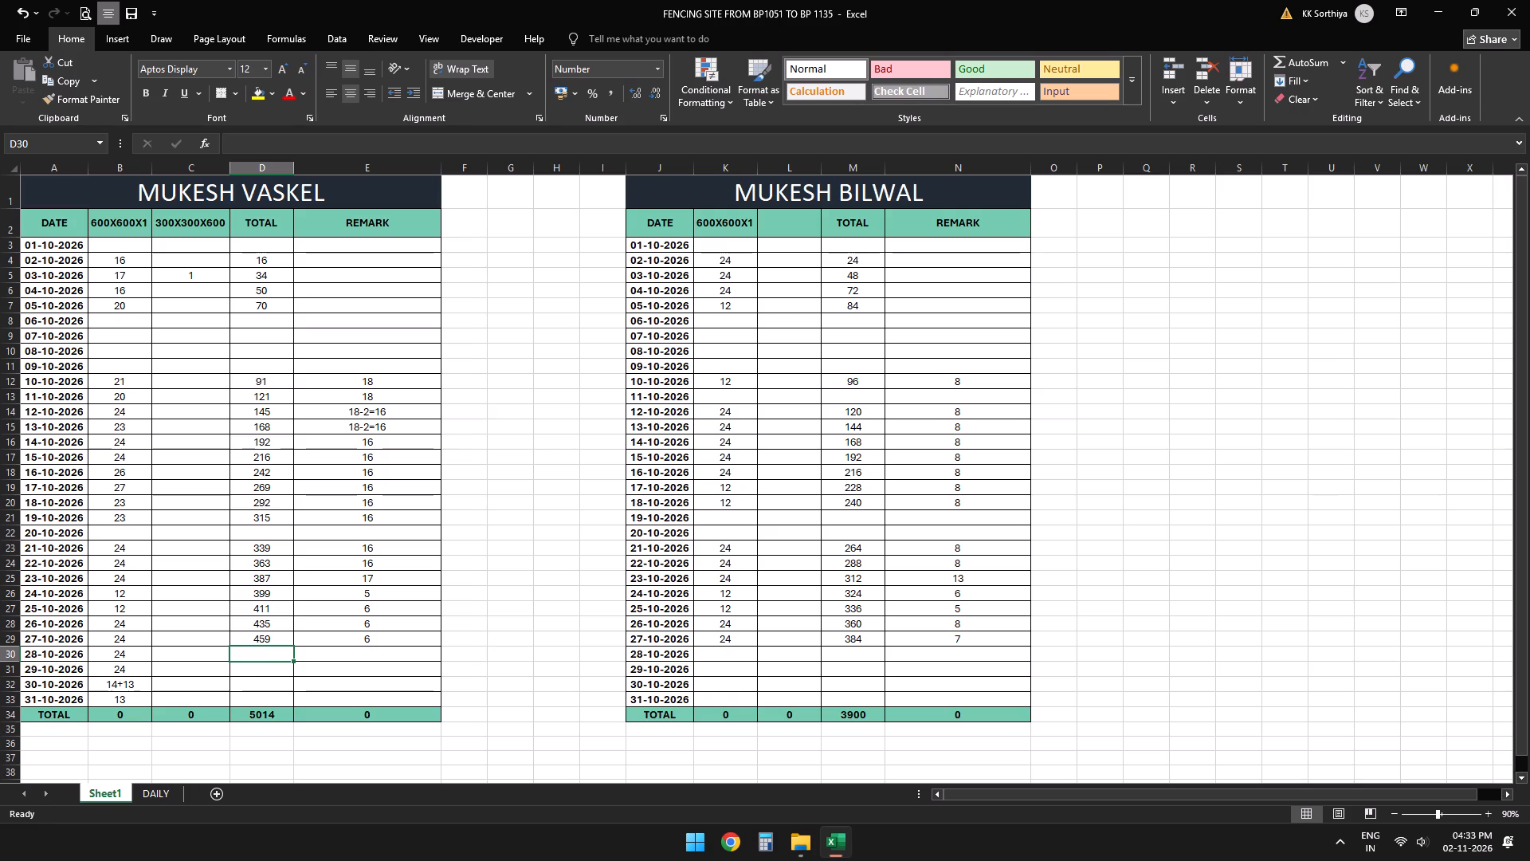
{"action": "type", "text": "483"}
{"action": "key", "text": "Down"}
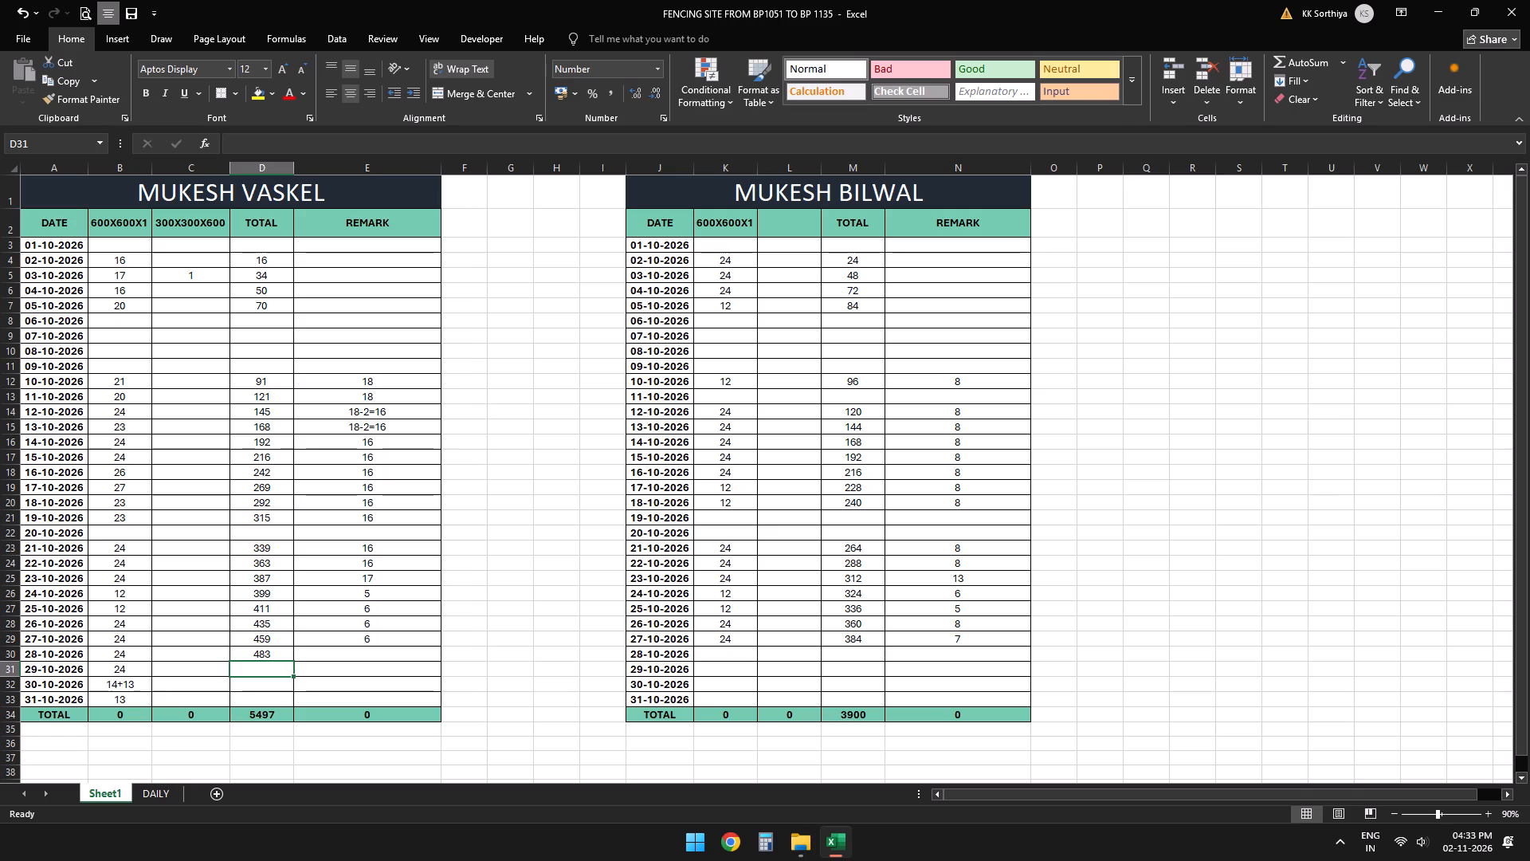
{"action": "type", "text": "494"}
{"action": "key", "text": "Down"}
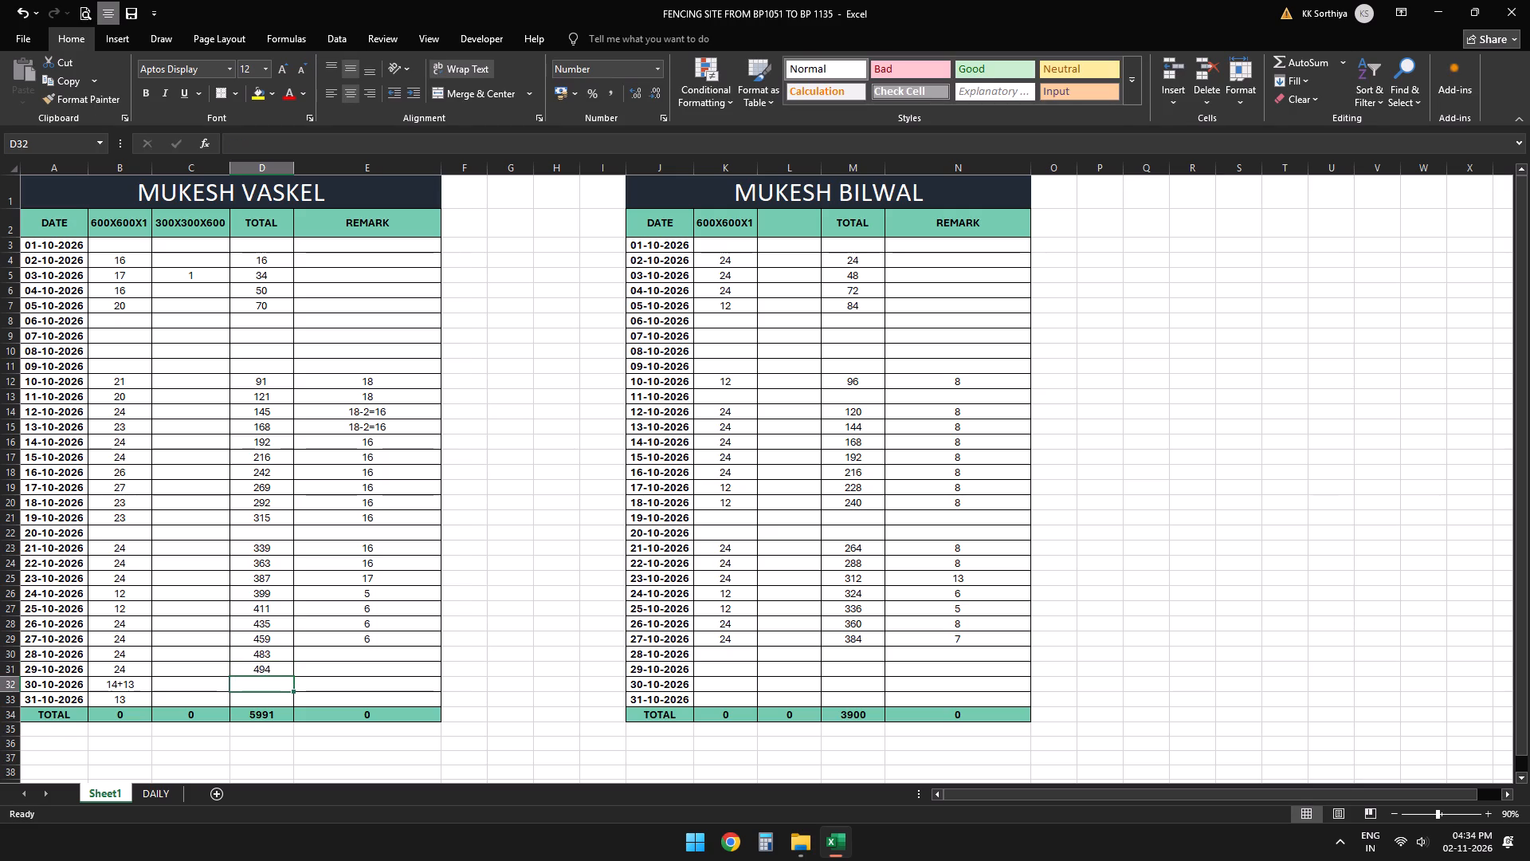
{"action": "type", "text": "508"}
{"action": "key", "text": "Down"}
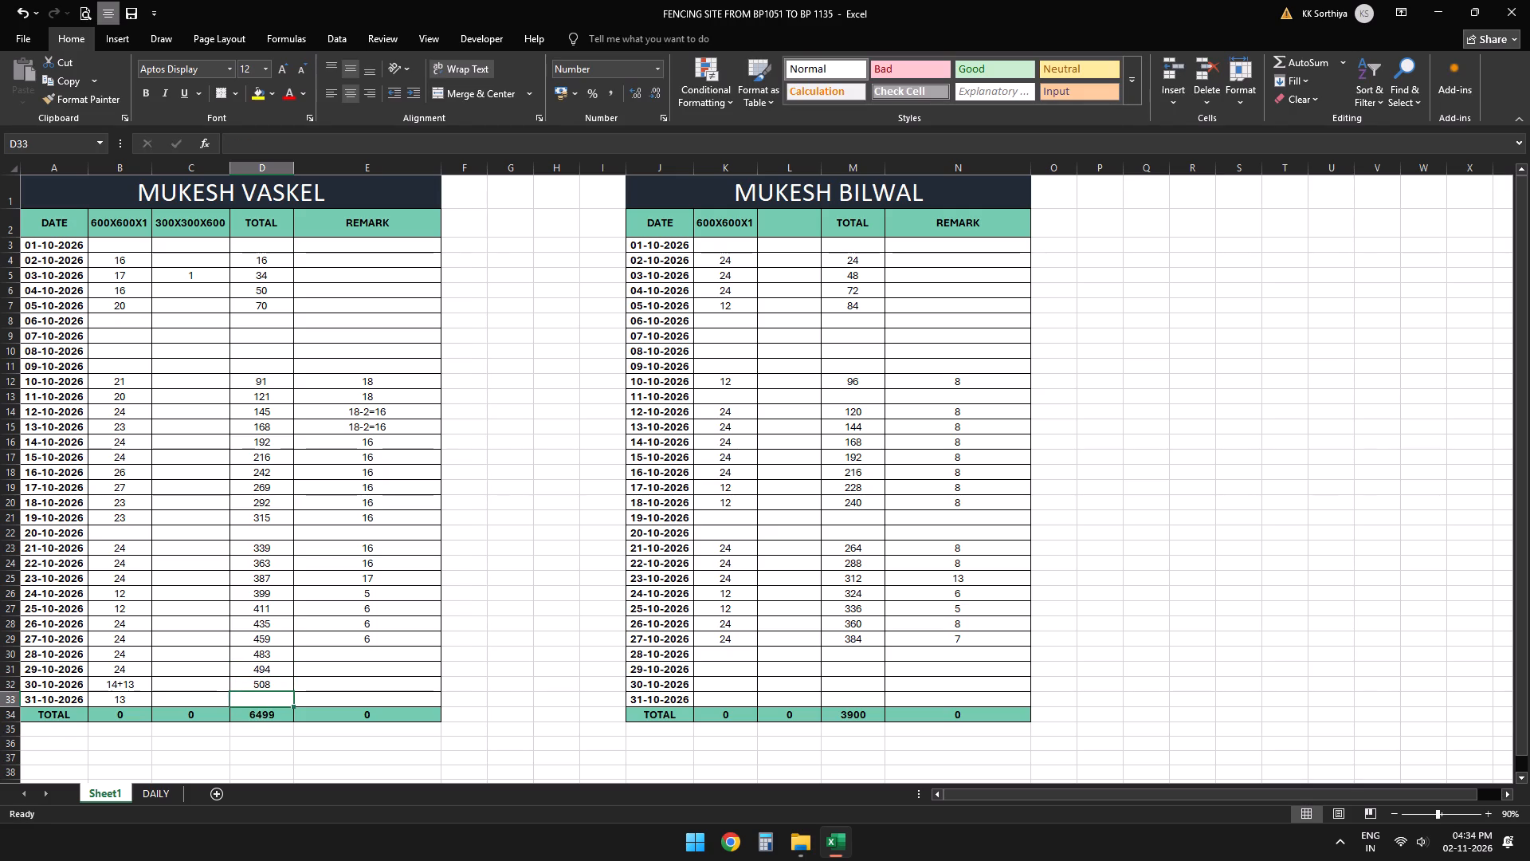
{"action": "type", "text": "521"}
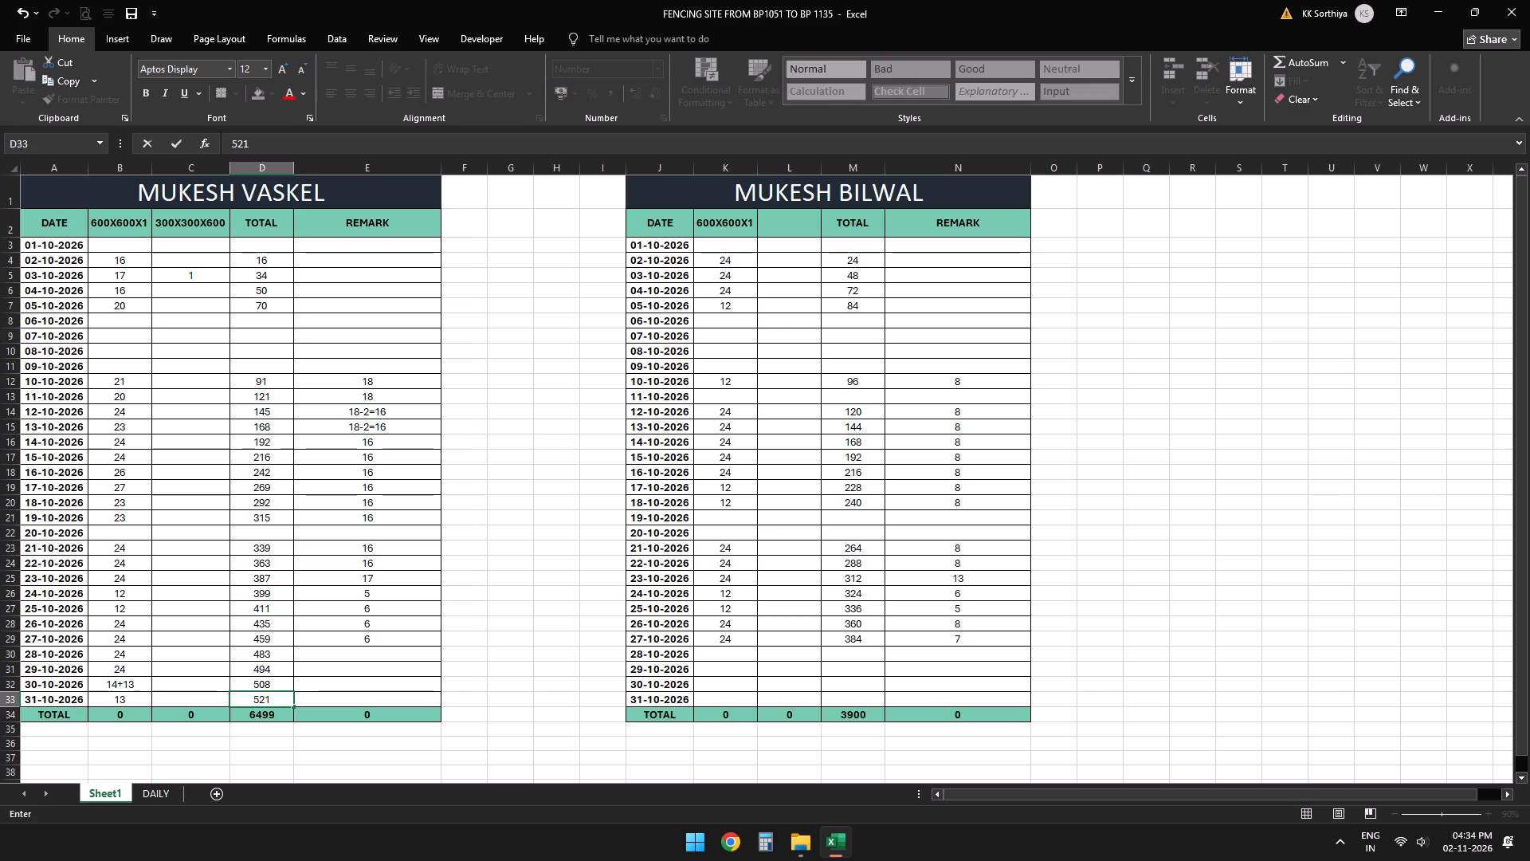
{"action": "key", "text": "Down"}
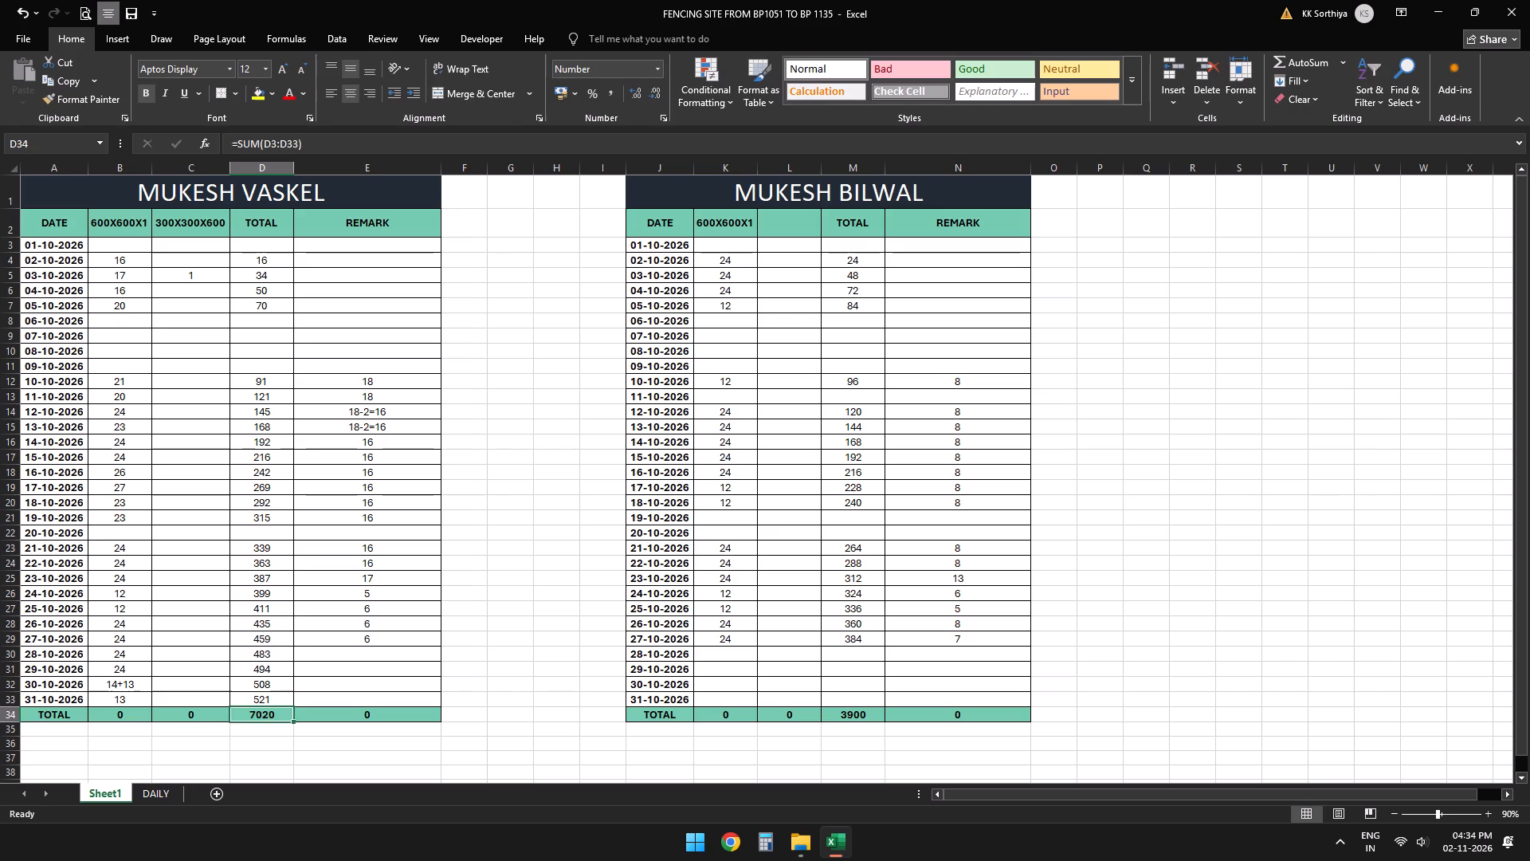
{"action": "key", "text": "Up"}
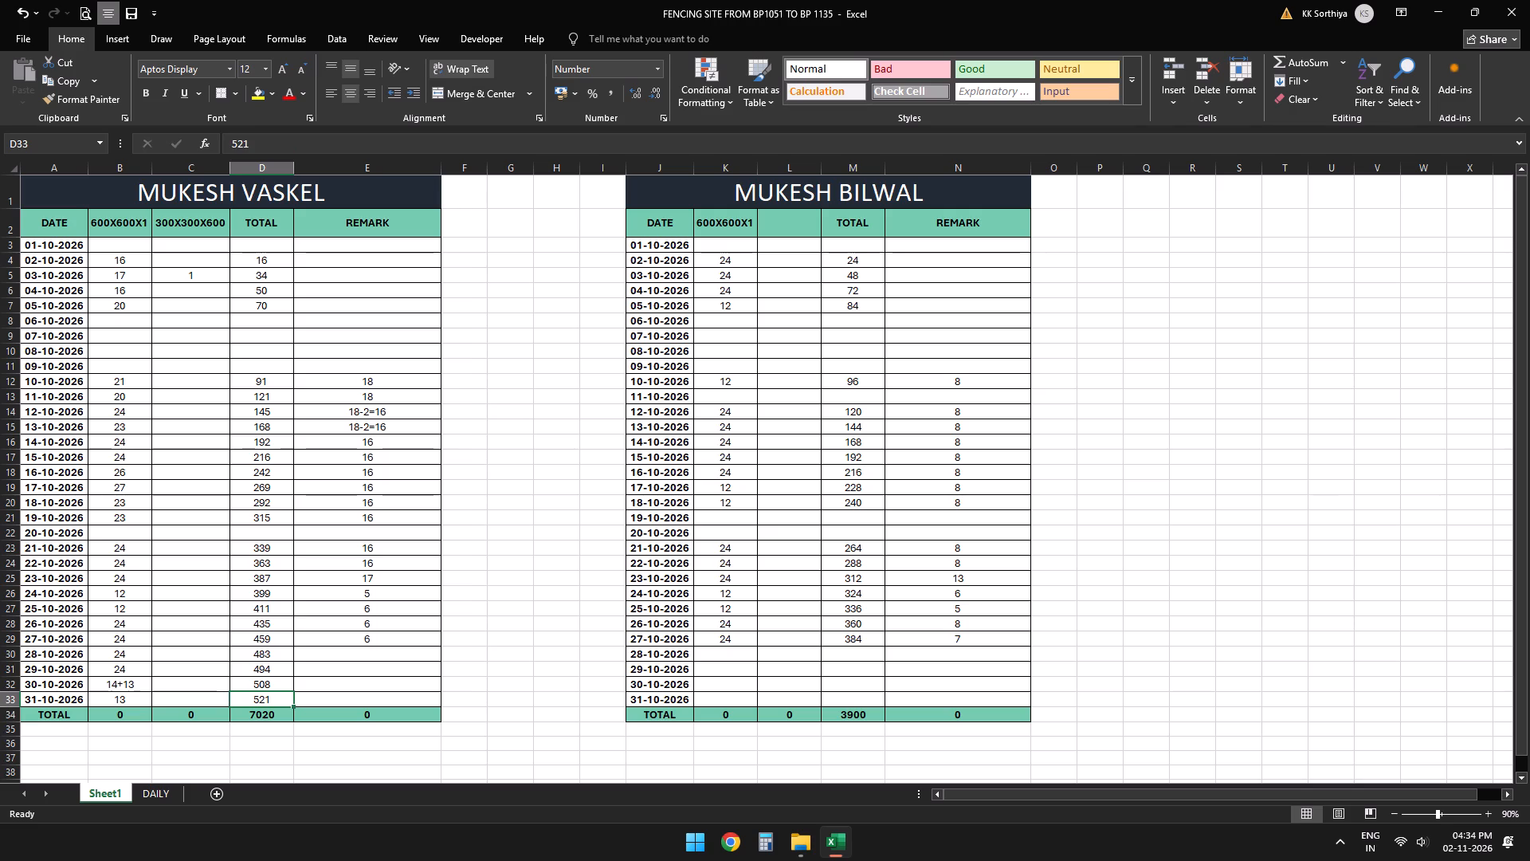
Insert a new row above the 30-10-2026 row and copy the date 30-10-2026 into its first-table DATE cell.
{"action": "right_click", "coordinate": [0, 689]}
{"action": "left_click", "coordinate": [60, 552]}
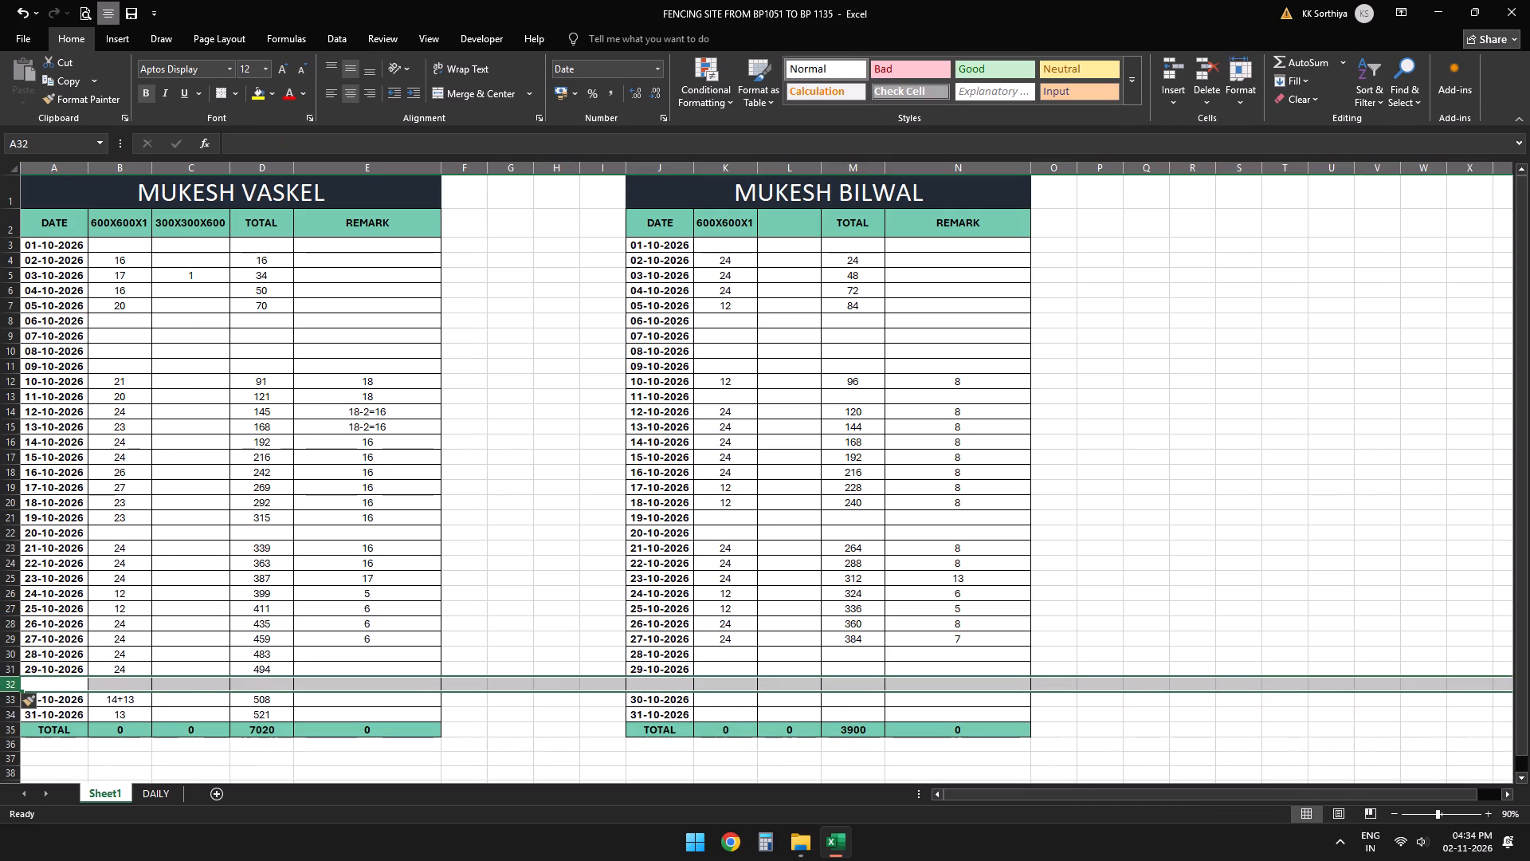
{"action": "left_click", "coordinate": [77, 686]}
{"action": "left_click", "coordinate": [130, 706]}
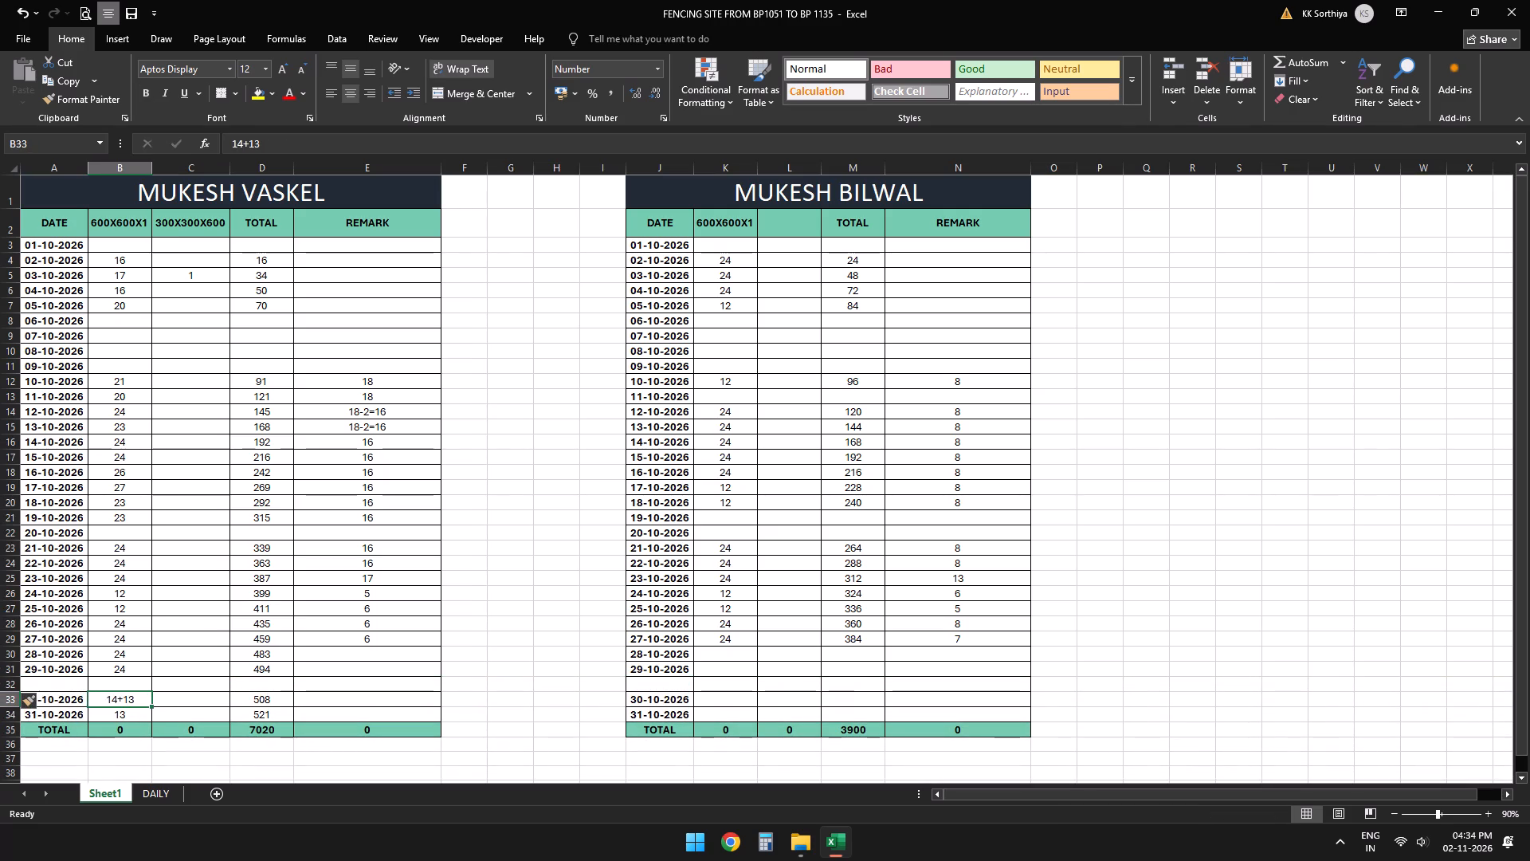
{"action": "left_click", "coordinate": [76, 687]}
{"action": "left_click", "coordinate": [75, 706]}
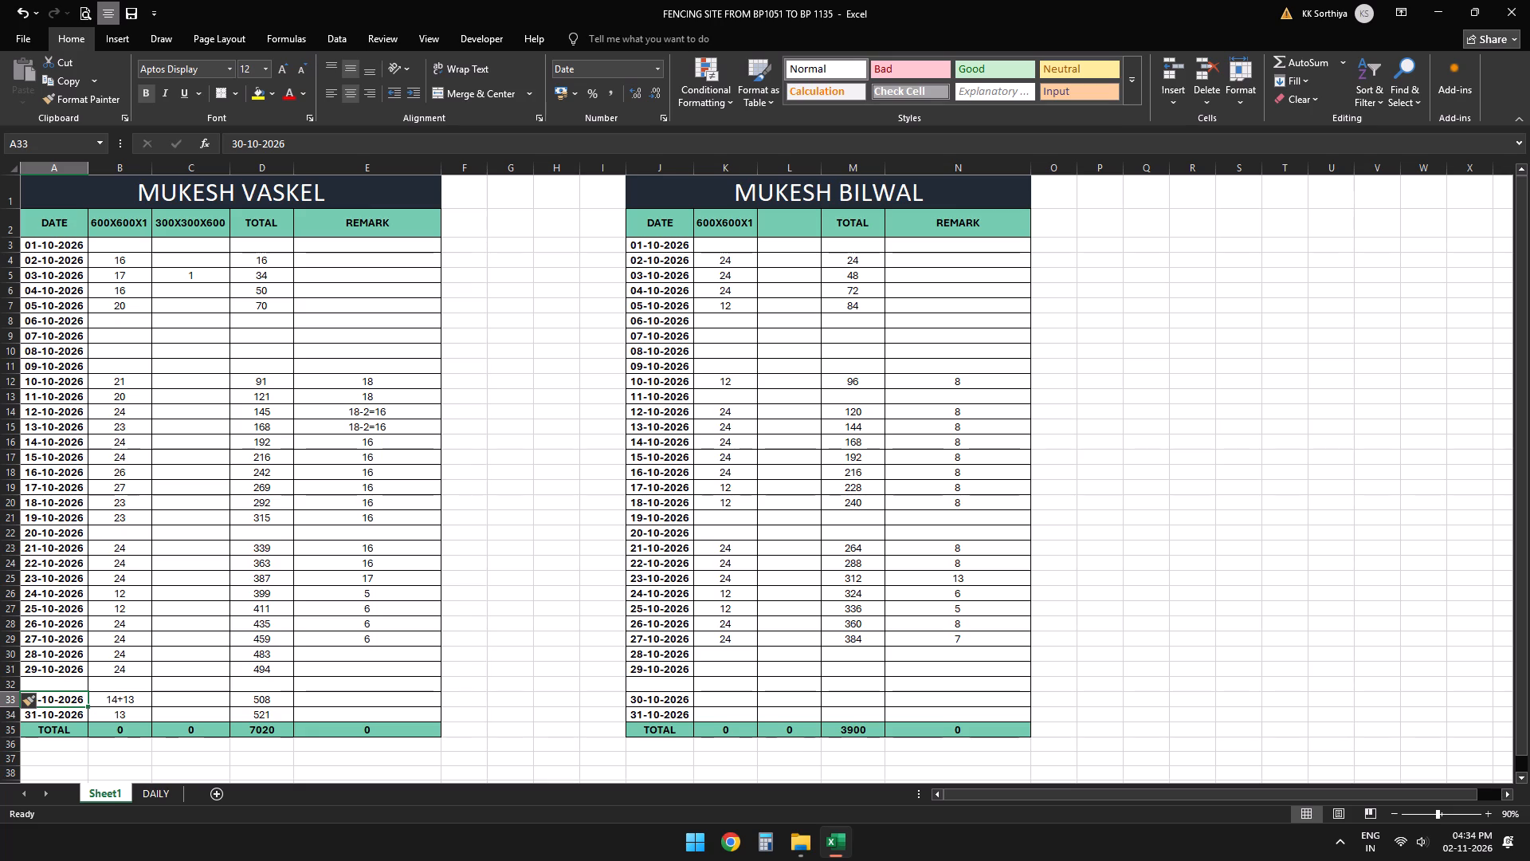
{"action": "key", "text": "ctrl+c"}
{"action": "left_click", "coordinate": [67, 686]}
{"action": "key", "text": "Return"}
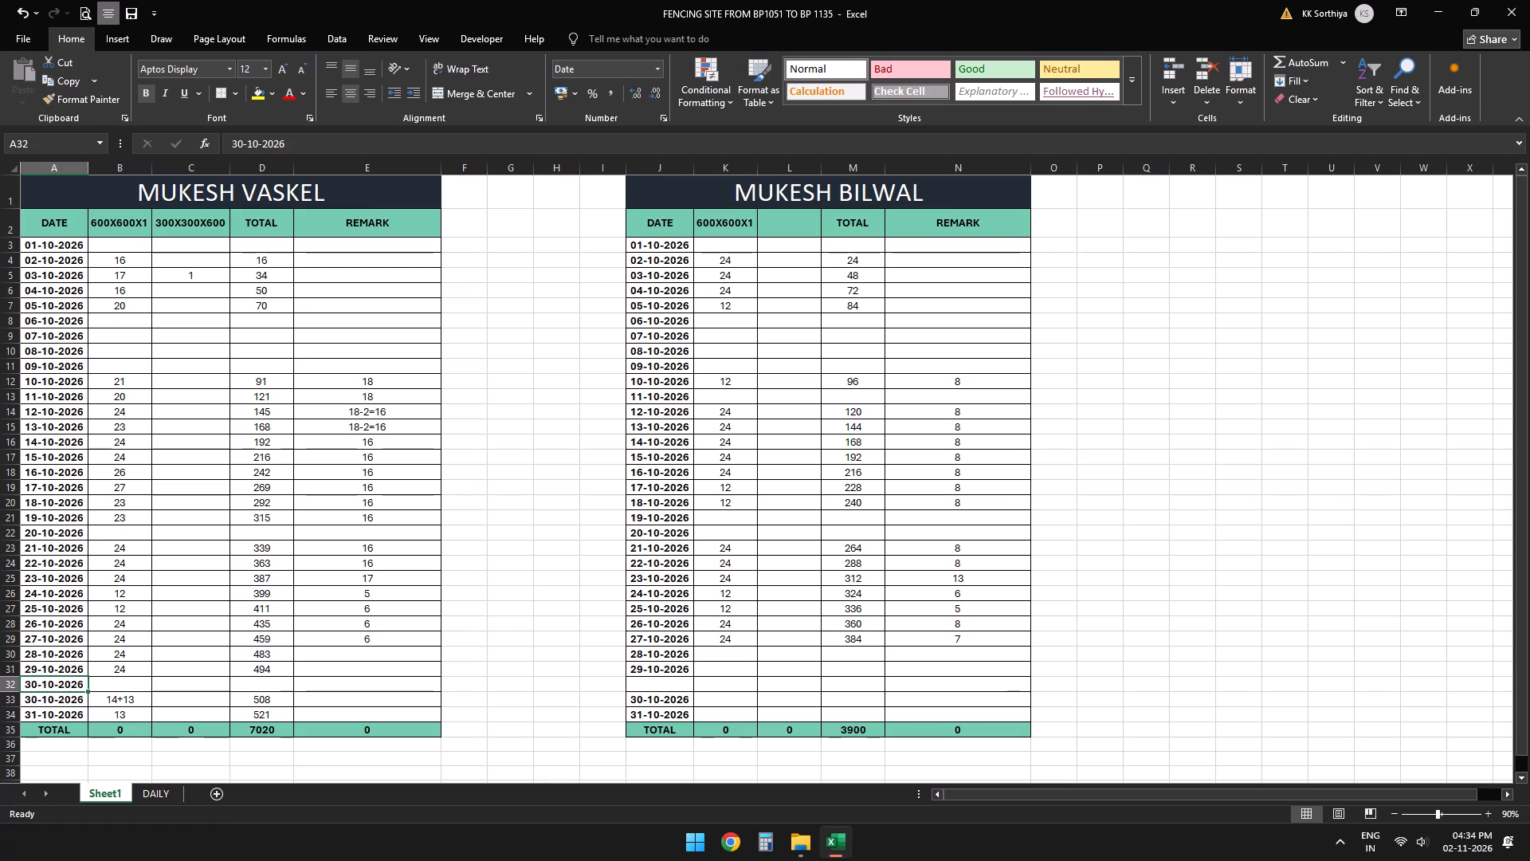
Split the first table's 600X600X1 quantity across the two 30-10-2026 rows, entering 14 in the upper and 13 in the lower.
{"action": "left_click", "coordinate": [112, 683]}
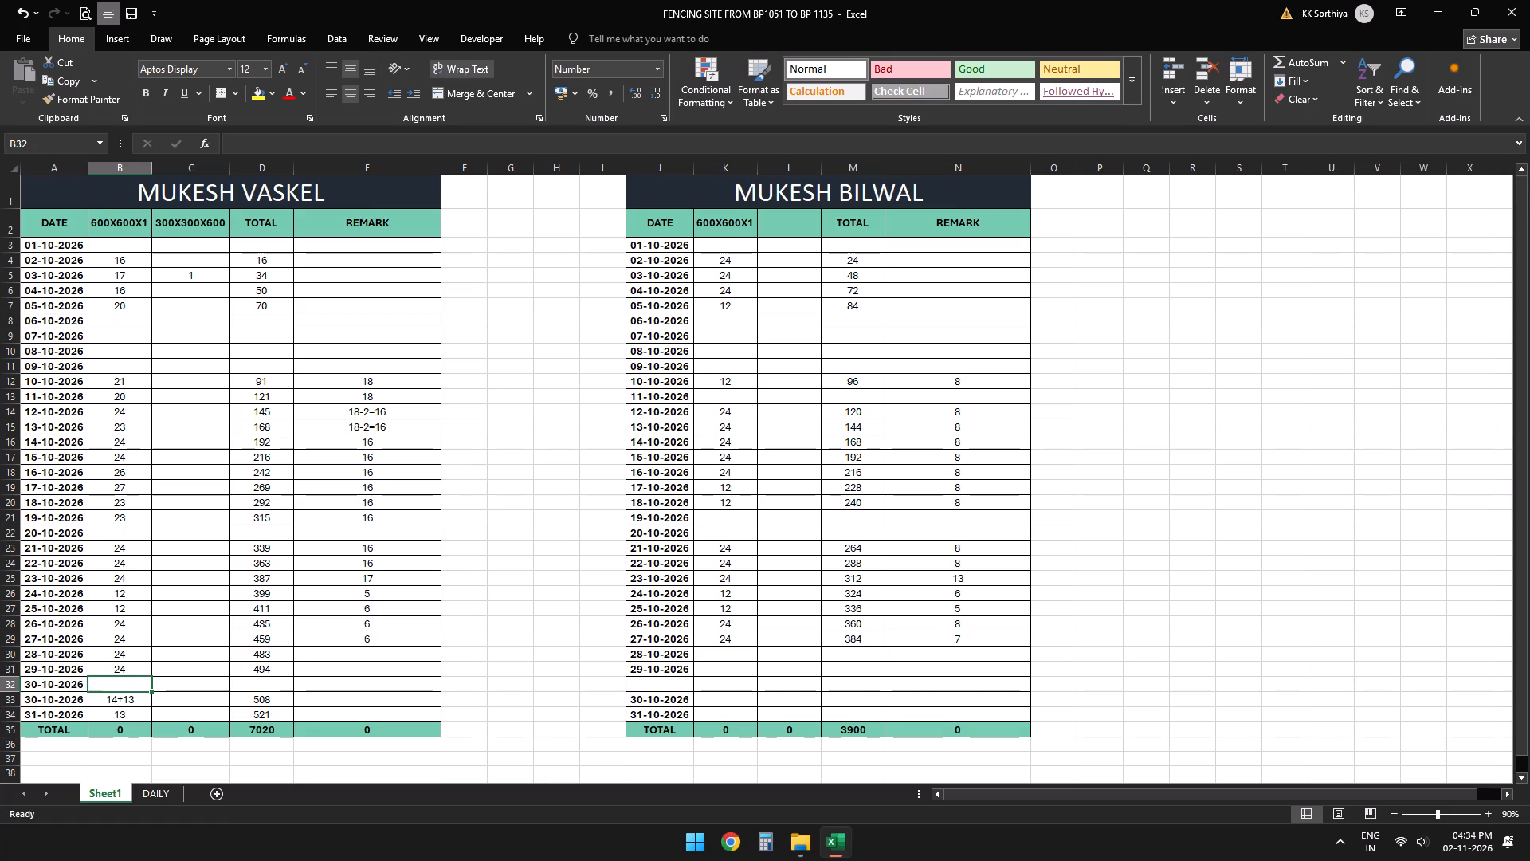
{"action": "type", "text": "14"}
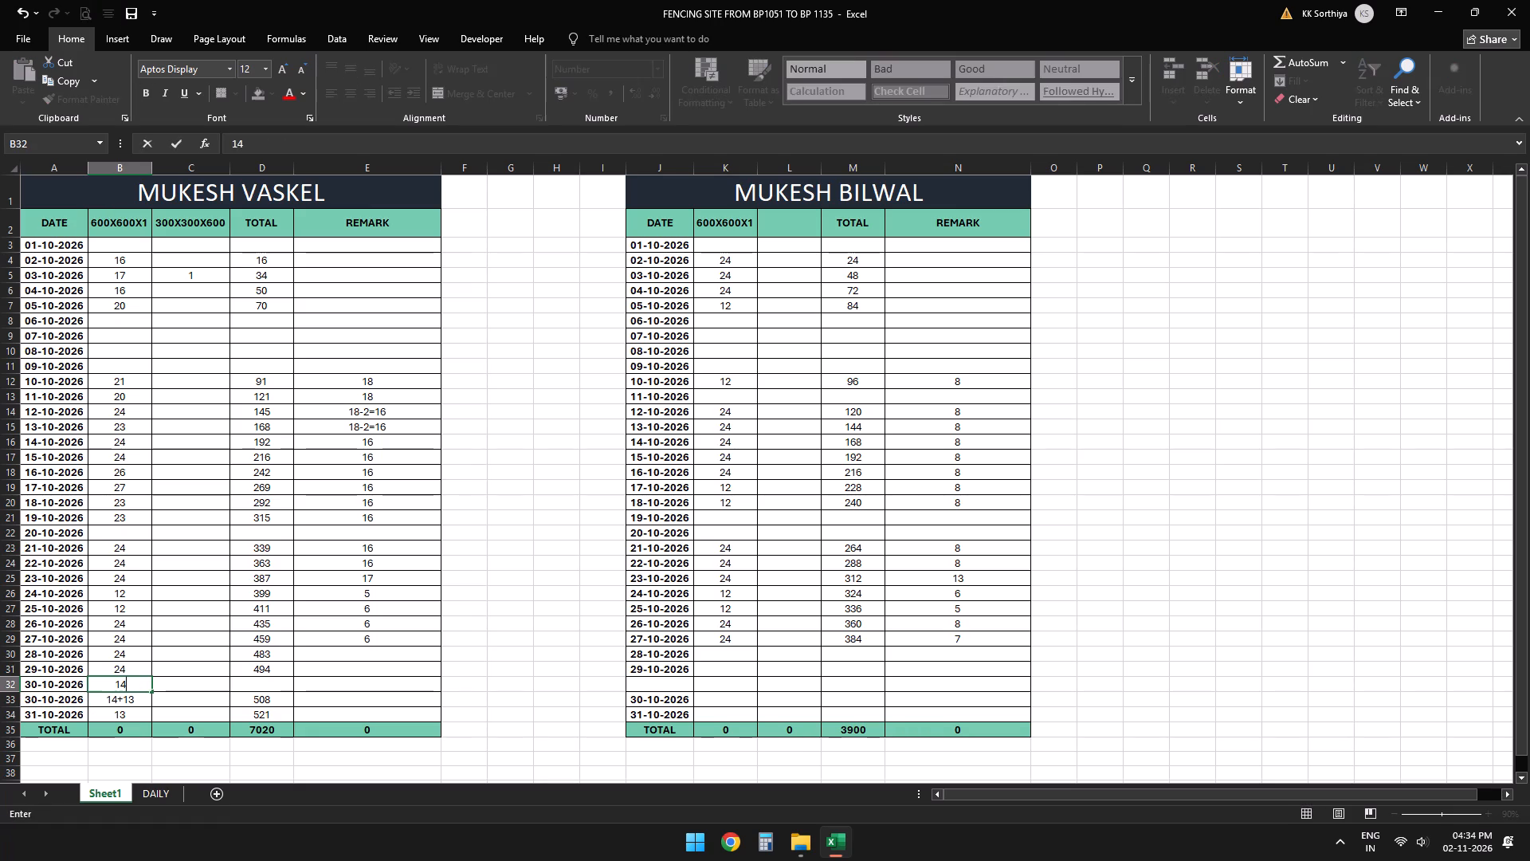
{"action": "key", "text": "Down"}
{"action": "type", "text": "13"}
{"action": "key", "text": "Right"}
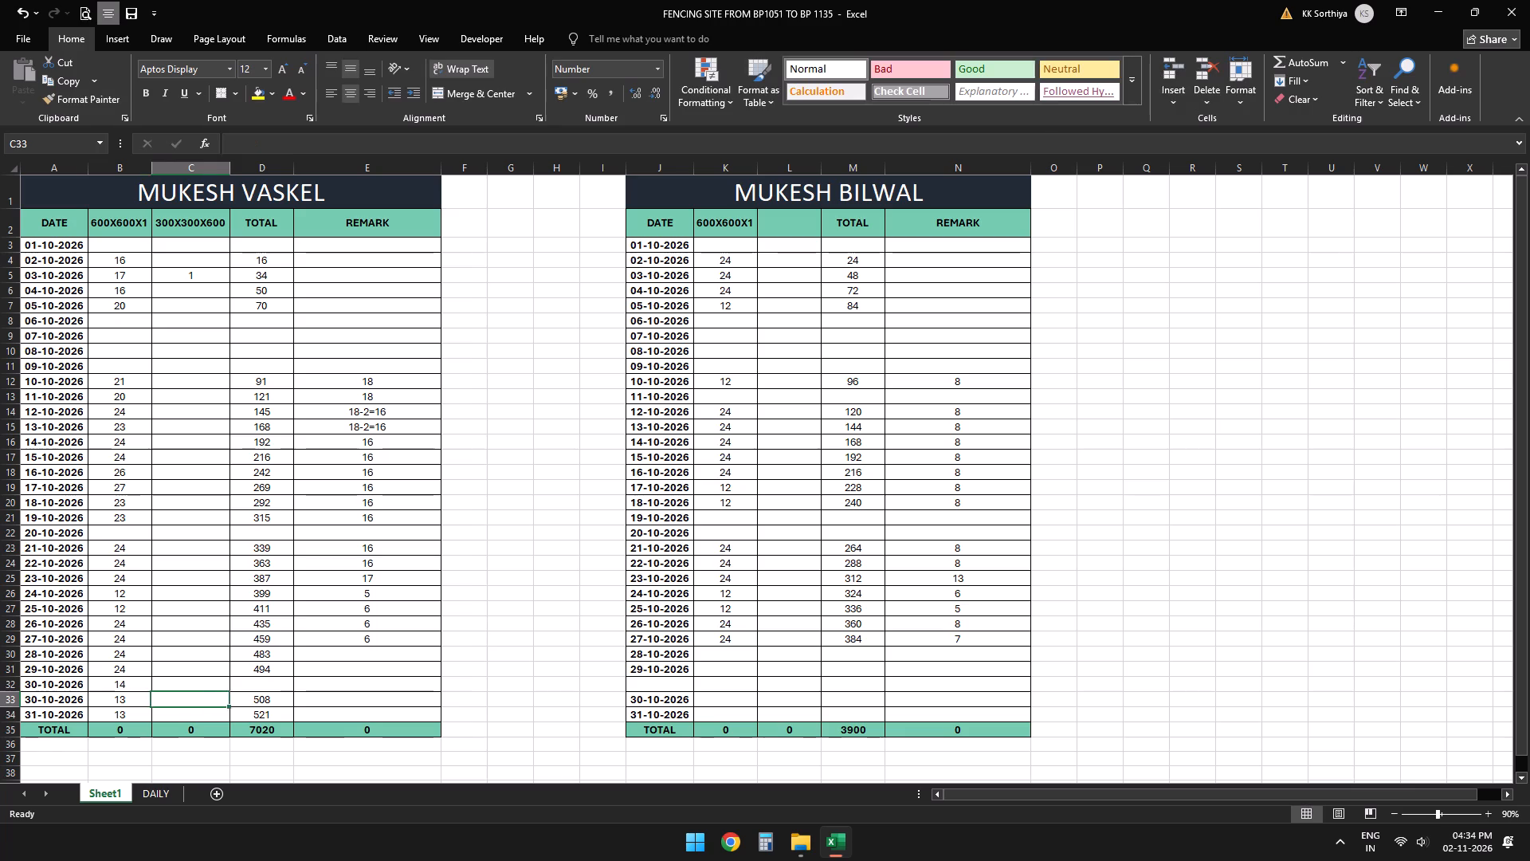
In the first table's TOTAL column, enter 508 and 521 for the two 30-10-2026 rows and 532 for 31-10-2026.
{"action": "key", "text": "Right"}
{"action": "key", "text": "Up"}
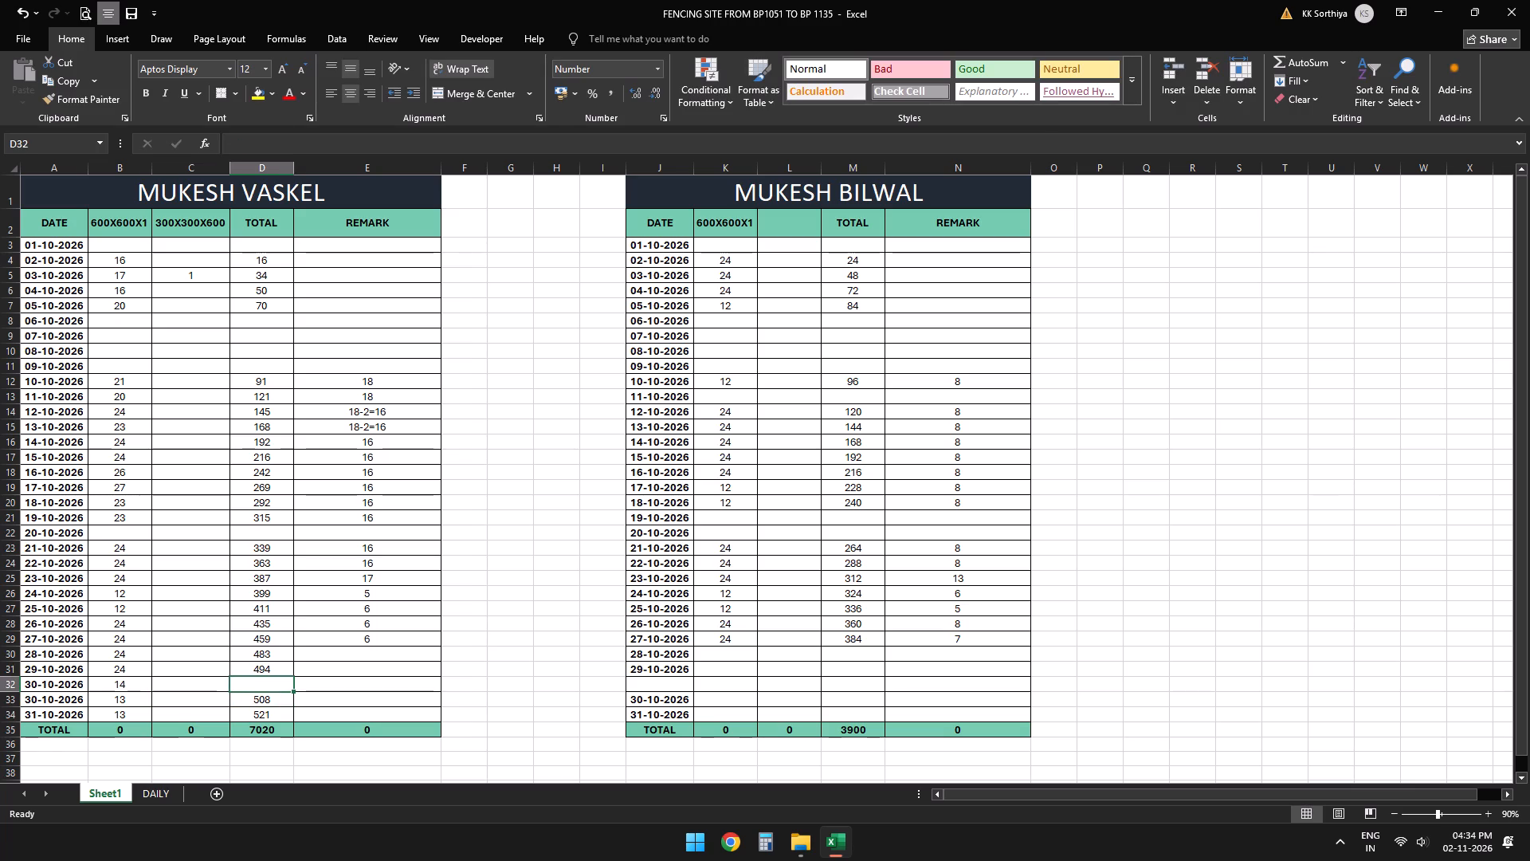
{"action": "type", "text": "508"}
{"action": "key", "text": "Down"}
{"action": "type", "text": "521"}
{"action": "key", "text": "Right"}
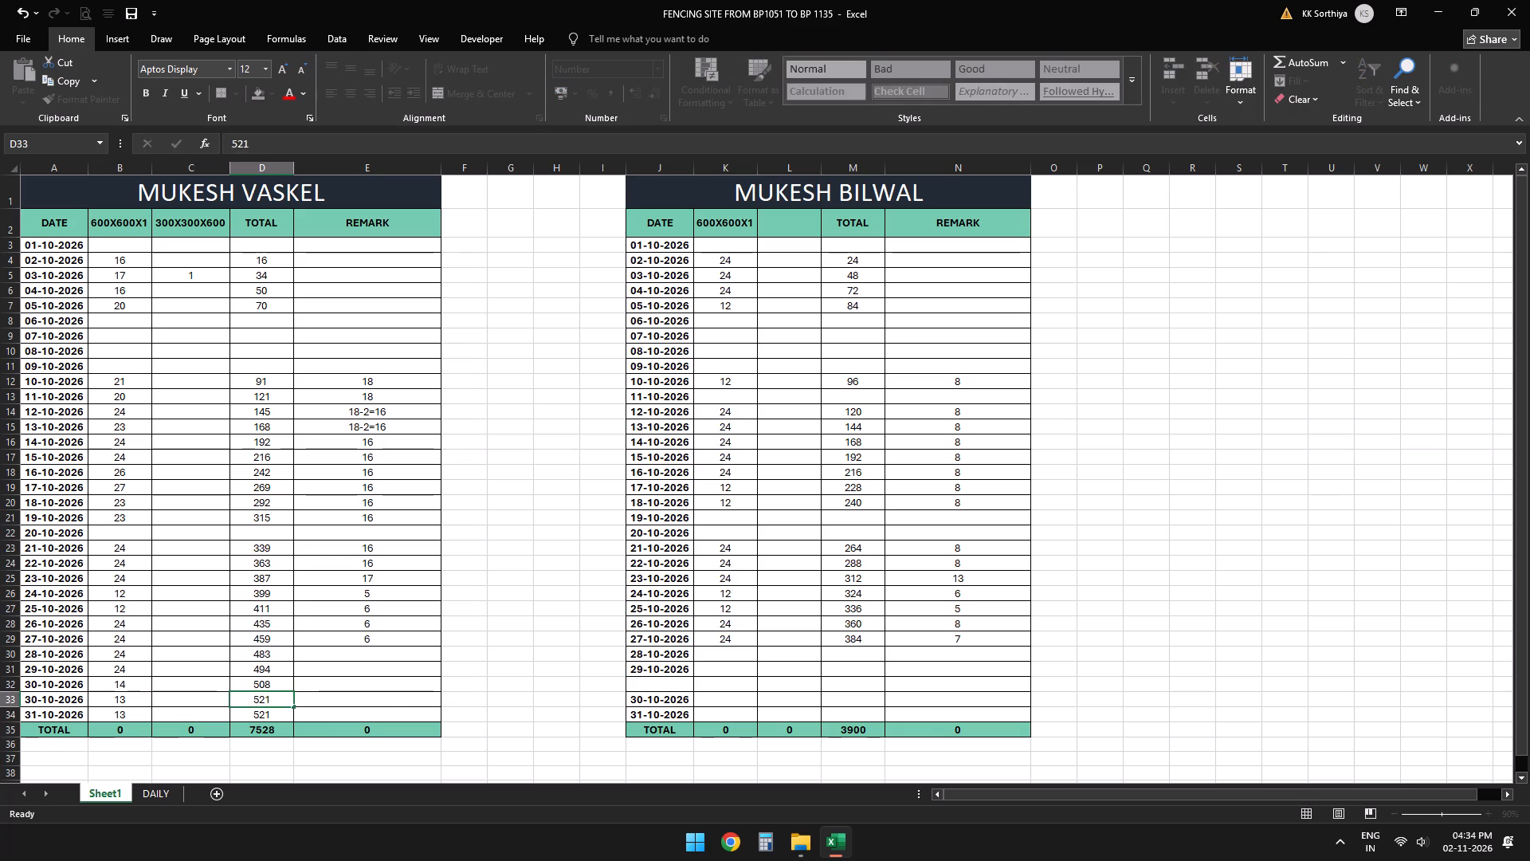
{"action": "key", "text": "Left"}
{"action": "key", "text": "Down"}
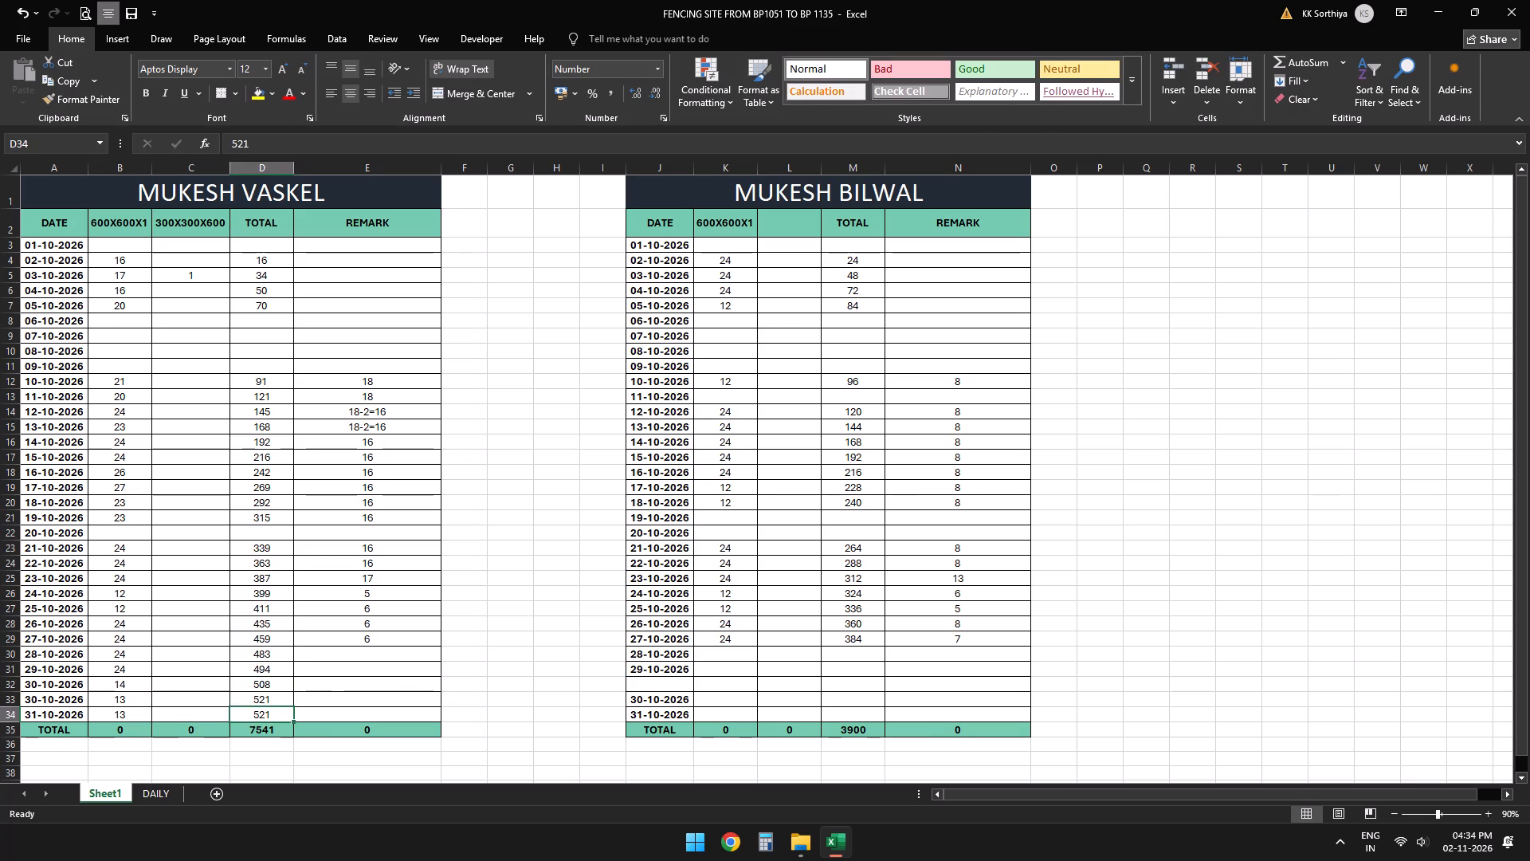
{"action": "type", "text": "532"}
In the first table's REMARK column, enter 6 for 28-10-2026 and 8 for 29-10-2026.
{"action": "key", "text": "Right"}
{"action": "key", "text": "Up"}
{"action": "key", "text": "Up"}
{"action": "key", "text": "Up"}
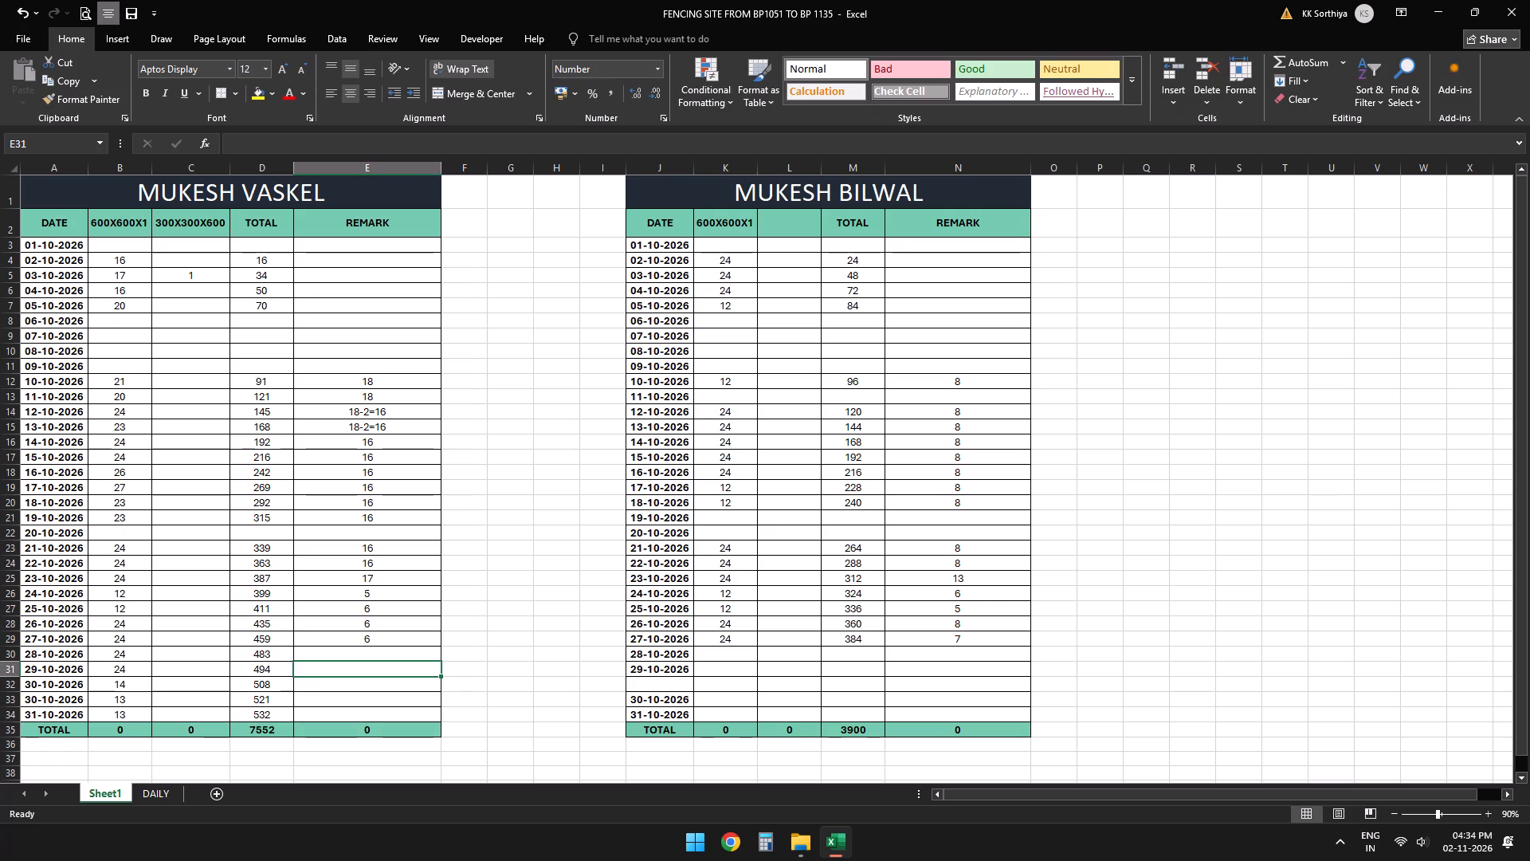
{"action": "key", "text": "Up"}
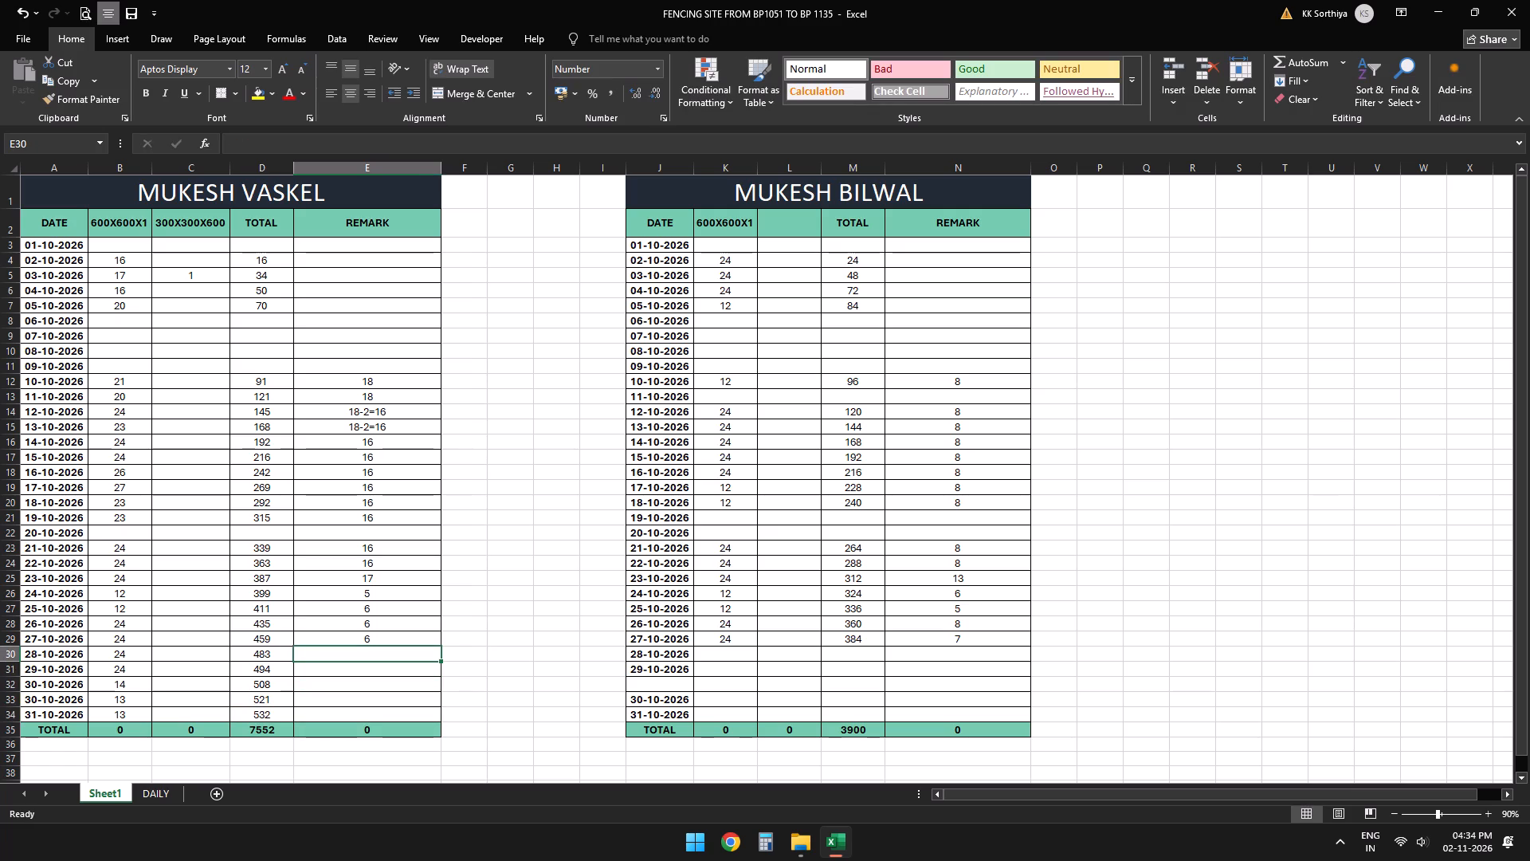
{"action": "key", "text": "6"}
{"action": "key", "text": "Down"}
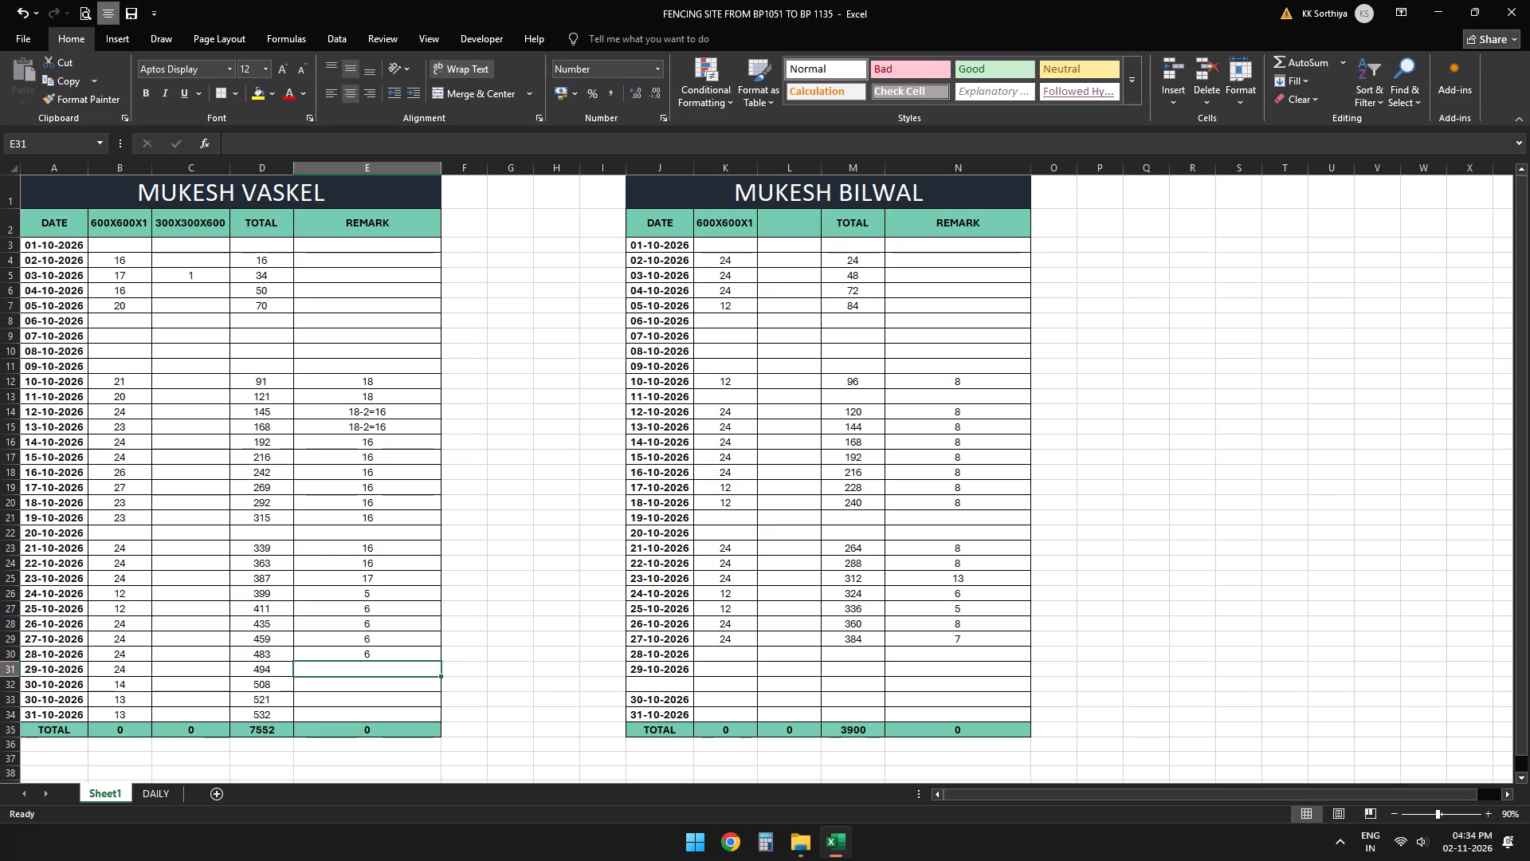
{"action": "key", "text": "8"}
{"action": "key", "text": "Down"}
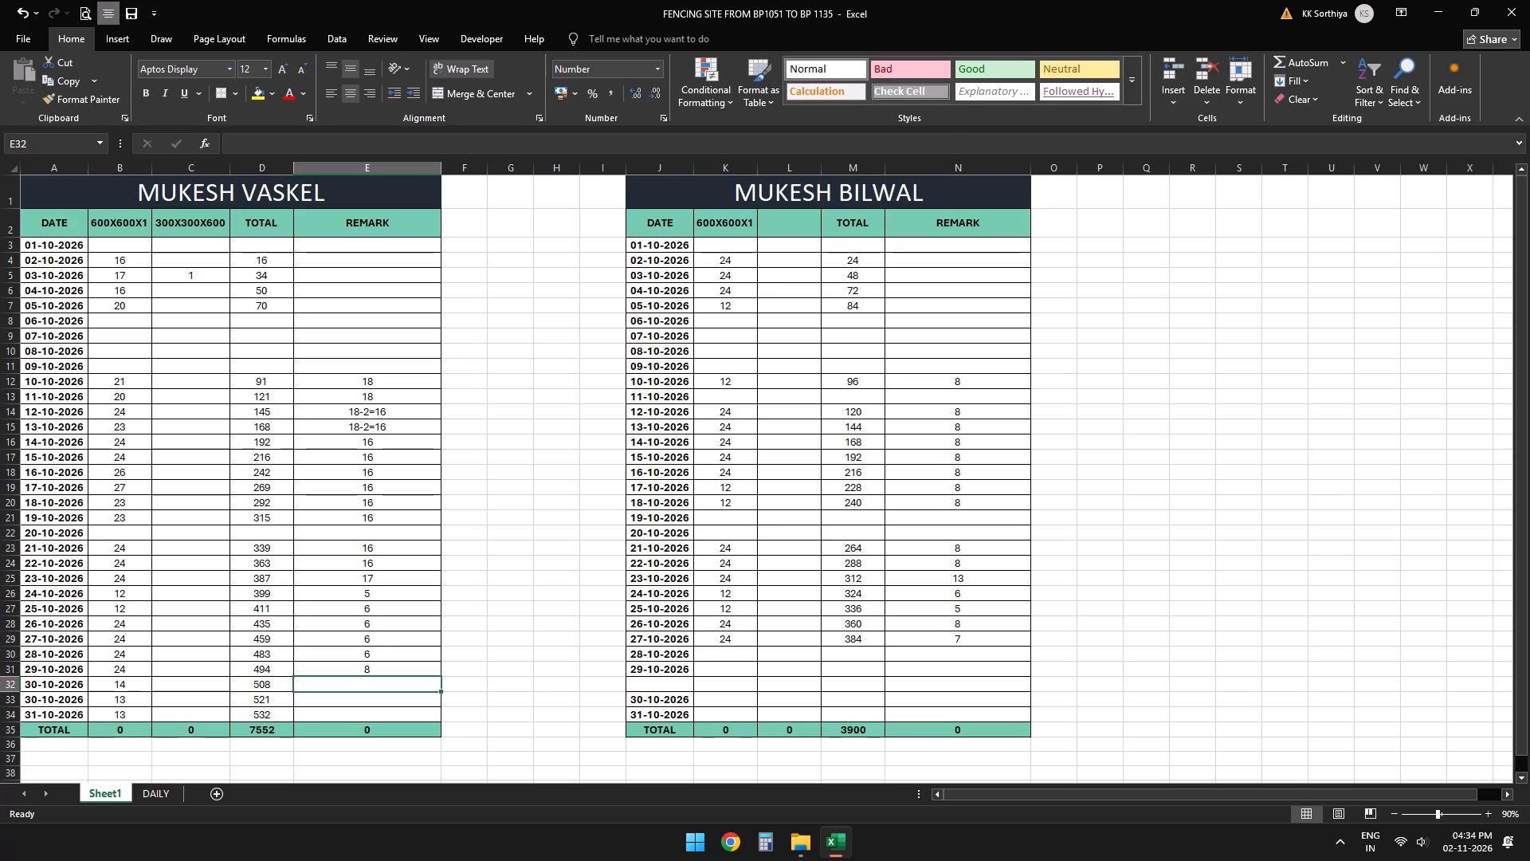
In the first table's REMARK column, enter 9 for both 30-10-2026 rows and 13 for 31-10-2026, and save the workbook.
{"action": "key", "text": "9"}
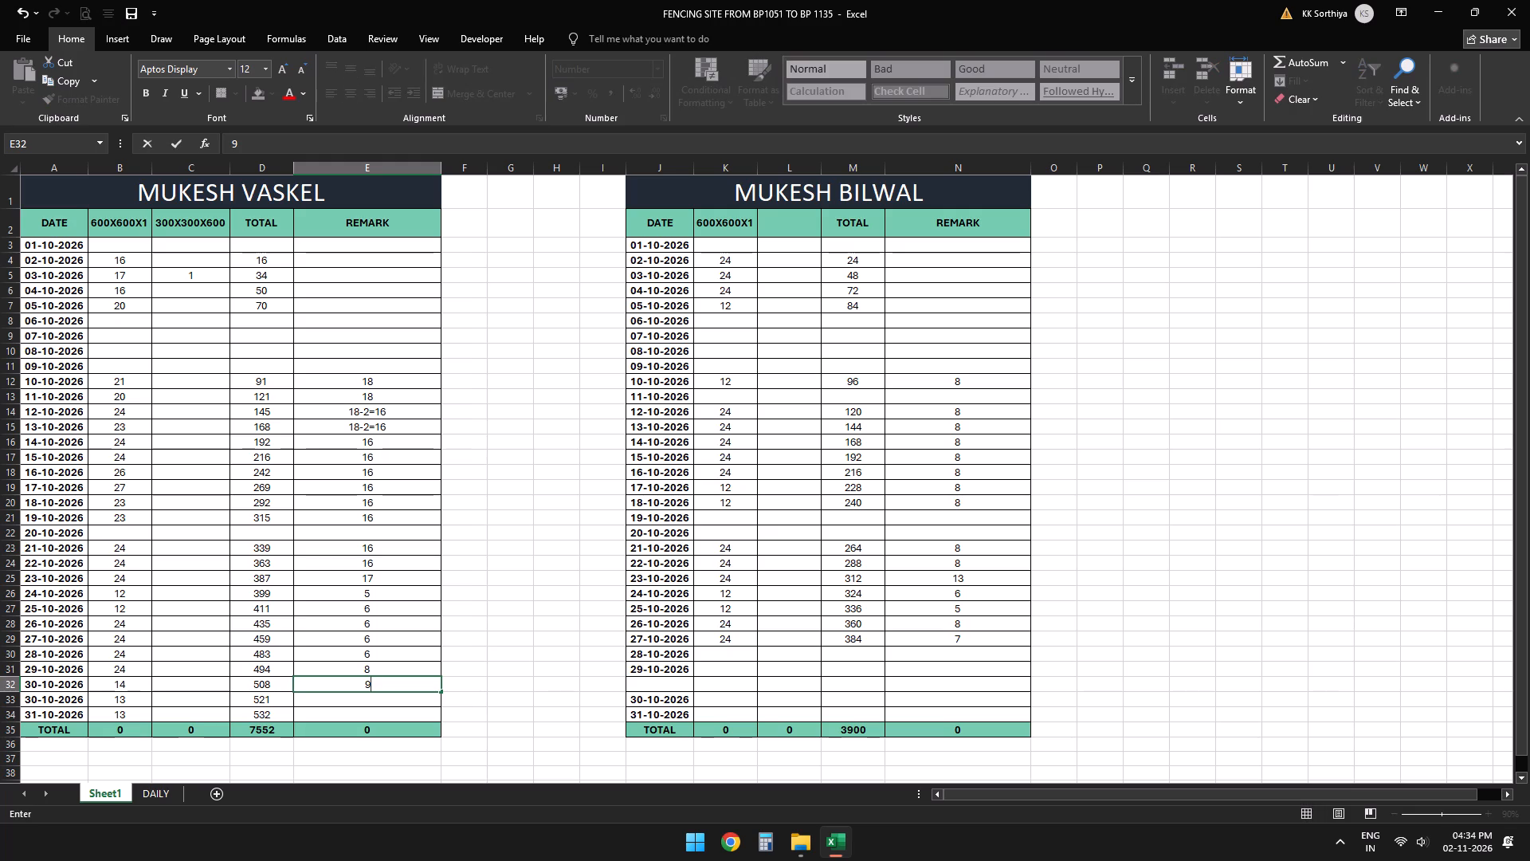
{"action": "key", "text": "Down"}
{"action": "key", "text": "9"}
{"action": "key", "text": "Down"}
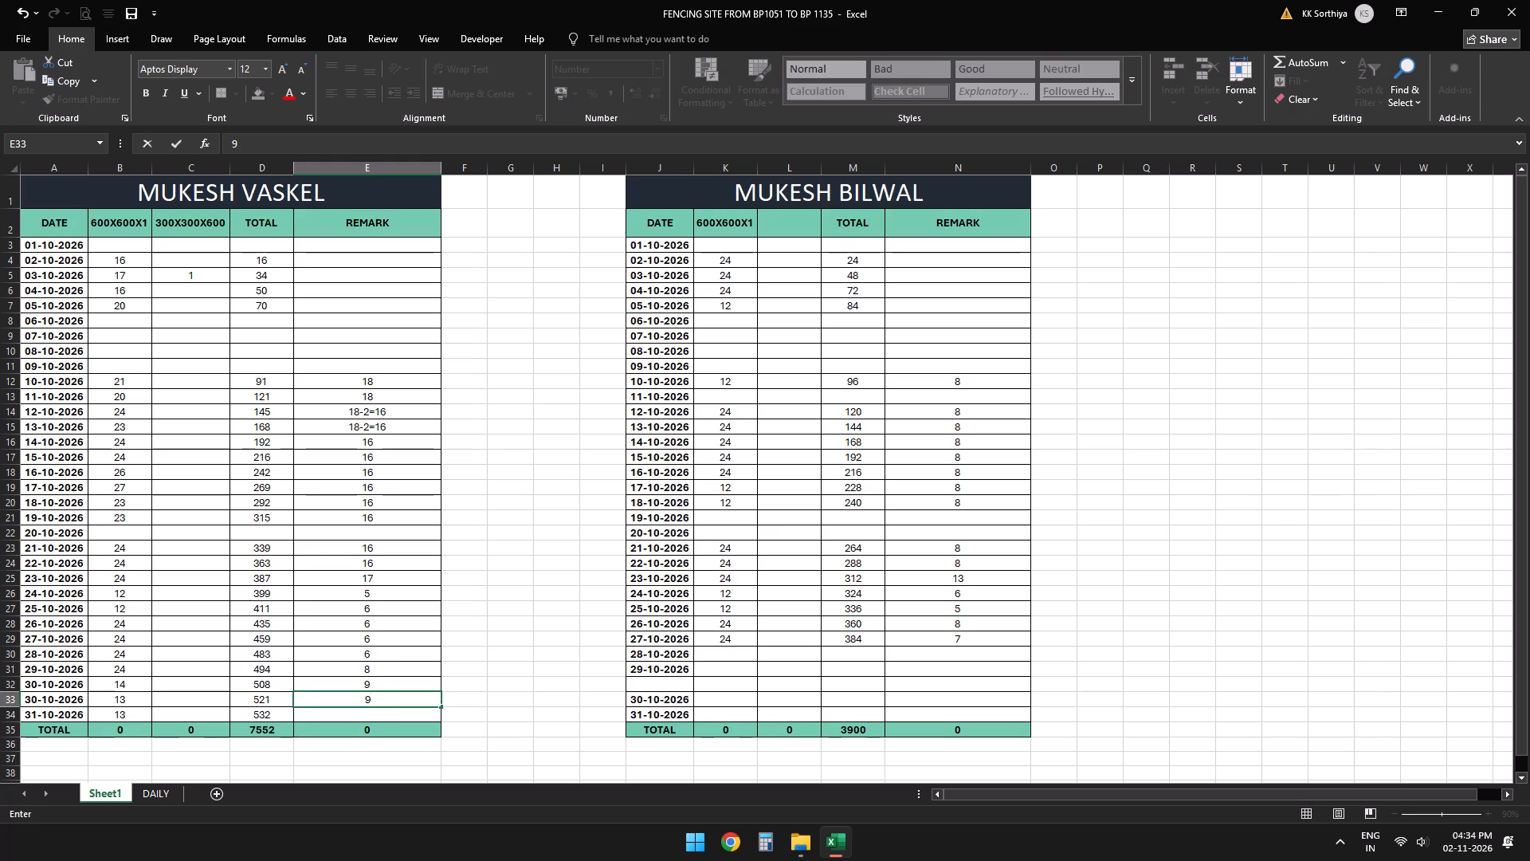
{"action": "type", "text": "13"}
{"action": "key", "text": "space"}
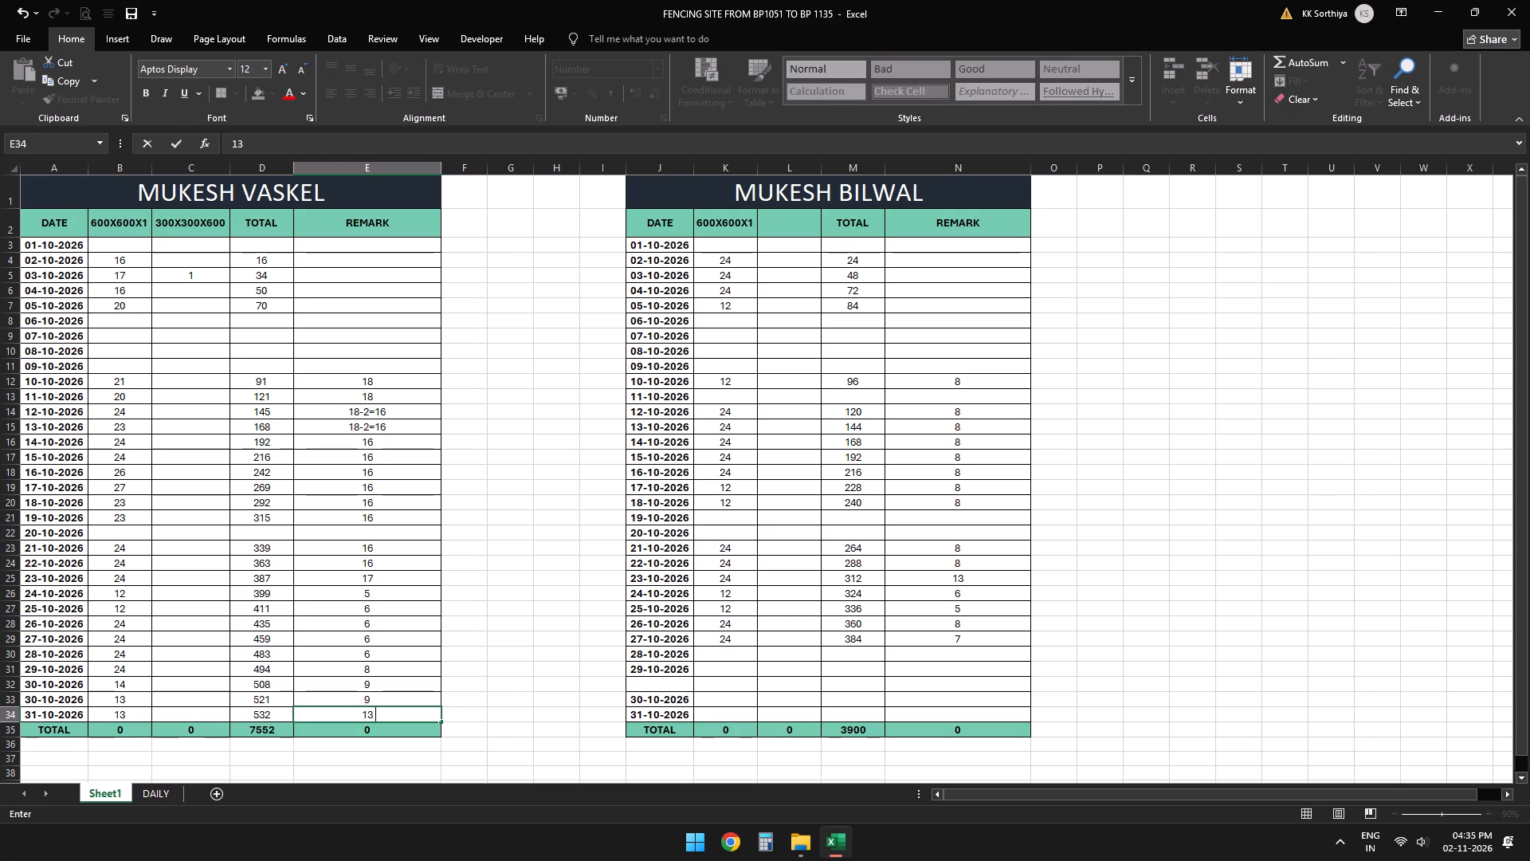
{"action": "key", "text": "Left"}
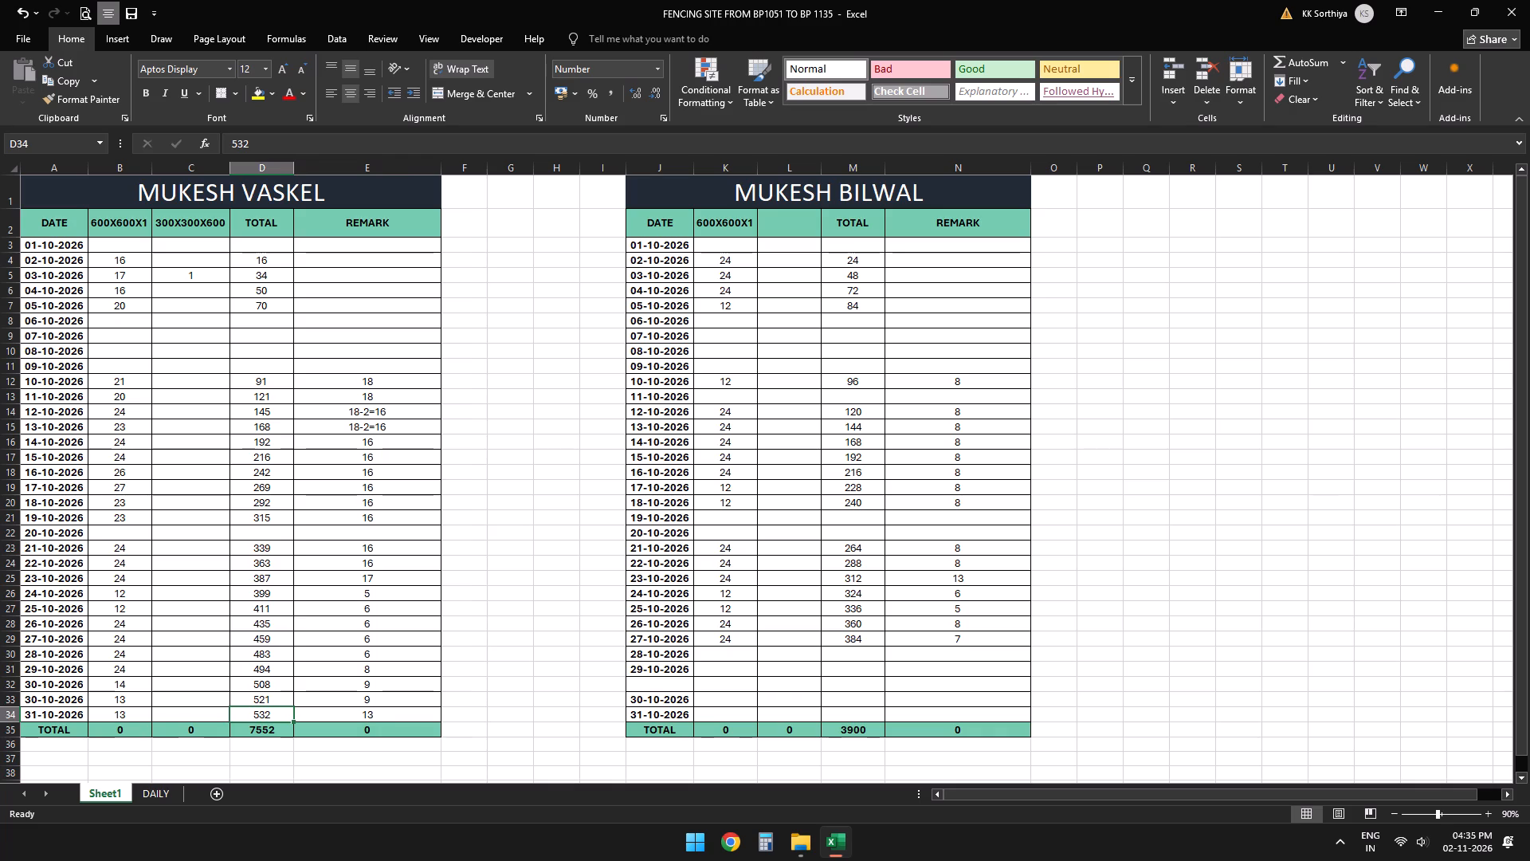
{"action": "key", "text": "ctrl+s"}
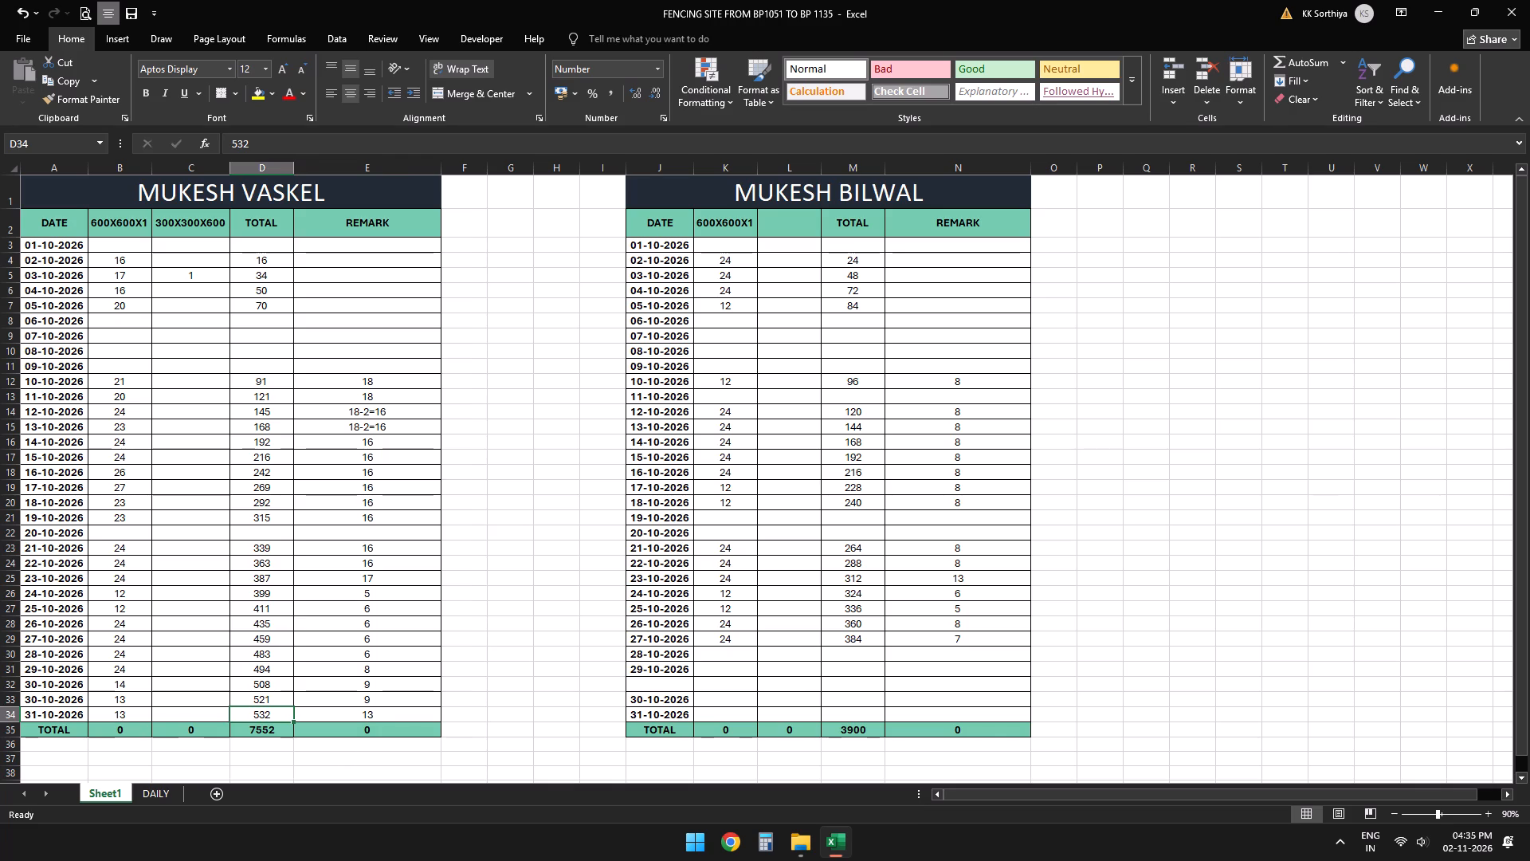
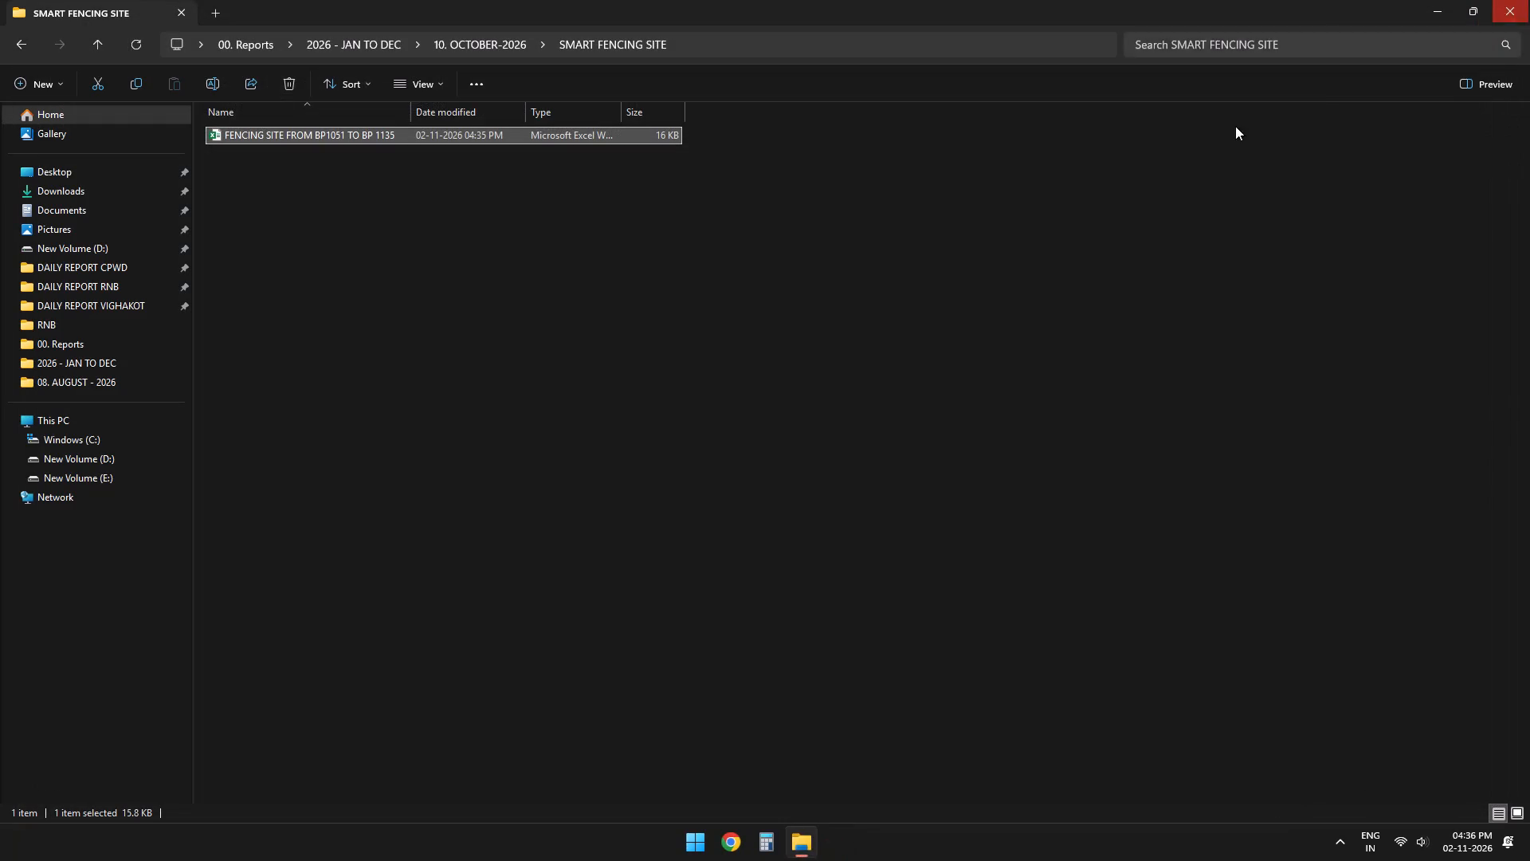
Create a folder named "11.NOV - 2026" inside the 2026 - JAN TO DEC folder.
{"action": "left_click", "coordinate": [21, 50]}
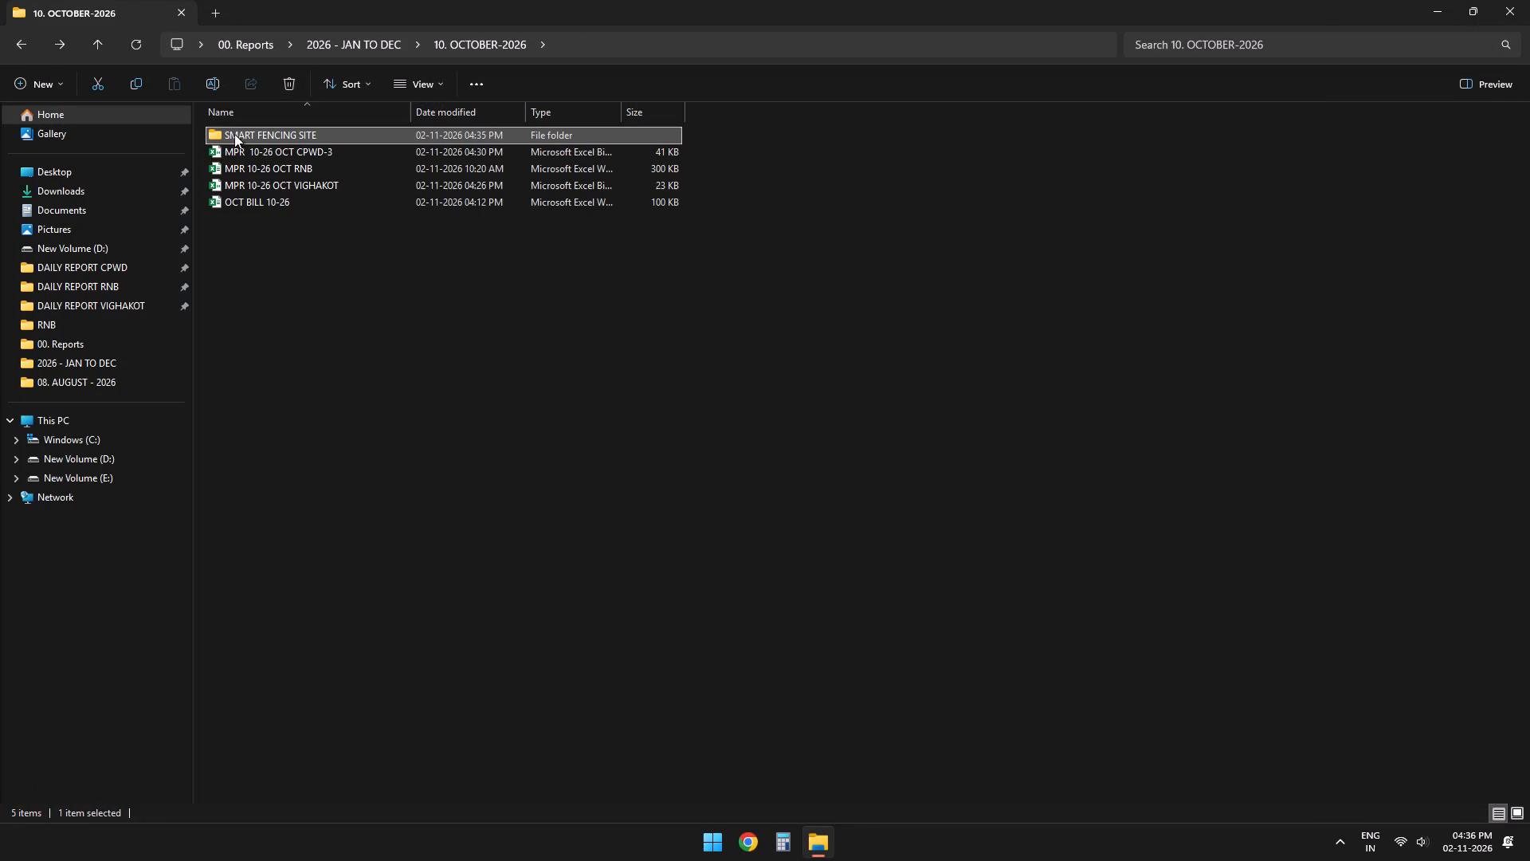
{"action": "left_click", "coordinate": [24, 49]}
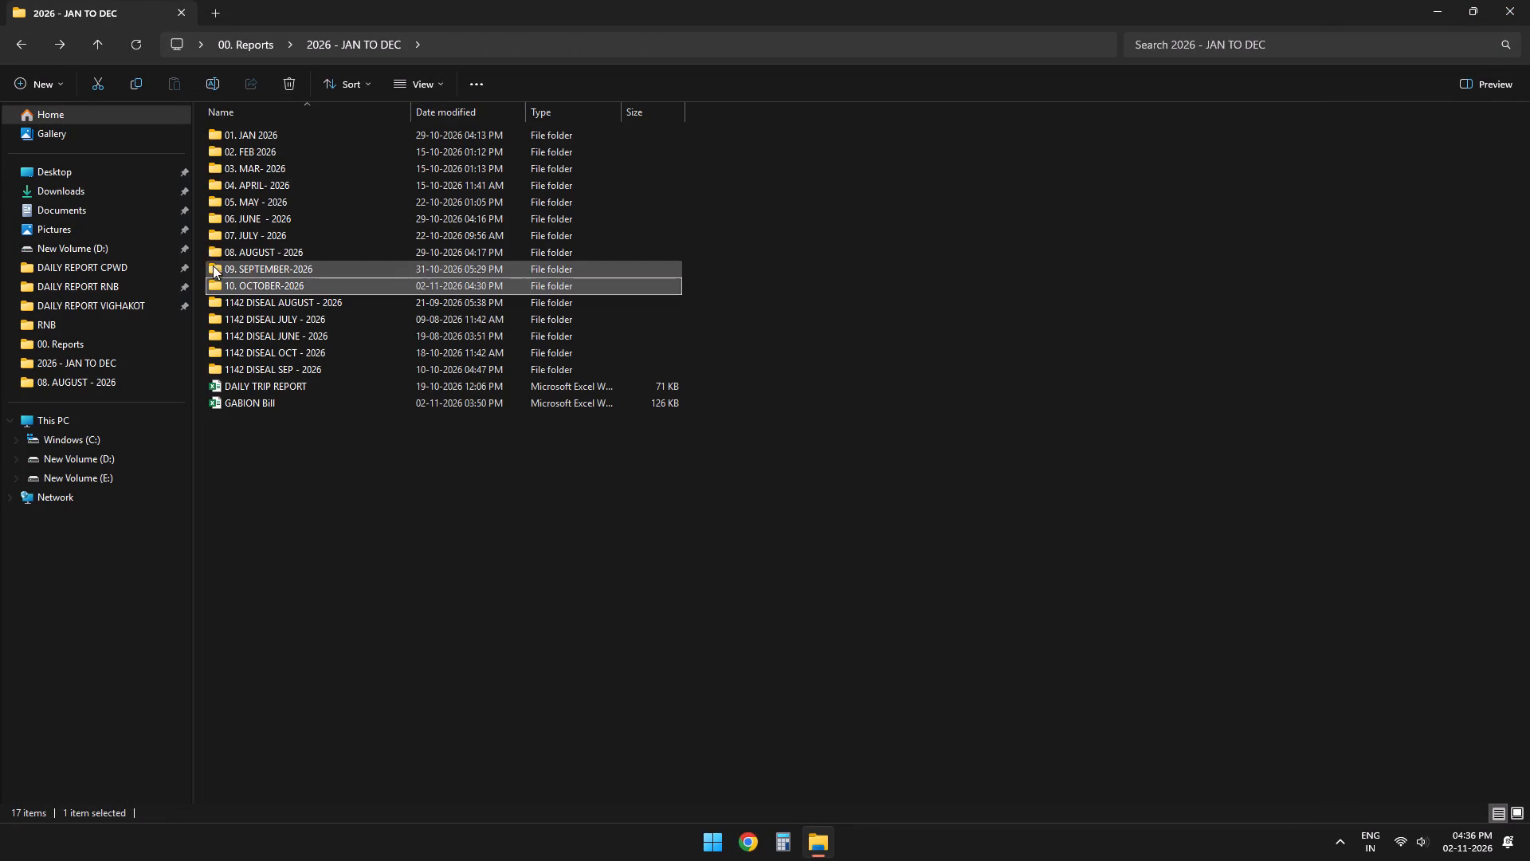
{"action": "left_click", "coordinate": [53, 74]}
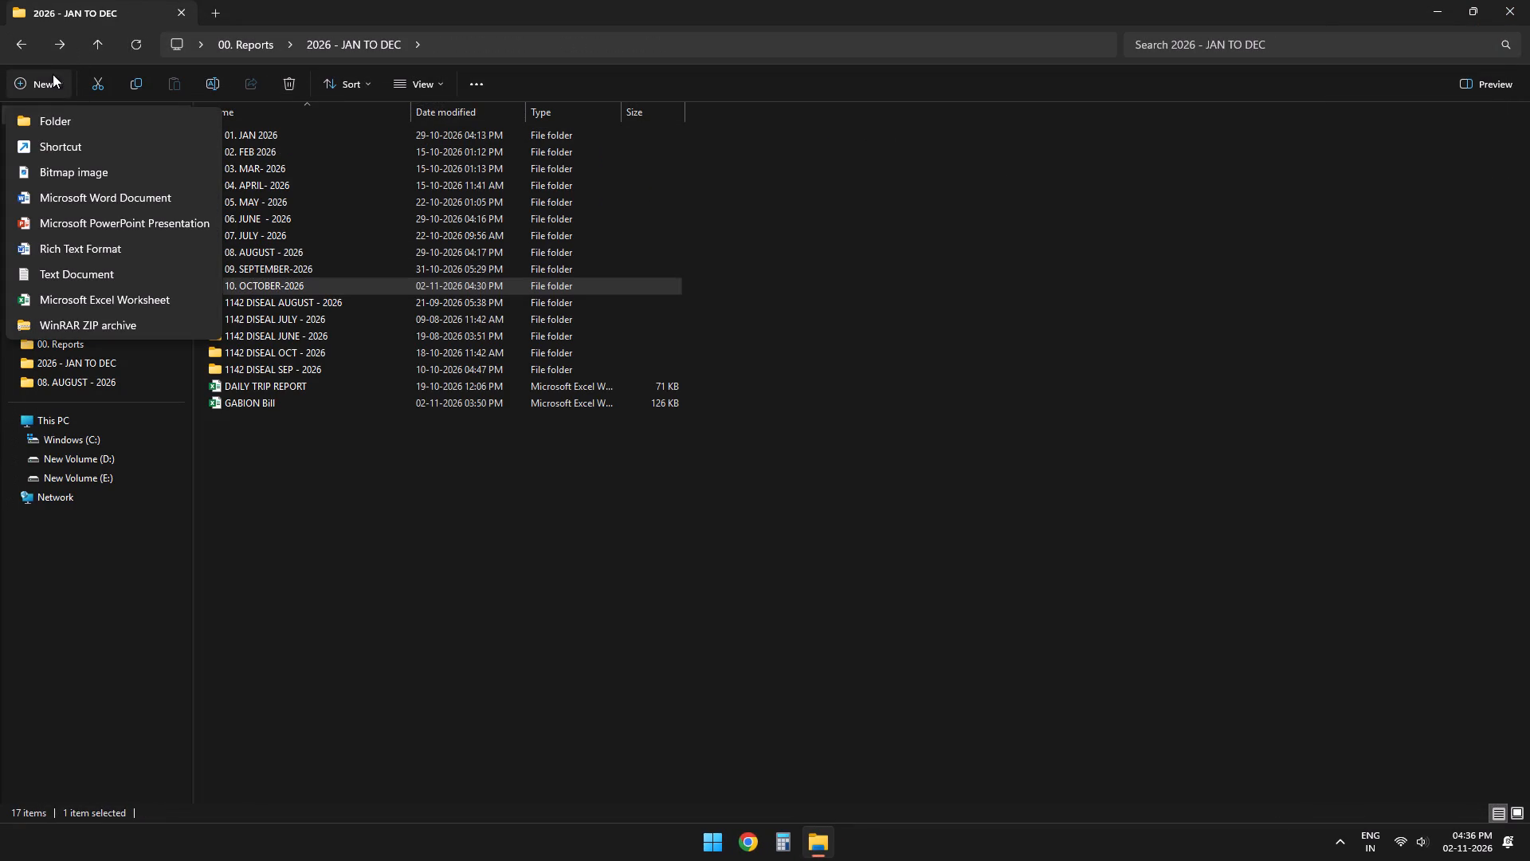
{"action": "left_click", "coordinate": [61, 115]}
{"action": "right_click", "coordinate": [61, 115]}
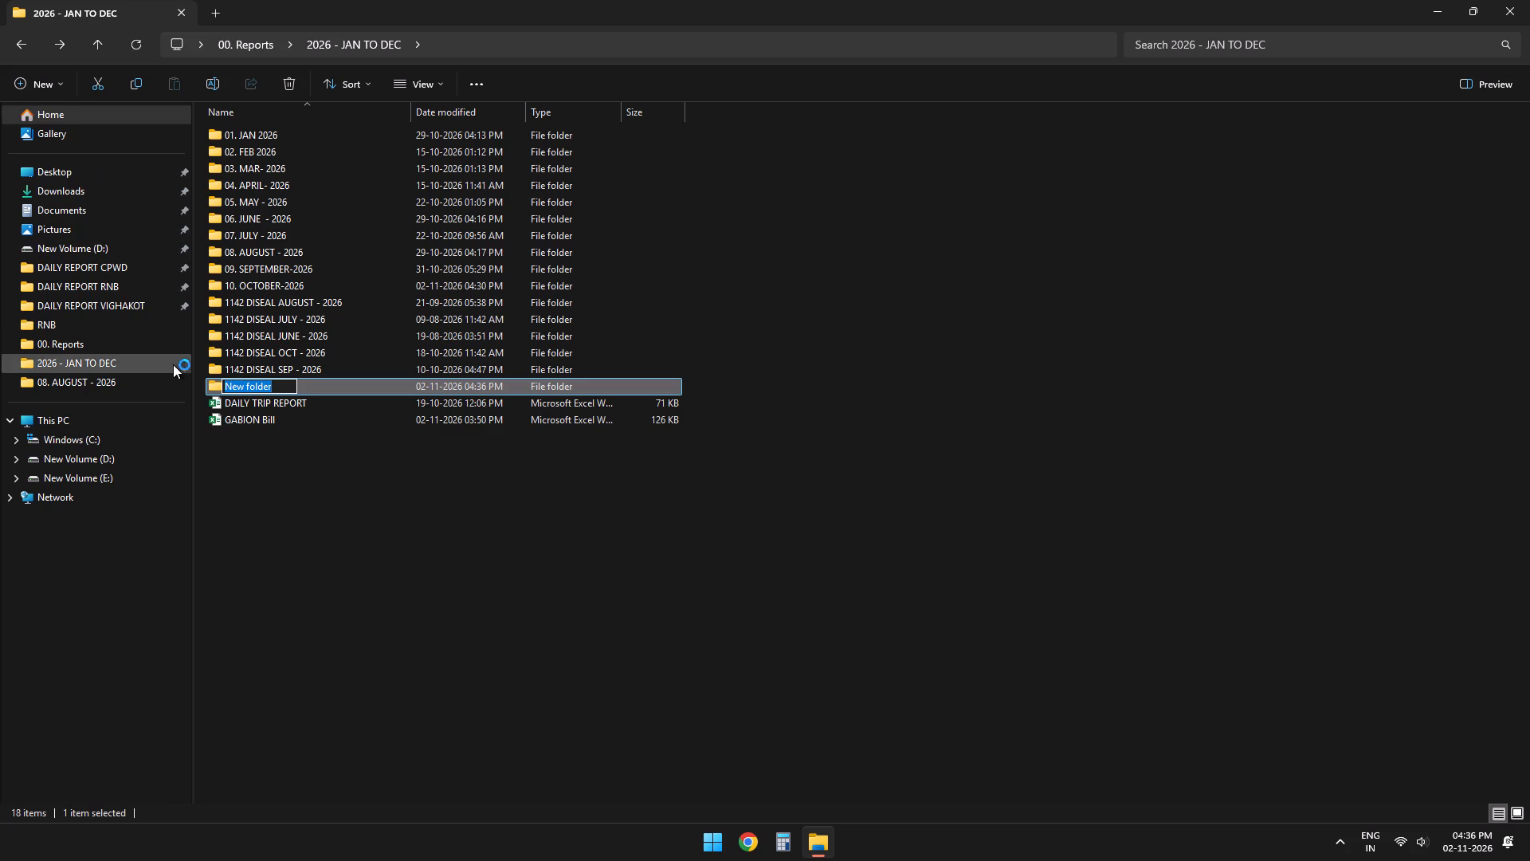
{"action": "type", "text": "11."}
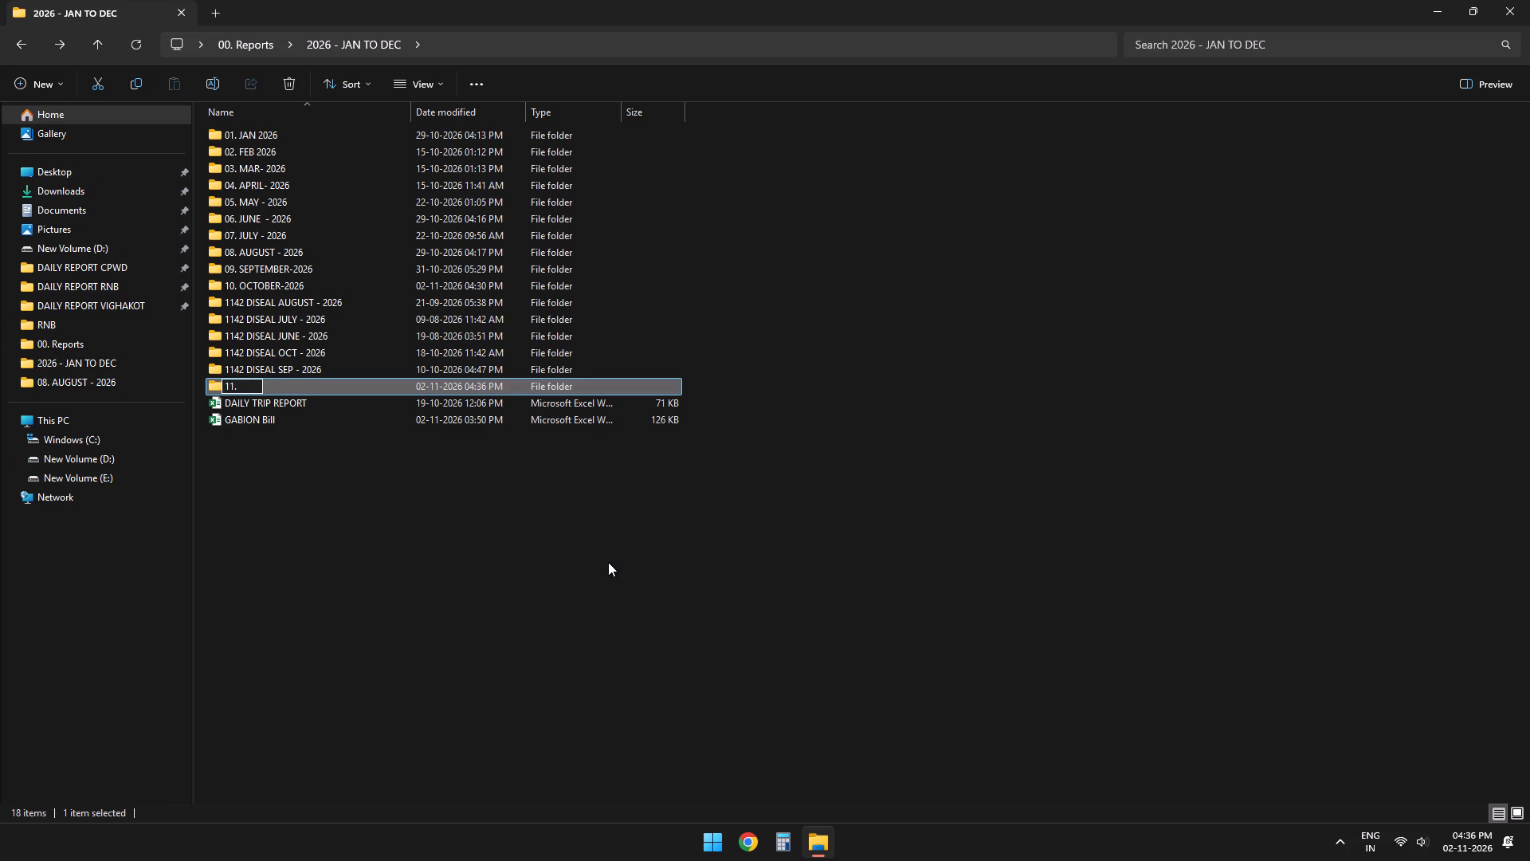
{"action": "type", "text": "NOV"}
{"action": "key", "text": "space"}
{"action": "type", "text": "-"}
{"action": "key", "text": "space"}
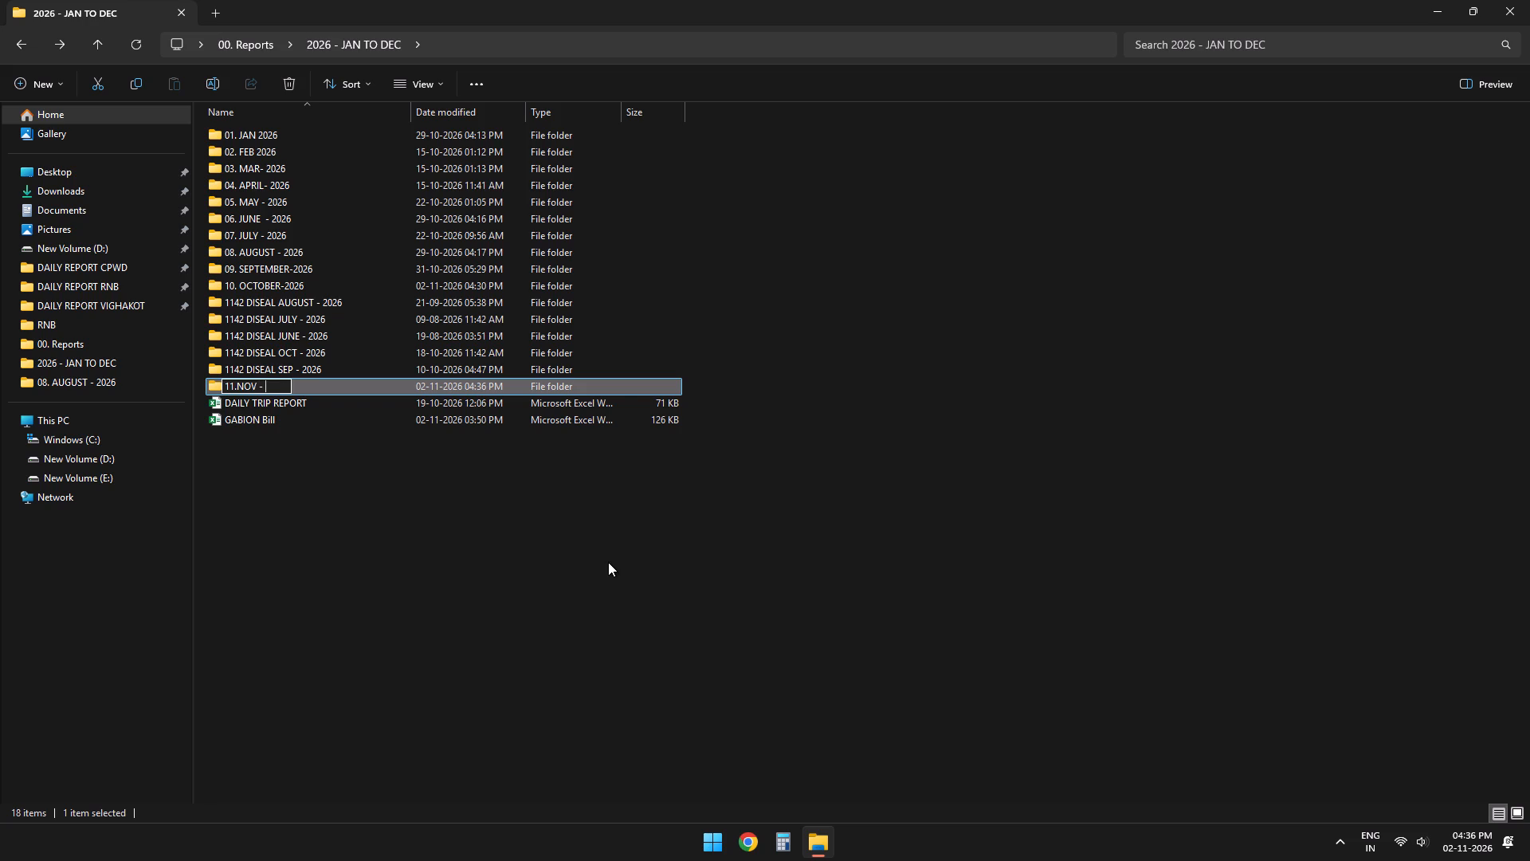
{"action": "type", "text": "2026"}
{"action": "key", "text": "Return"}
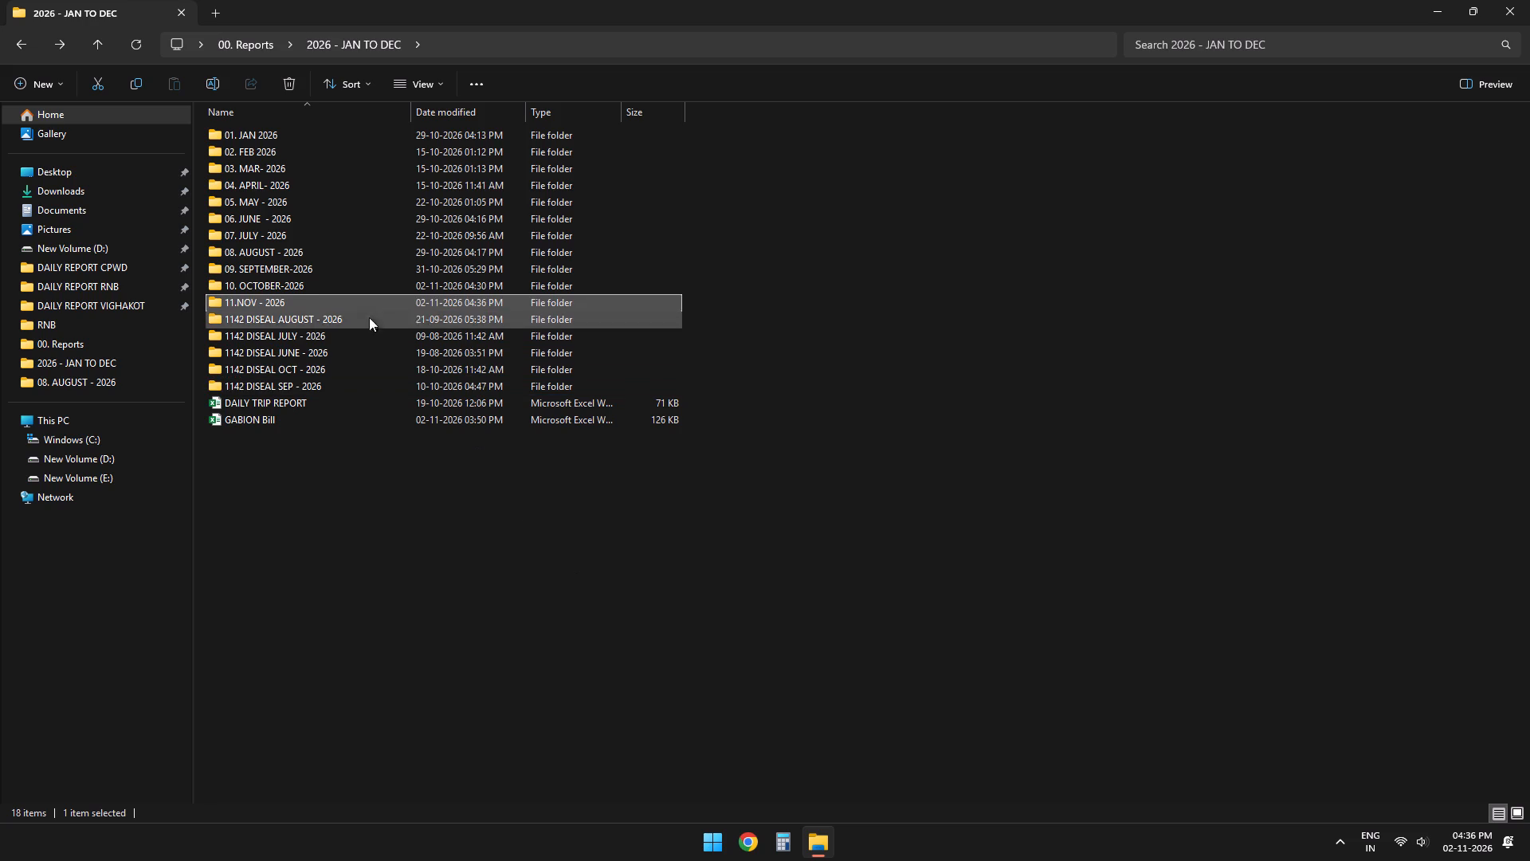
Copy the SMART FENCING SITE folder and all four Excel files from 10. OCTOBER-2026 into the 11.NOV - 2026 folder.
{"action": "double_click", "coordinate": [300, 297]}
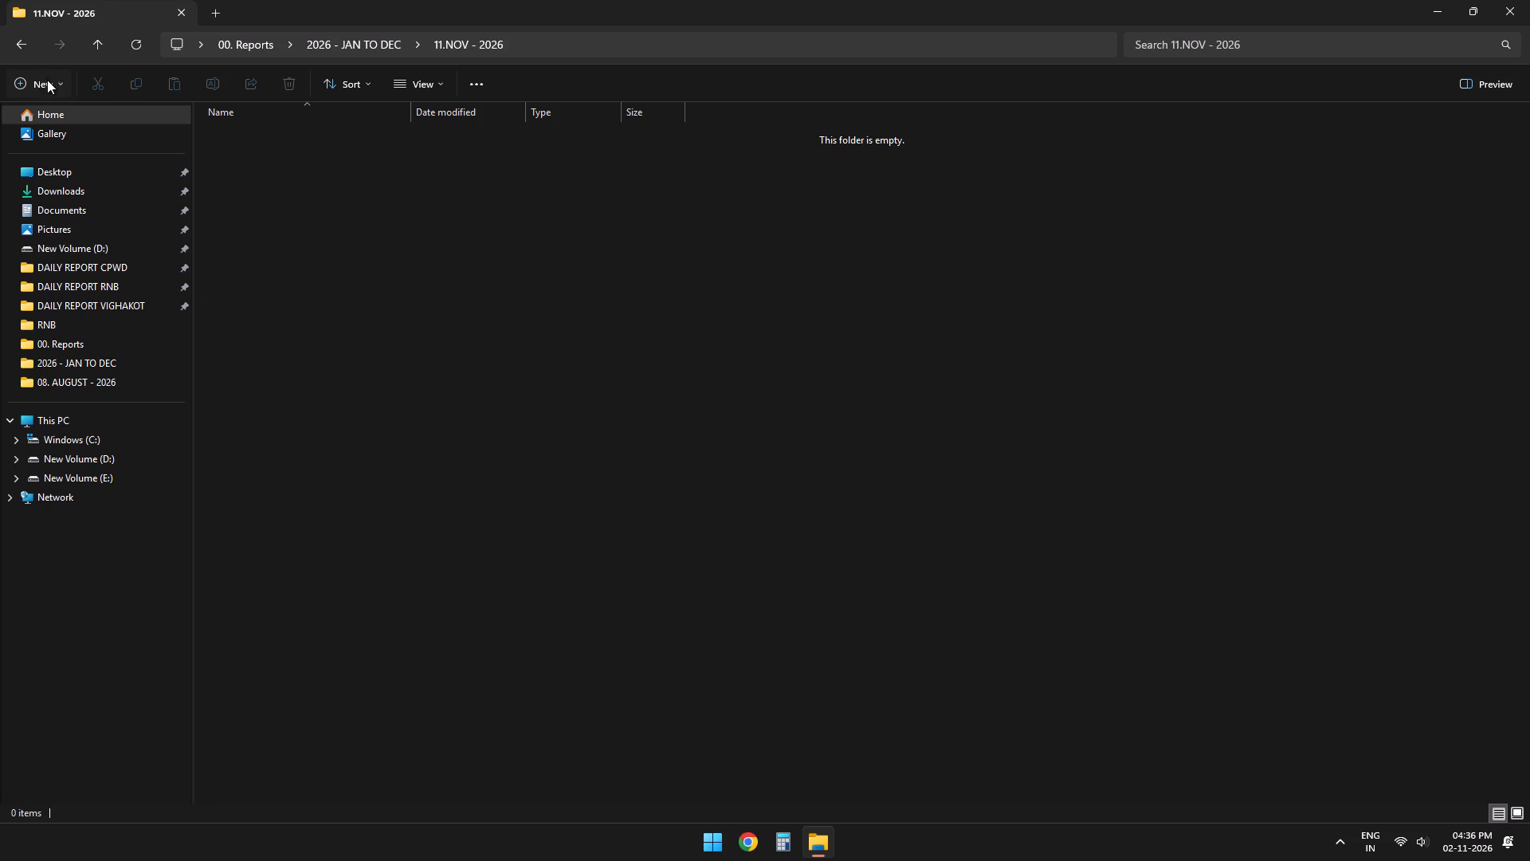
{"action": "left_click", "coordinate": [21, 37]}
{"action": "left_click", "coordinate": [264, 285]}
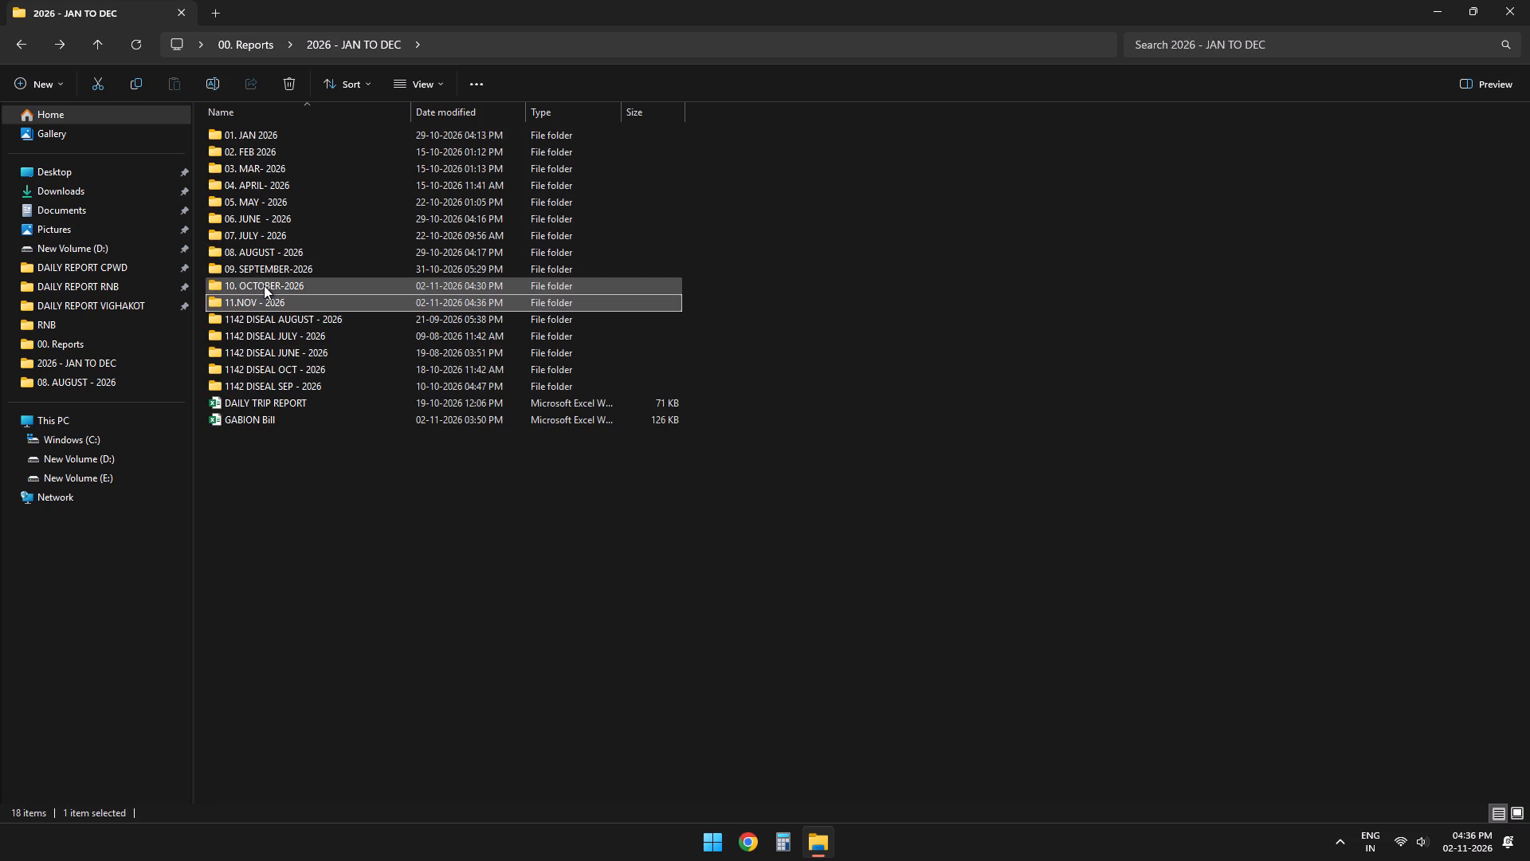
{"action": "double_click", "coordinate": [264, 285]}
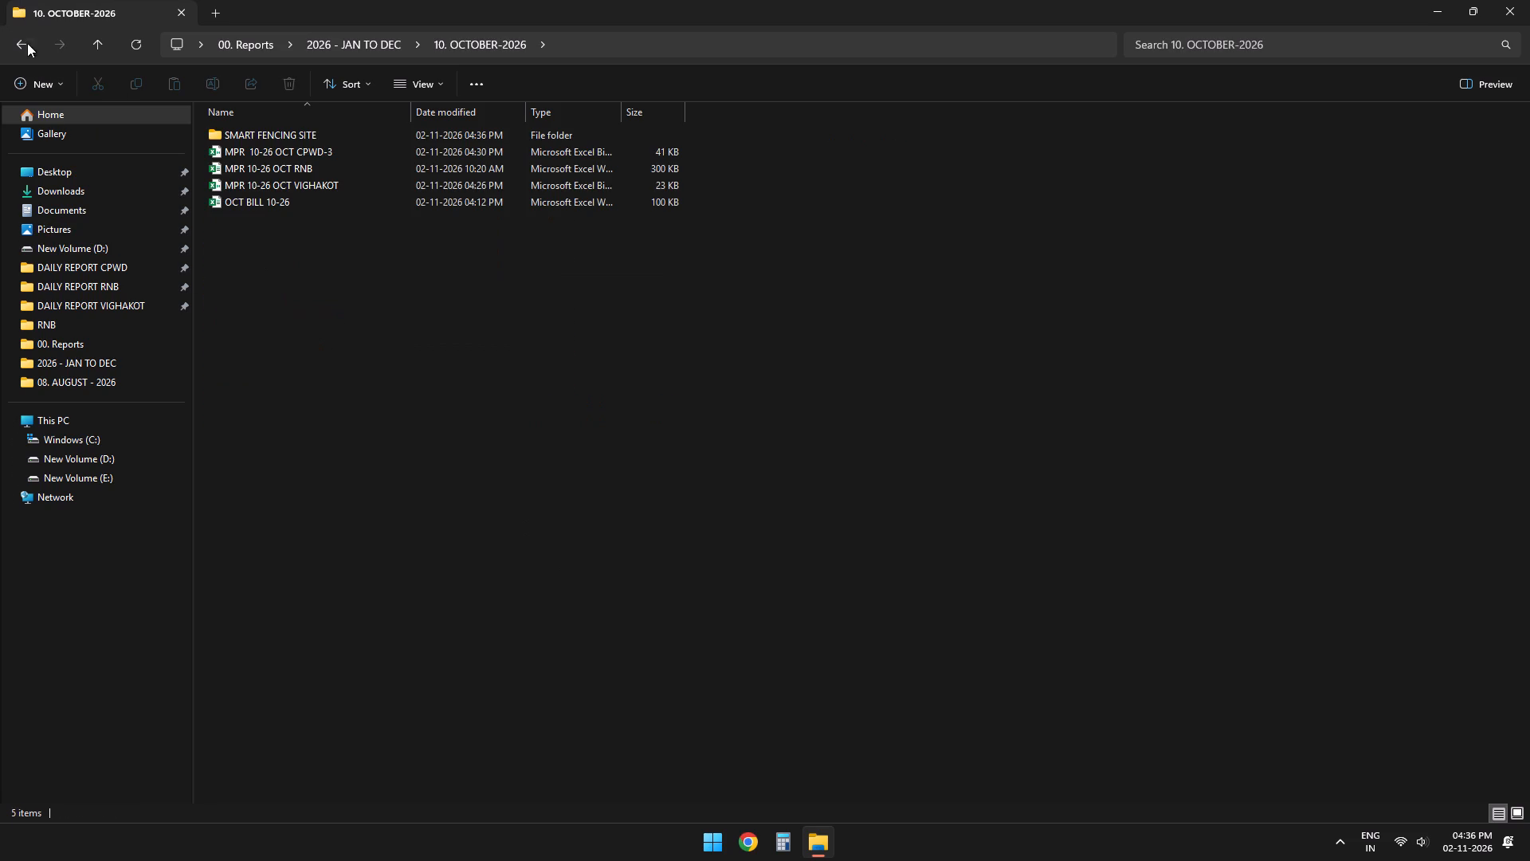
{"action": "left_click", "coordinate": [282, 138]}
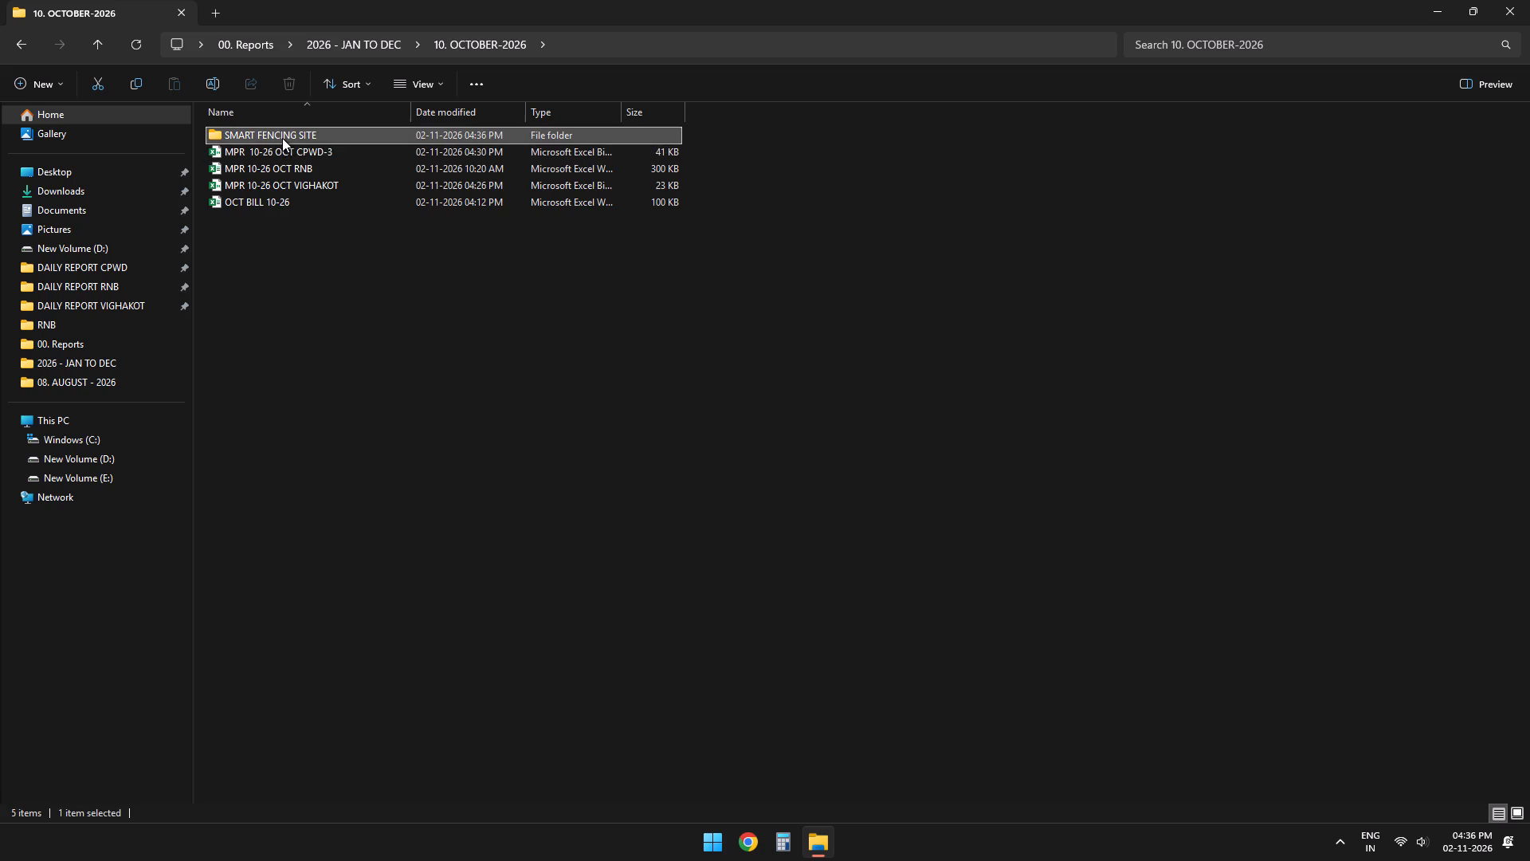
{"action": "key", "text": "shift+Down"}
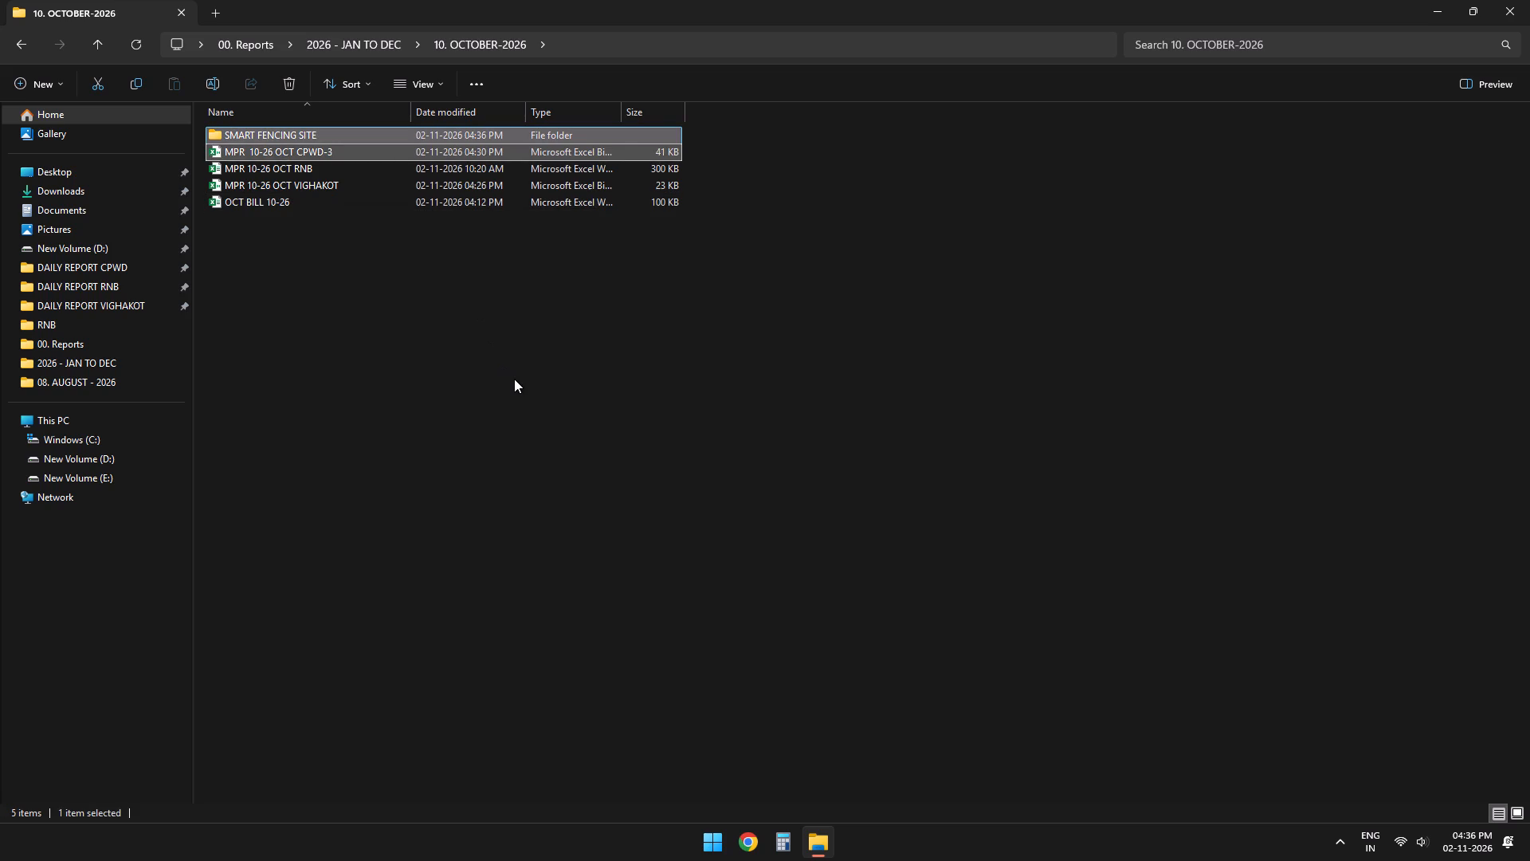
{"action": "key", "text": "shift+Down"}
{"action": "key", "text": "shift+Down"}
{"action": "key", "text": "shift+Down"}
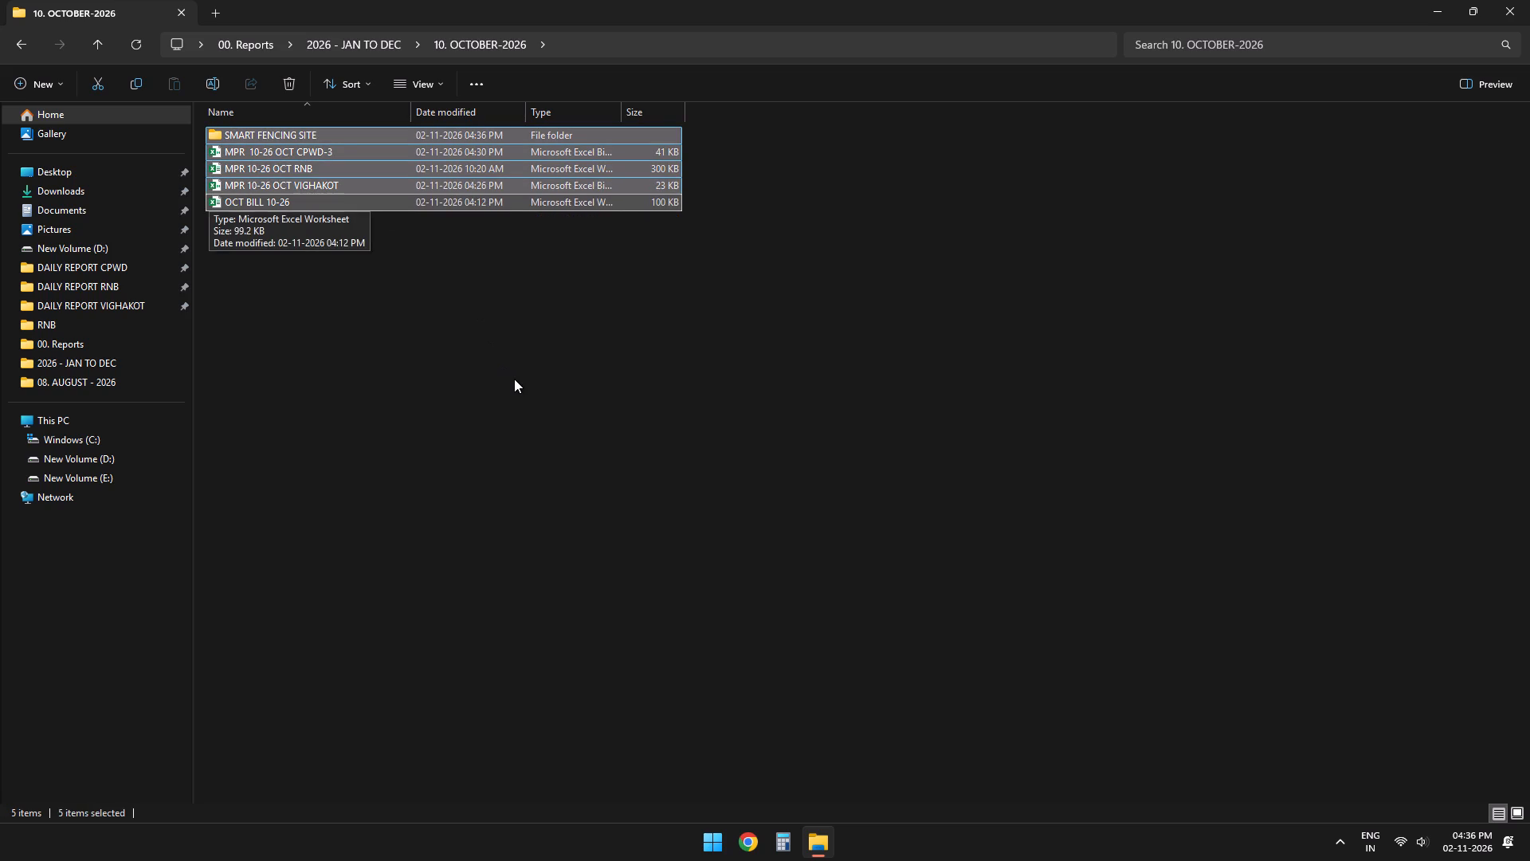
{"action": "key", "text": "ctrl+c"}
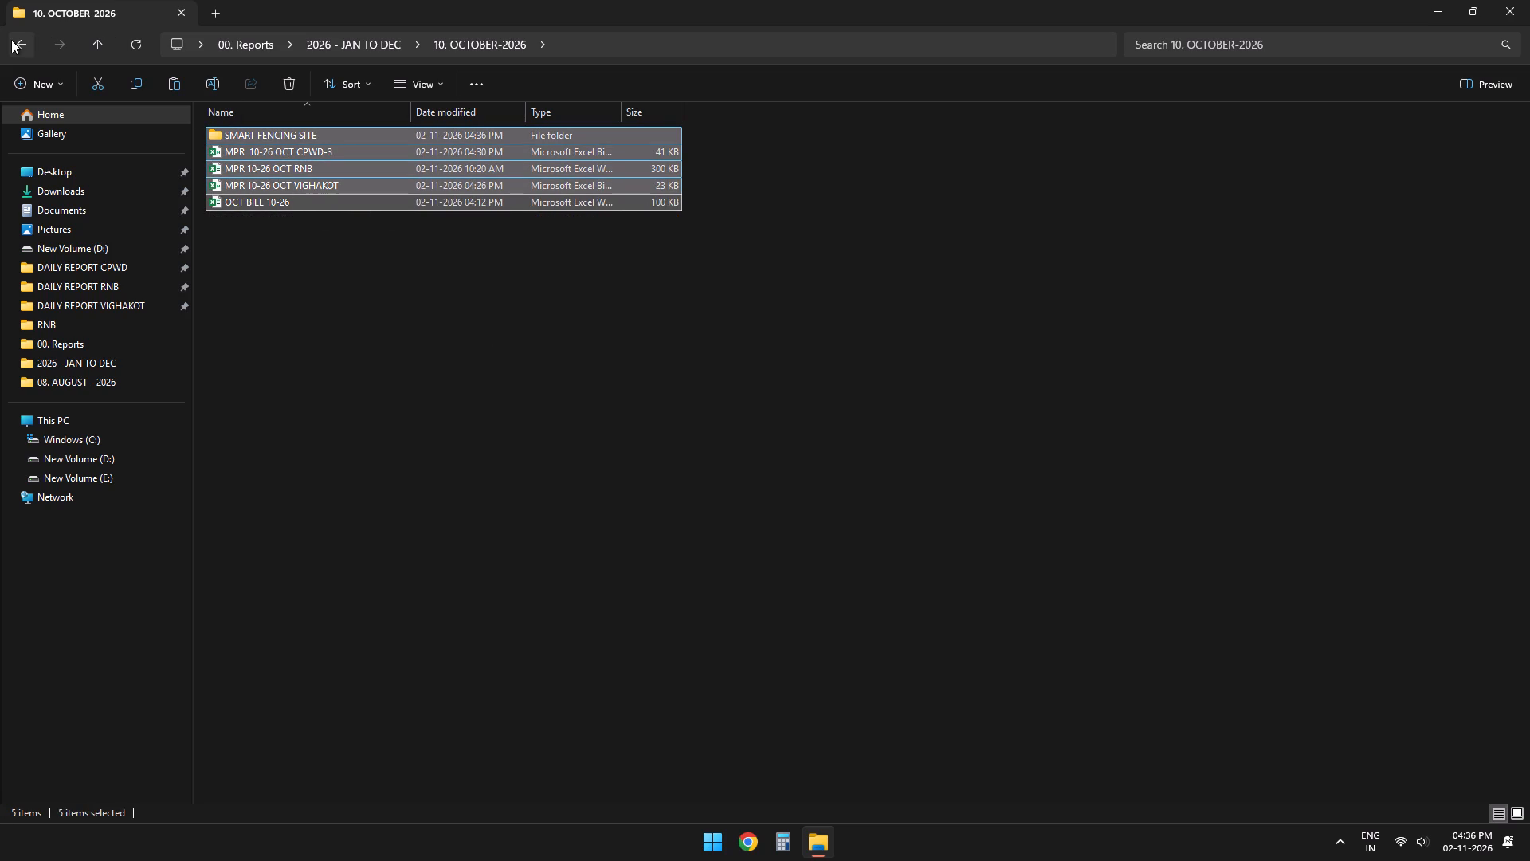
{"action": "left_click", "coordinate": [11, 40]}
{"action": "double_click", "coordinate": [267, 294]}
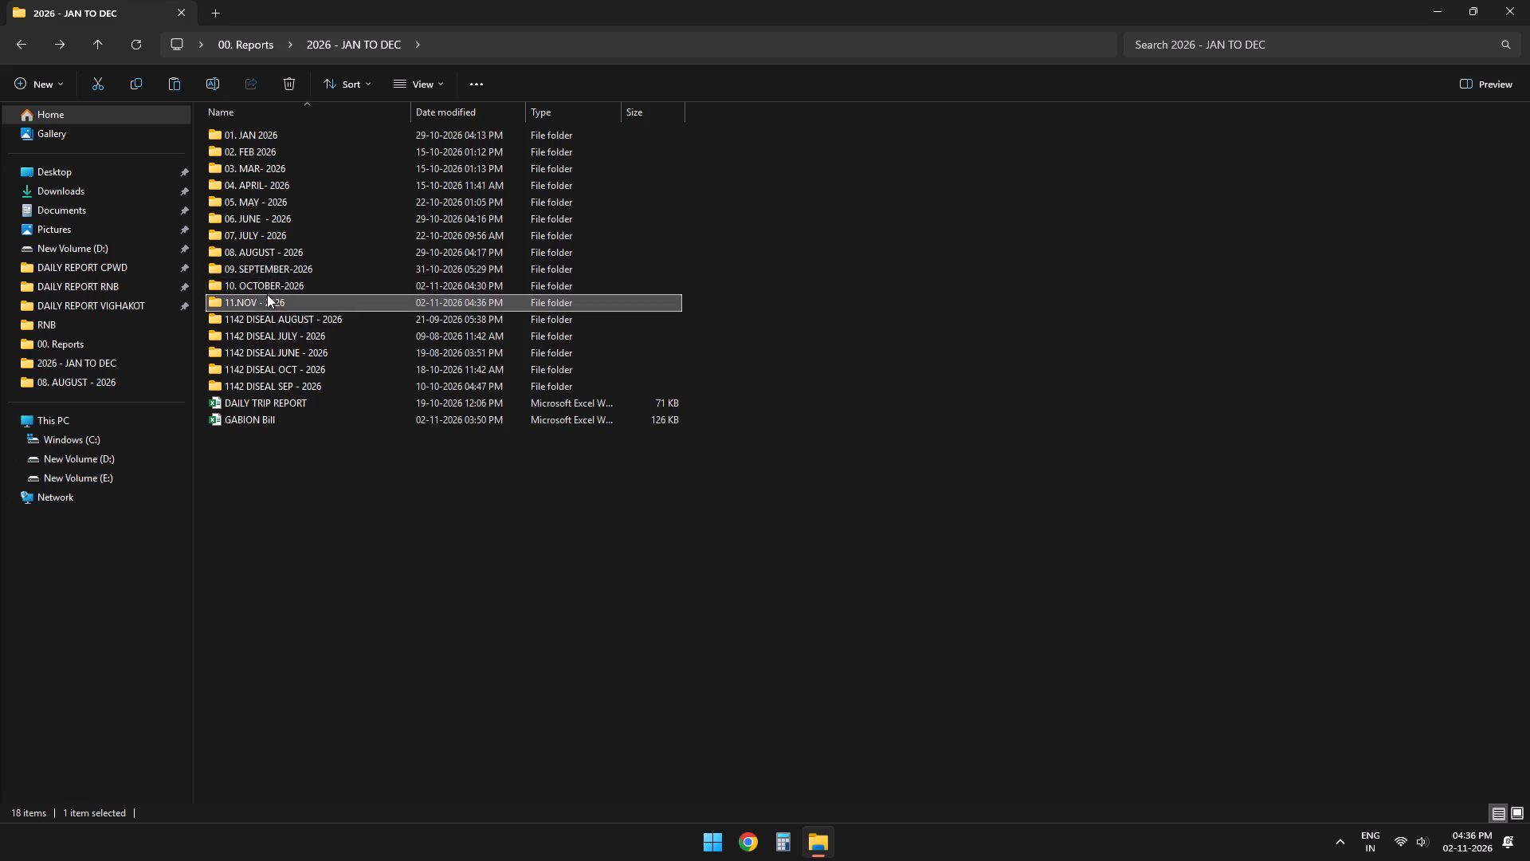
{"action": "left_click", "coordinate": [253, 140]}
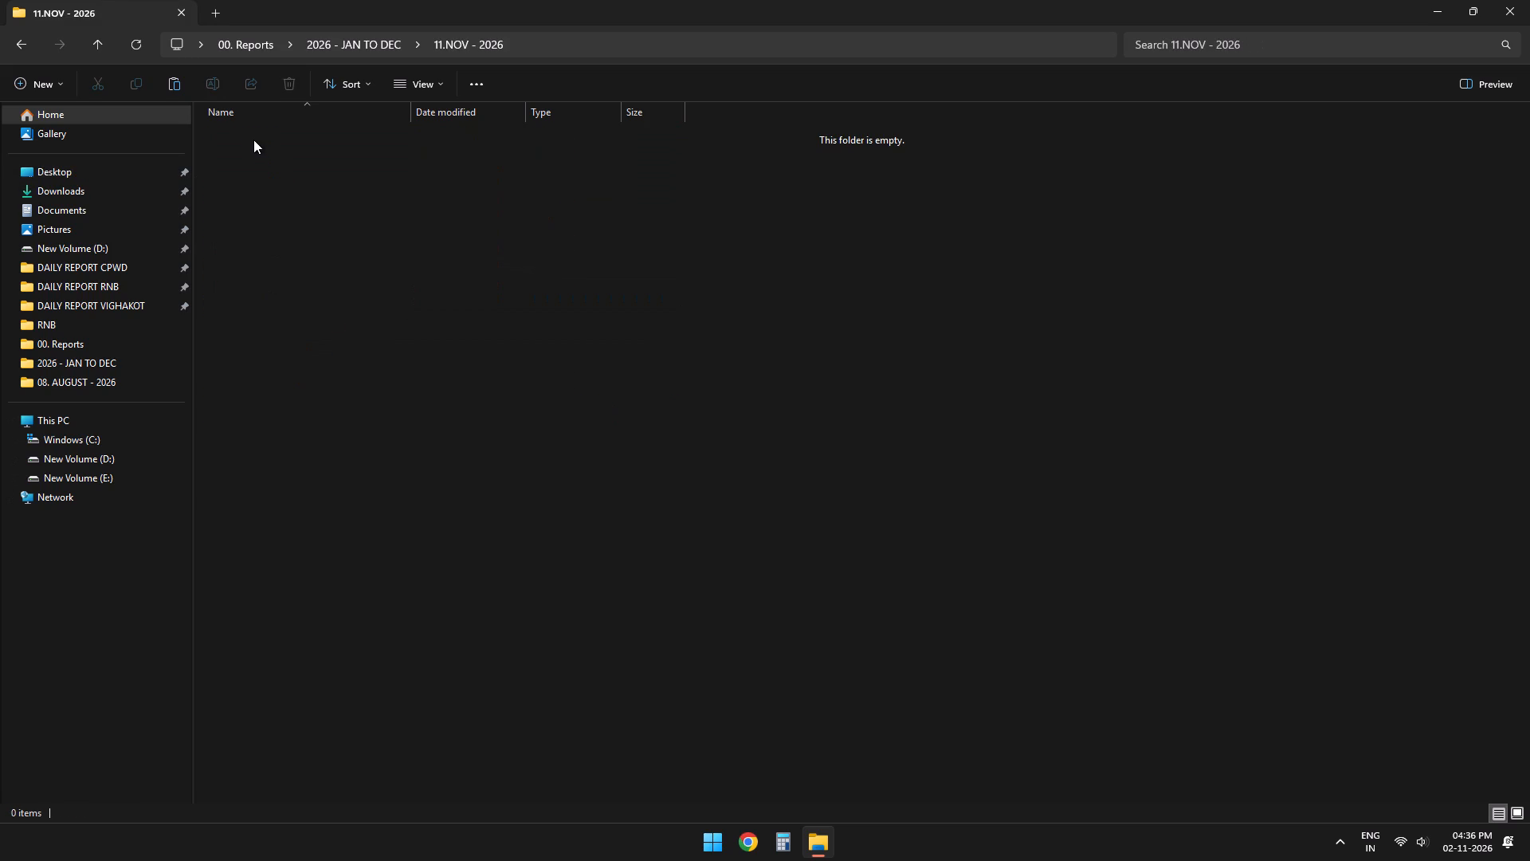
{"action": "key", "text": "ctrl+v"}
{"action": "left_click", "coordinate": [317, 288]}
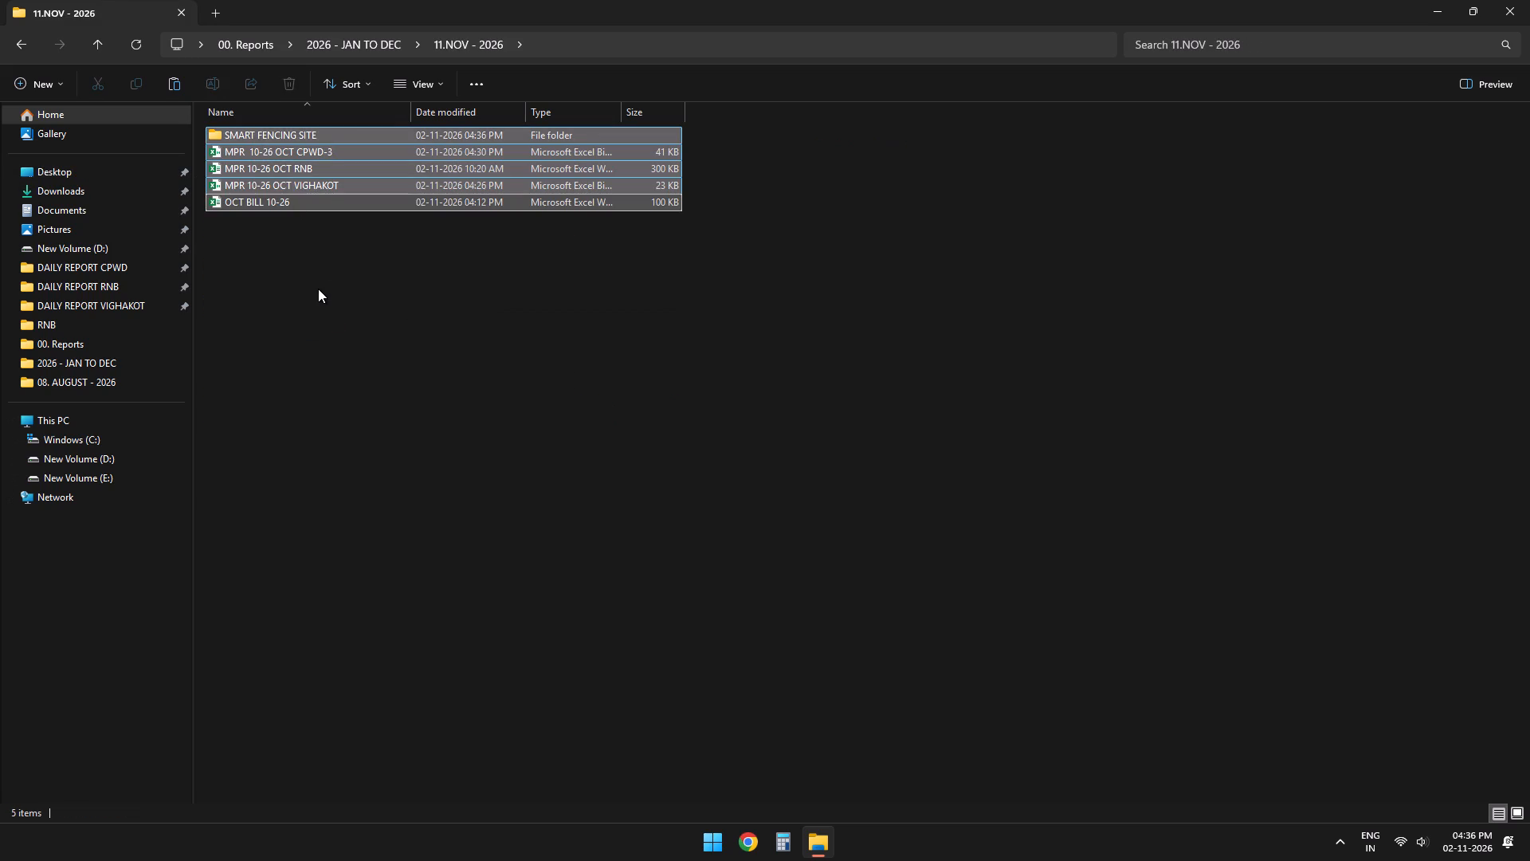
Open the FENCING SITE FROM BP1051 TO BP 1135 workbook from the November copy of SMART FENCING SITE.
{"action": "double_click", "coordinate": [341, 139]}
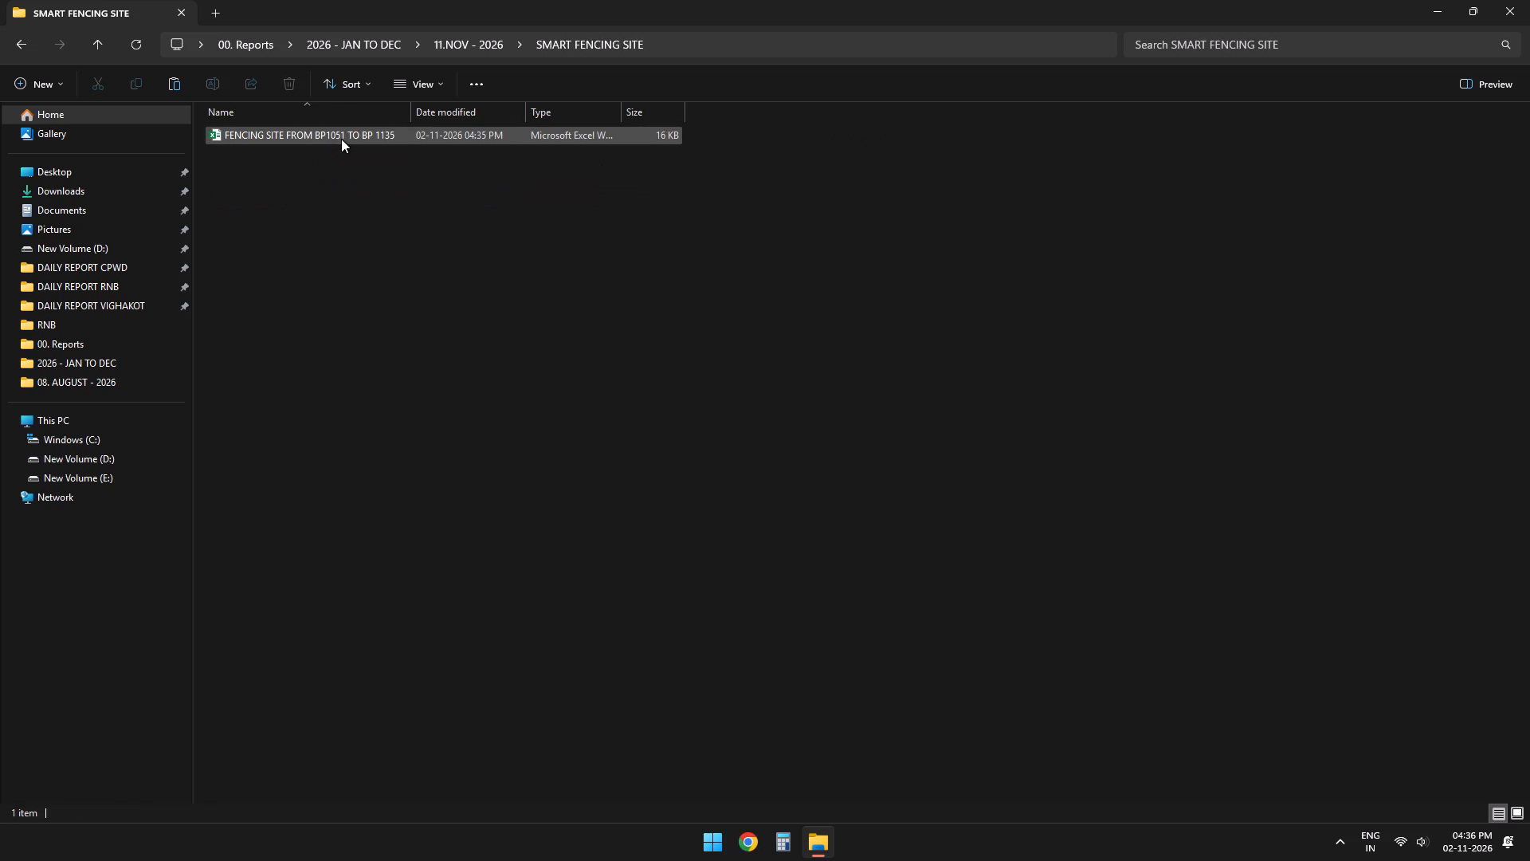
{"action": "double_click", "coordinate": [341, 139]}
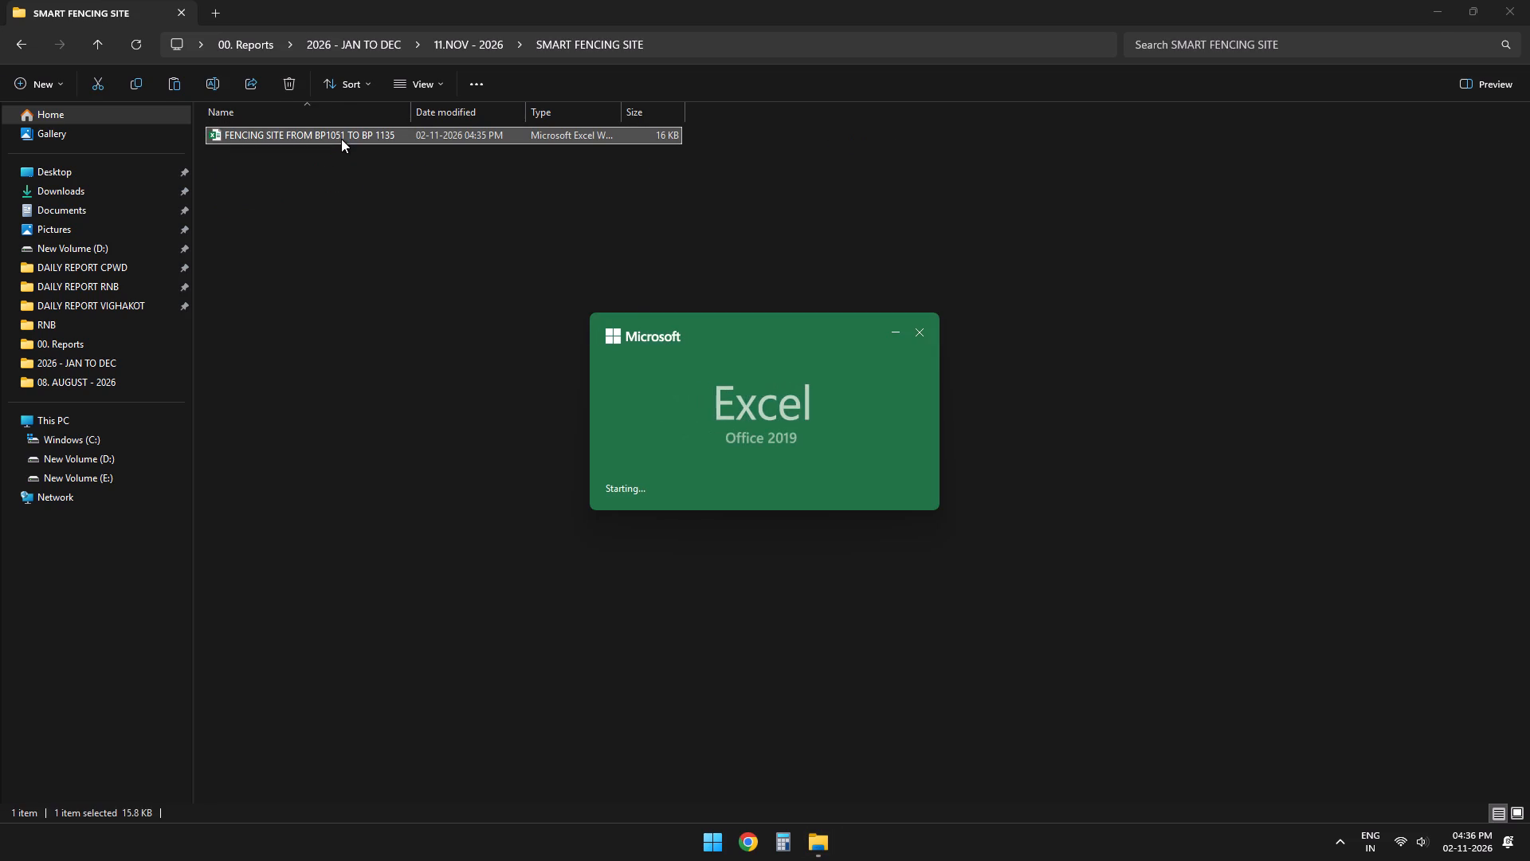
{"action": "scroll", "coordinate": [341, 272], "scroll_direction": "up", "scroll_amount": 3}
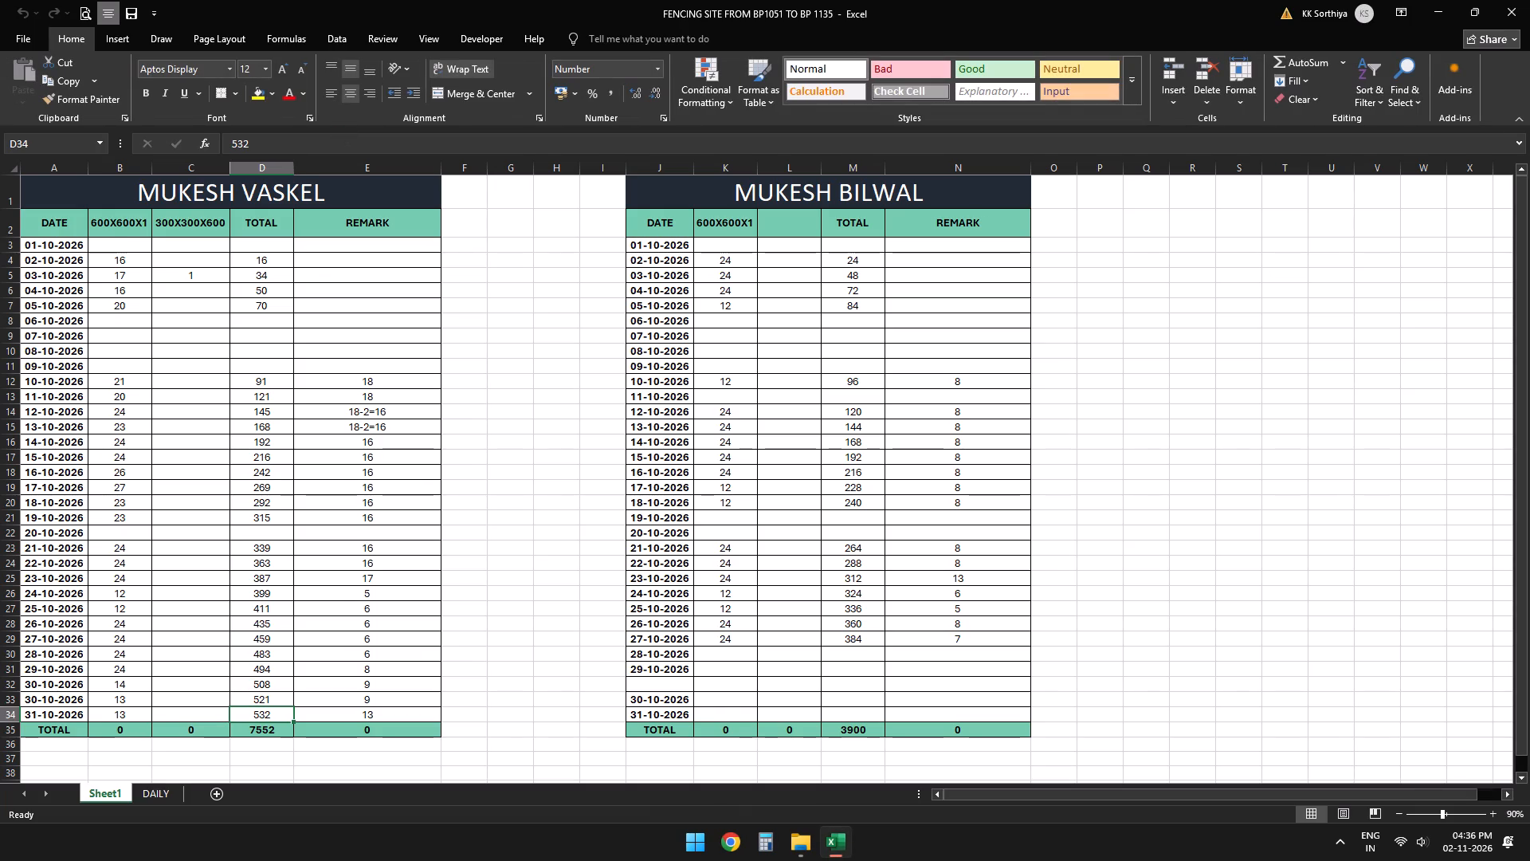
Set the first table's starting date to 01-11-2026 and fill the daily dates down the rest of its DATE column.
{"action": "left_click", "coordinate": [53, 244]}
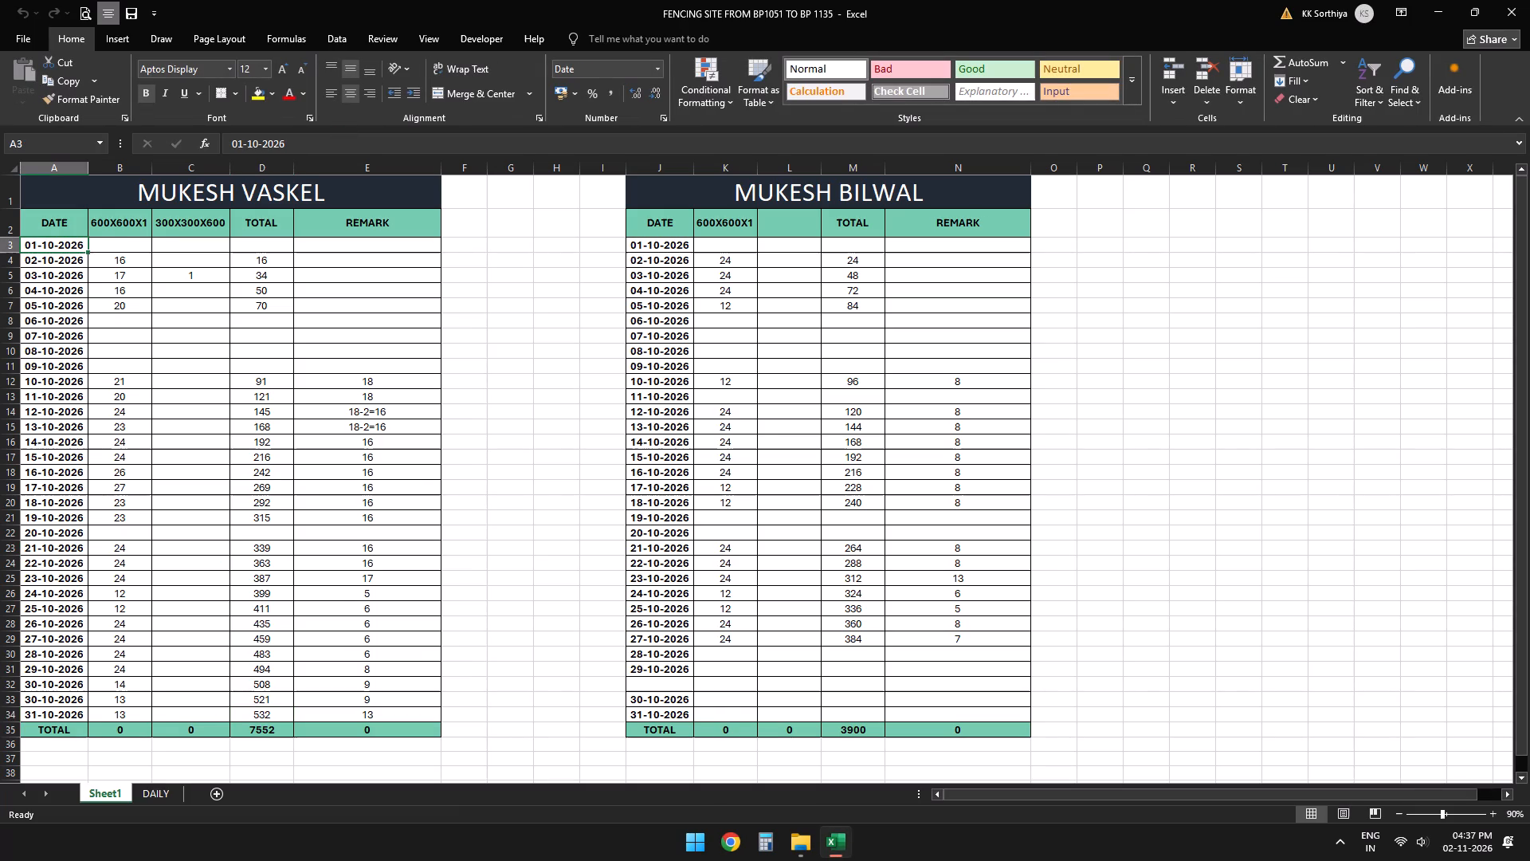
{"action": "type", "text": "01"}
{"action": "type", "text": "-11-"}
{"action": "type", "text": "26"}
{"action": "key", "text": "Down"}
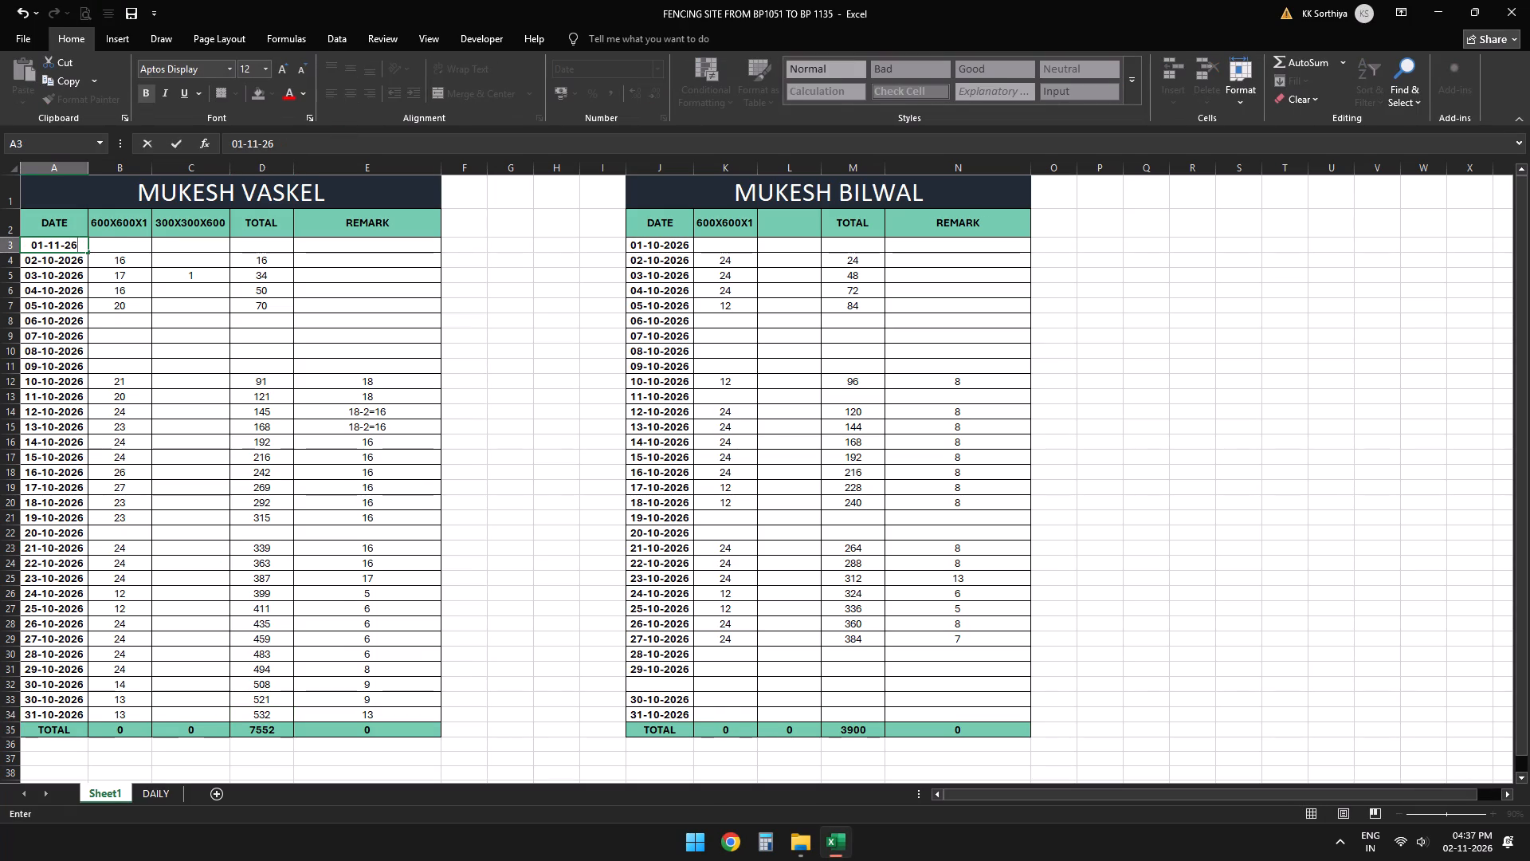
{"action": "key", "text": "Up"}
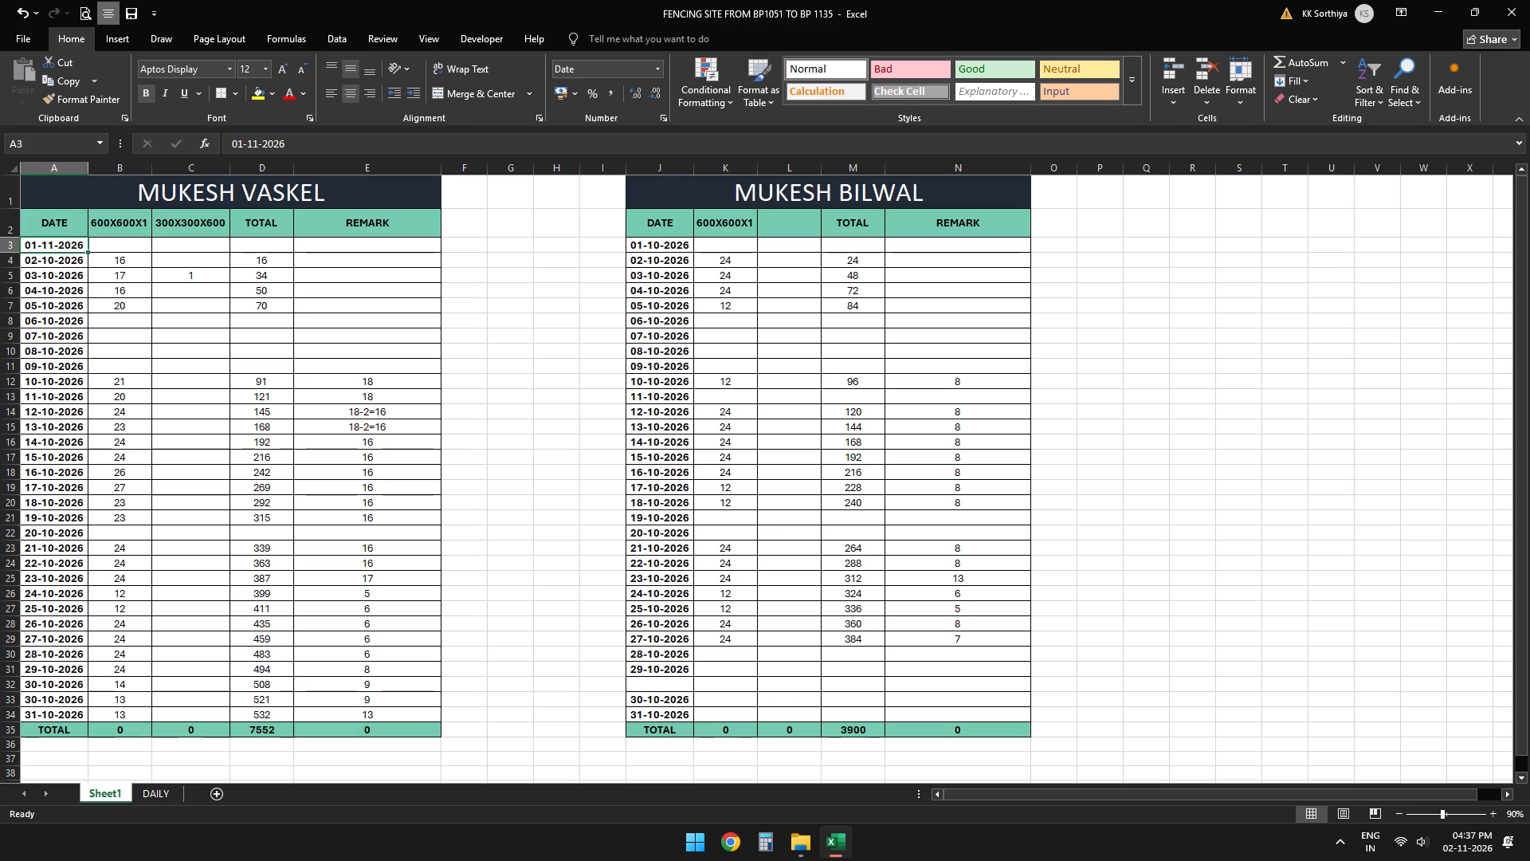
{"action": "double_click", "coordinate": [88, 250]}
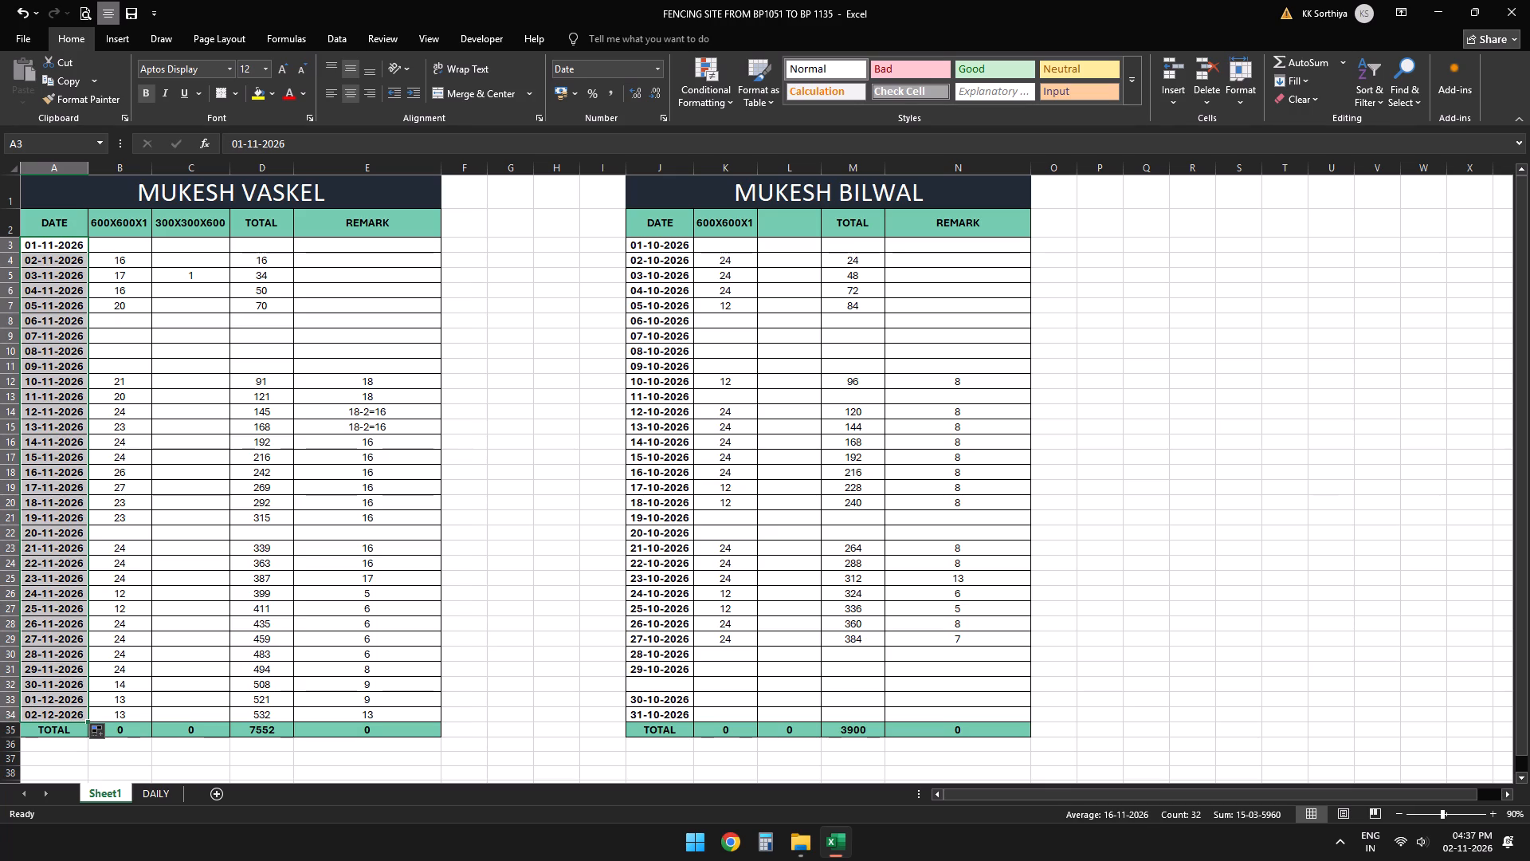
Clear the 01-12-2026 and 02-12-2026 dates from the end of the first table's DATE column.
{"action": "left_click", "coordinate": [52, 704]}
{"action": "key", "text": "shift+Down"}
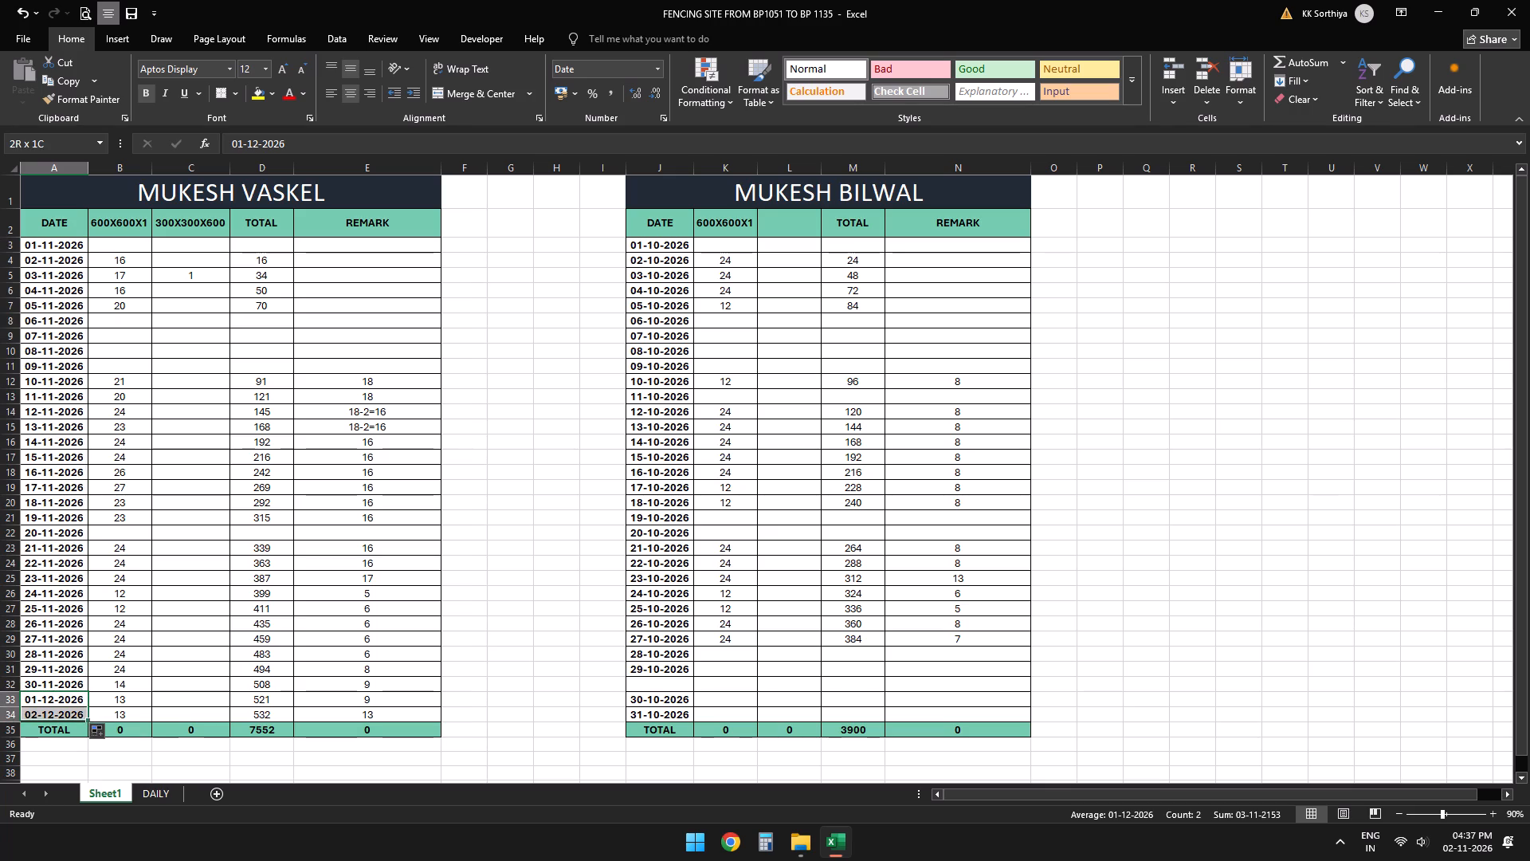
{"action": "key", "text": "Delete"}
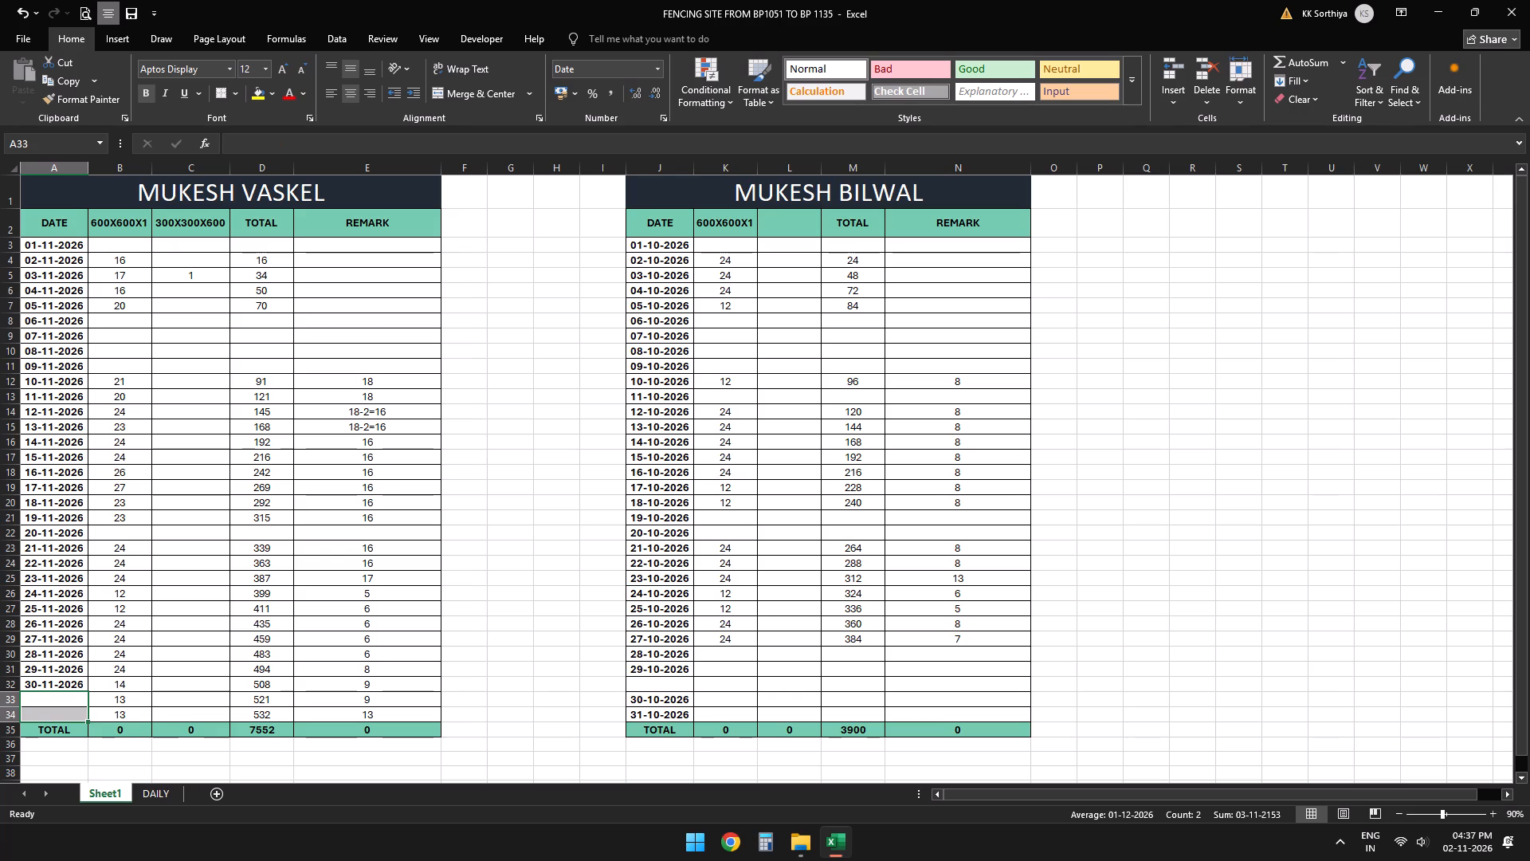
Clear all daily quantities, totals and remarks from the first table, keeping its dates and bottom TOTAL row.
{"action": "left_click_drag", "start_coordinate": [120, 243], "coordinate": [419, 613]}
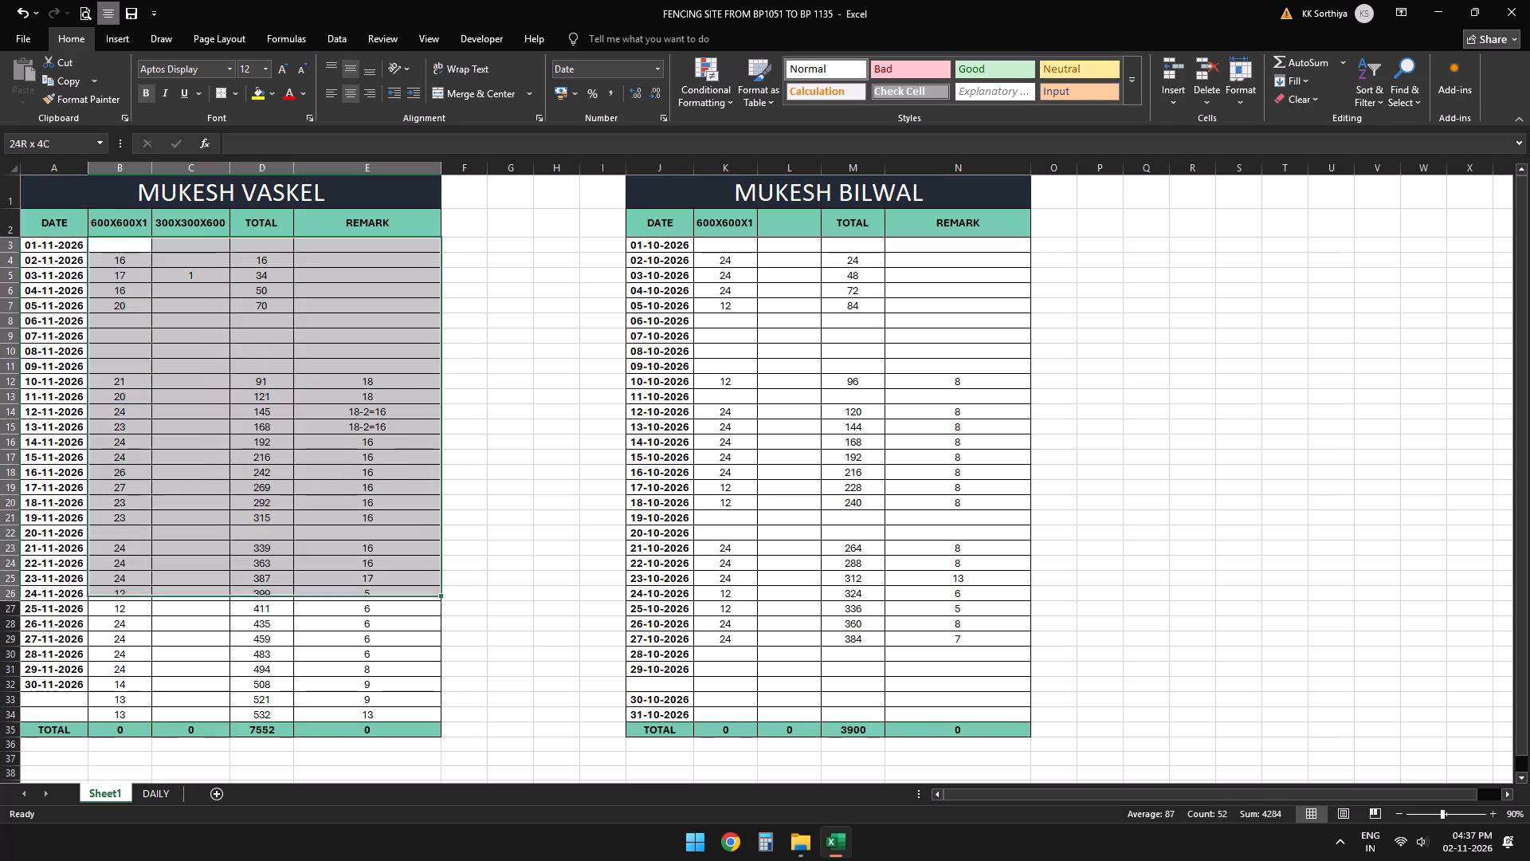
{"action": "left_click_drag", "start_coordinate": [419, 613], "coordinate": [402, 714]}
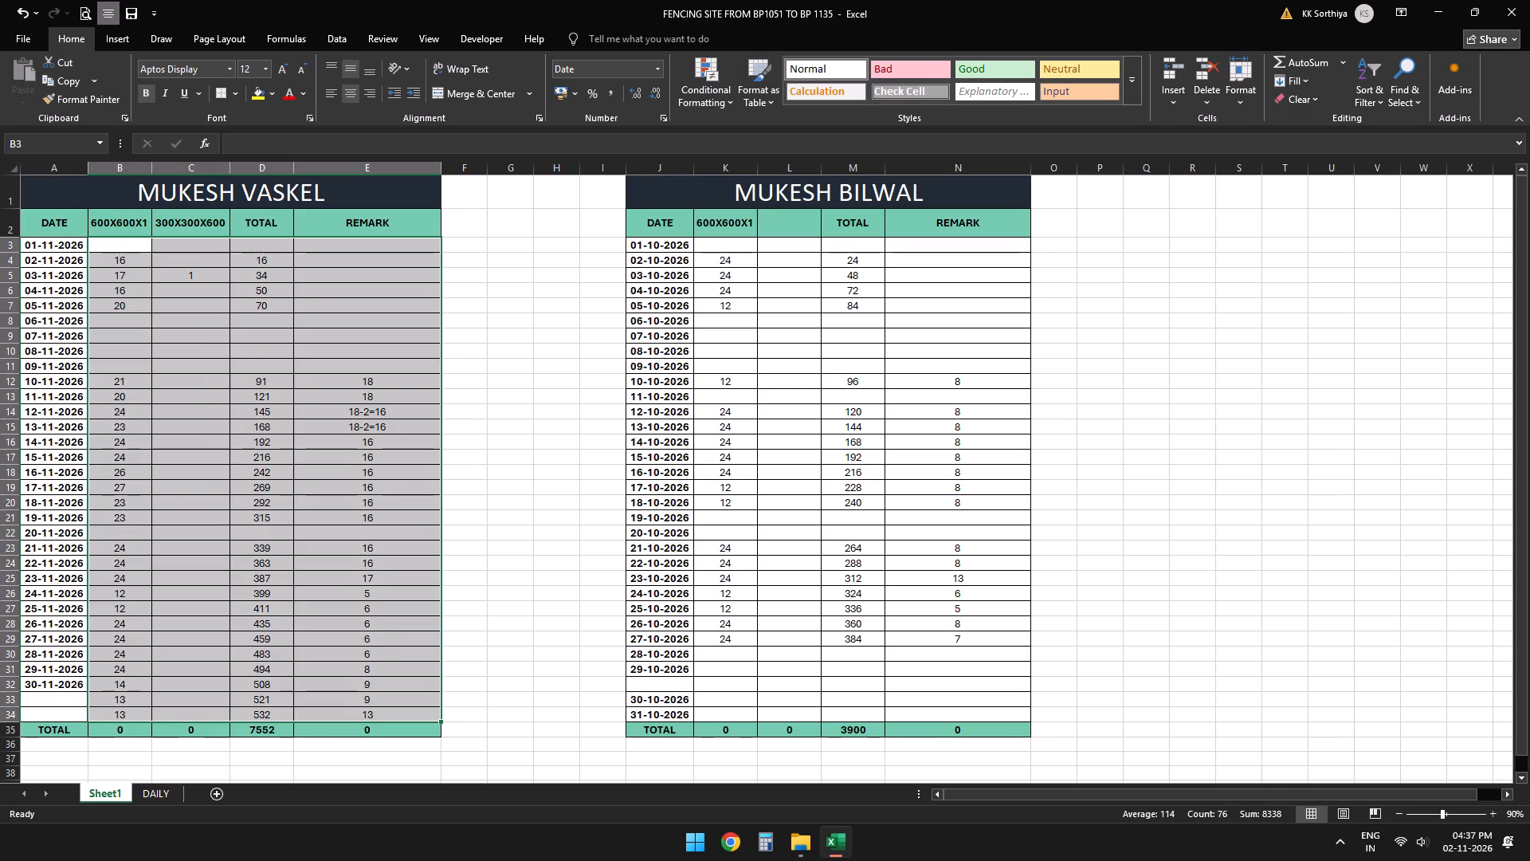
{"action": "key", "text": "Delete"}
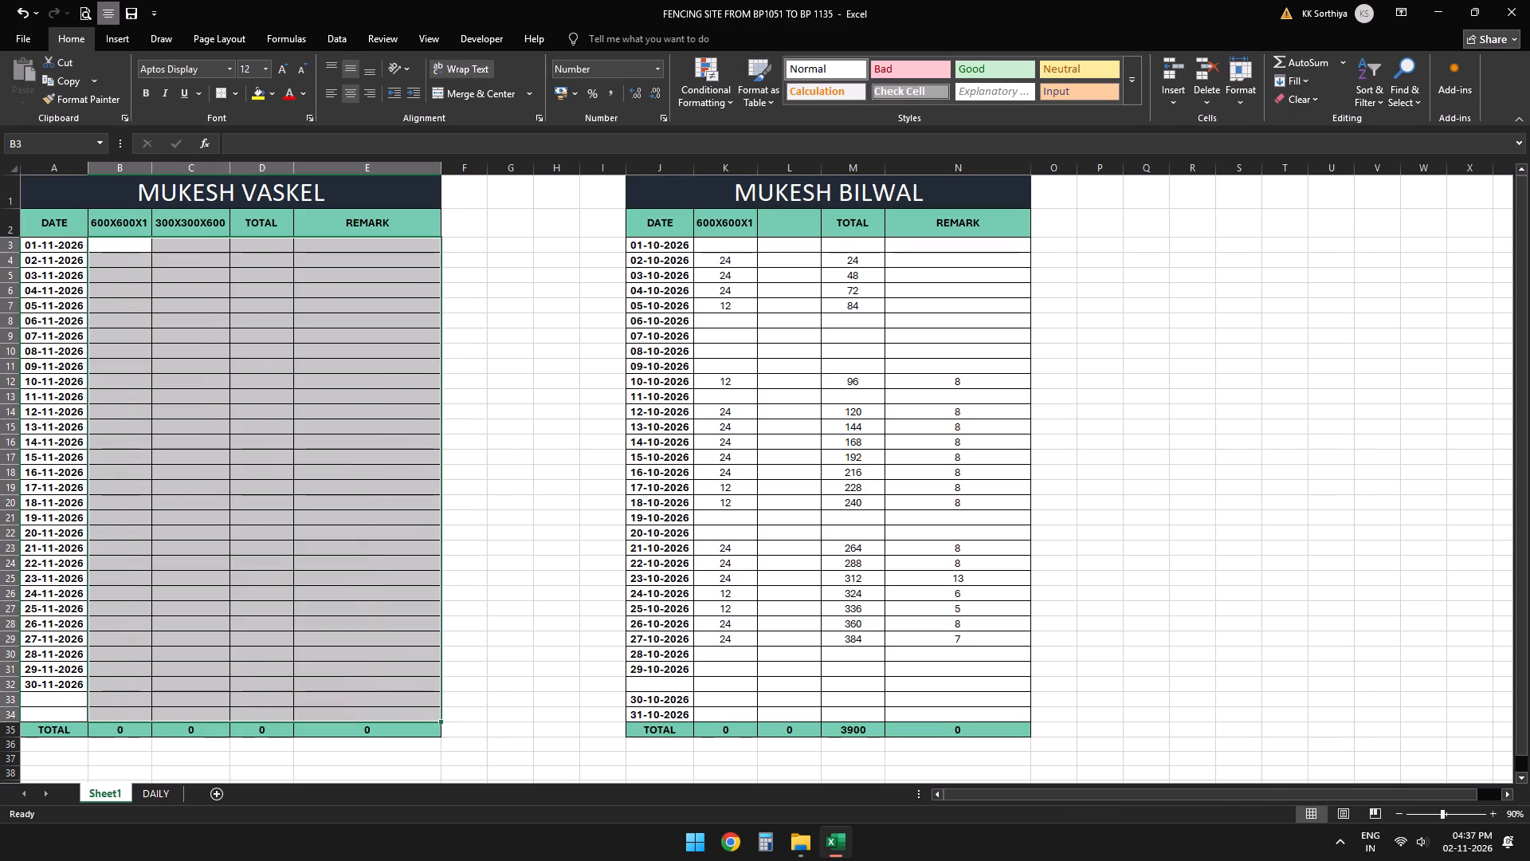
Set the second table's starting date to 01-11-2026 and fill its DATE column down to 29-11-2026.
{"action": "left_click", "coordinate": [665, 251]}
{"action": "type", "text": "01-11-26"}
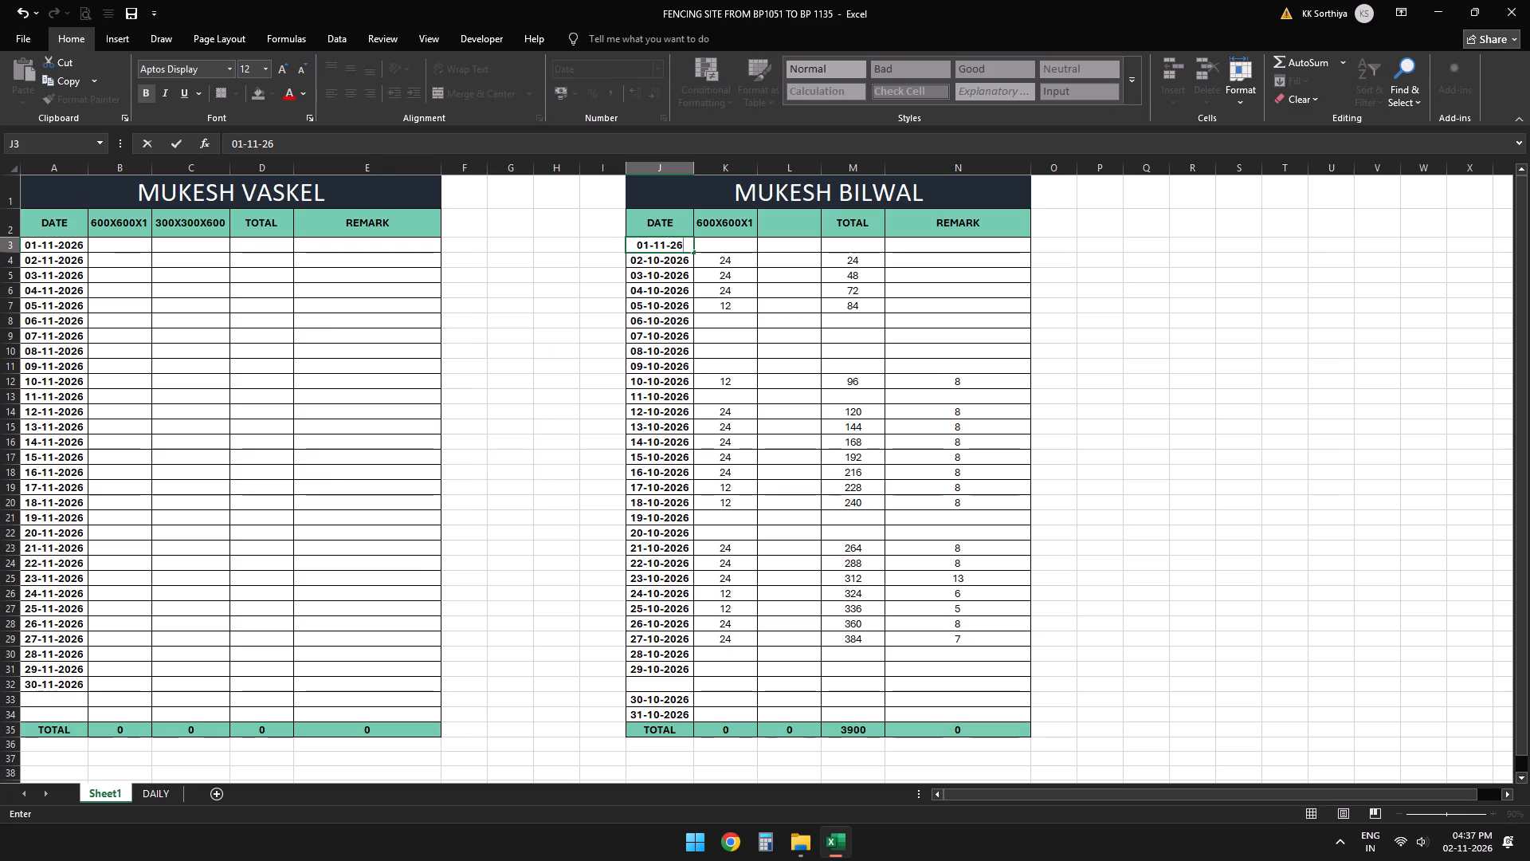
{"action": "key", "text": "Down"}
{"action": "key", "text": "Up"}
{"action": "double_click", "coordinate": [696, 251]}
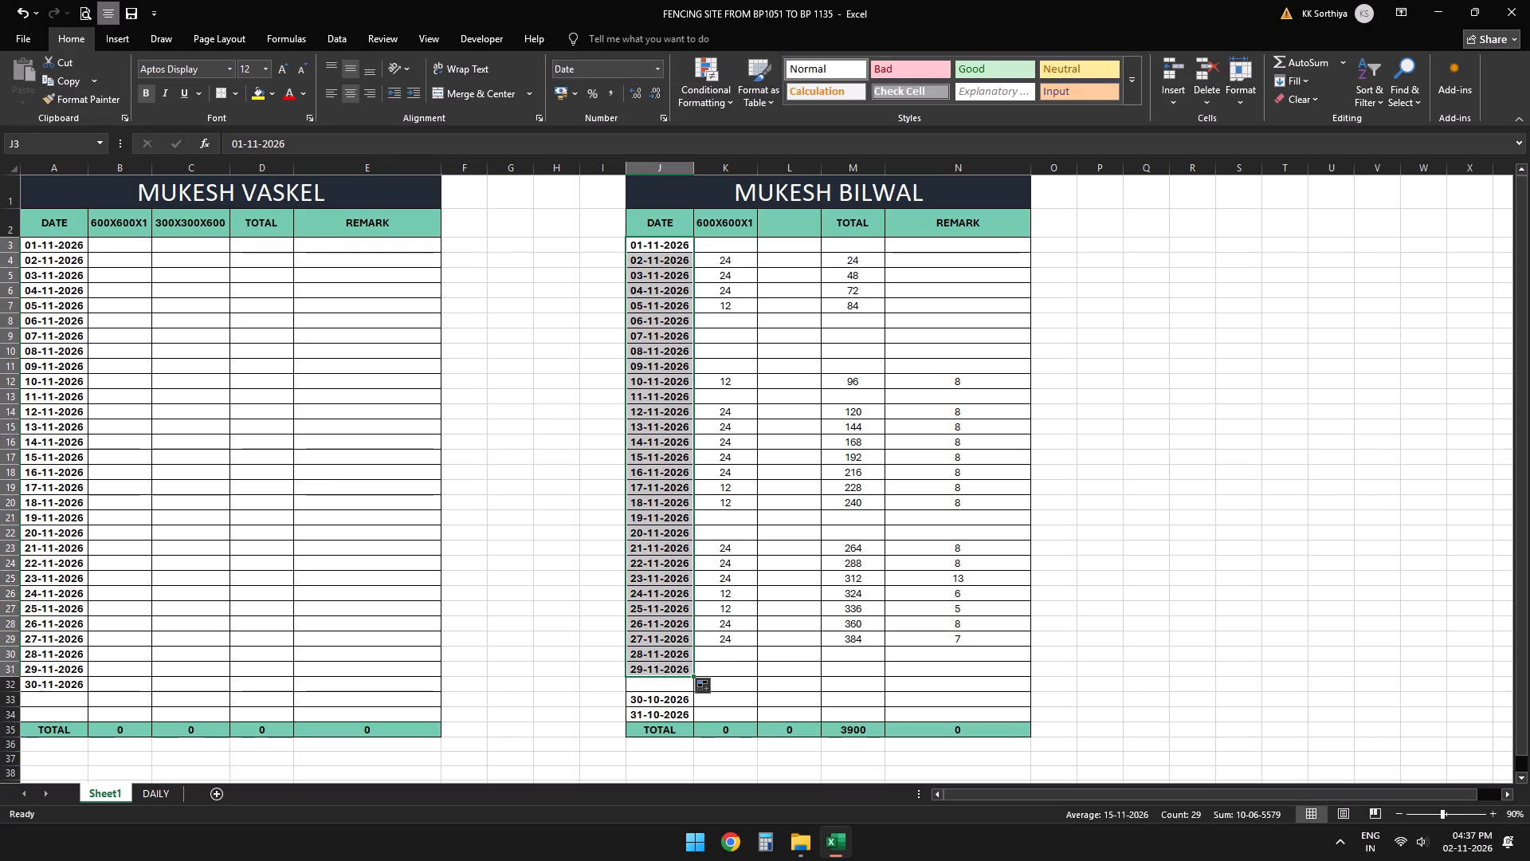
Clear the leftover 30-10-2026 and 31-10-2026 dates from the second table's DATE column.
{"action": "left_click_drag", "start_coordinate": [661, 694], "coordinate": [665, 710]}
{"action": "key", "text": "Delete"}
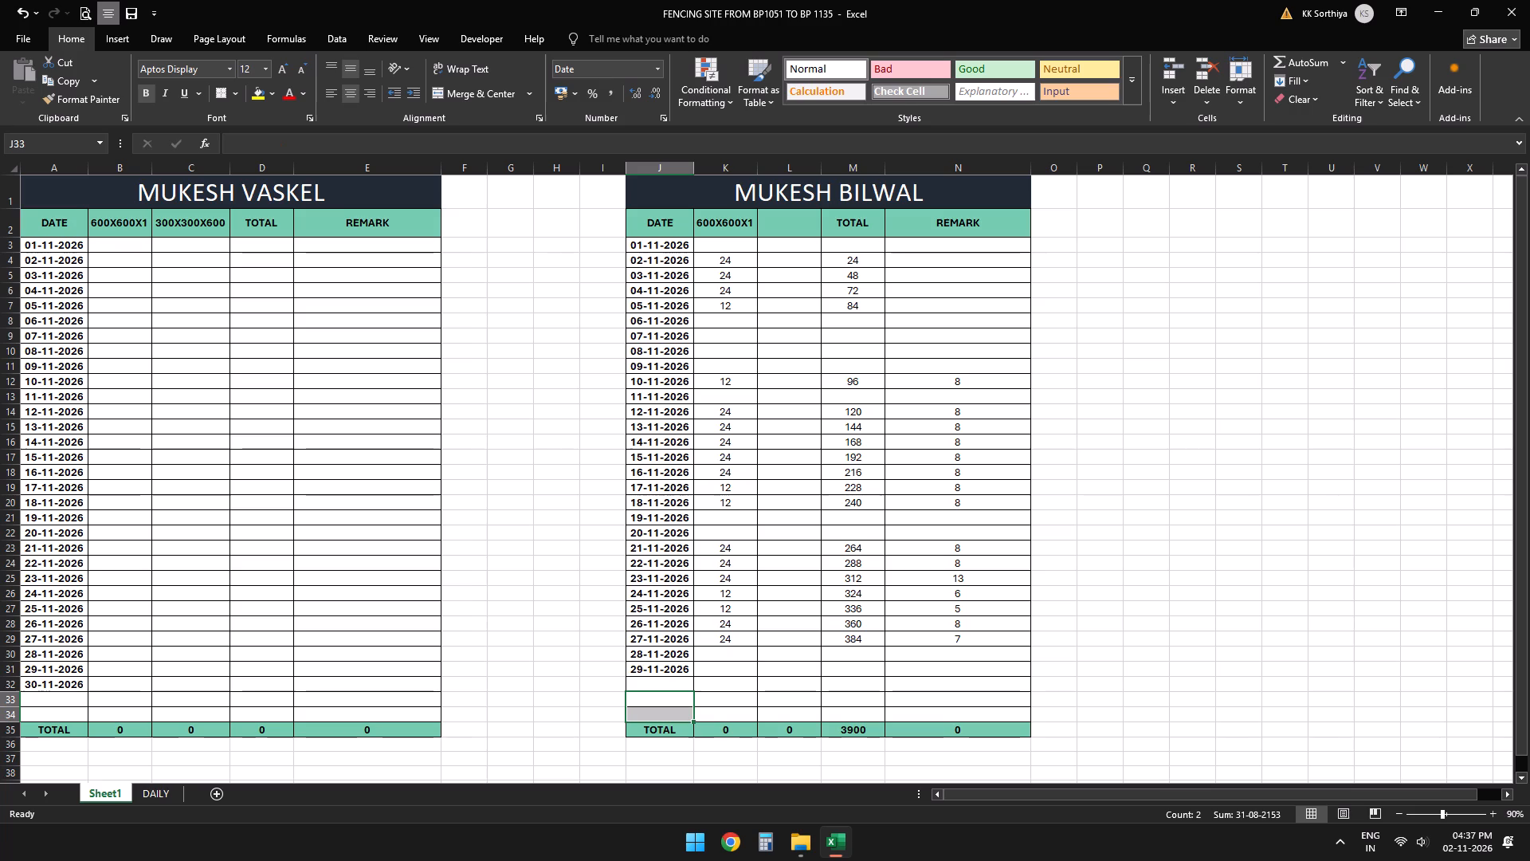
Clear all daily quantities, totals and remarks from the second table, keeping its dates and TOTAL row, and save the workbook.
{"action": "left_click_drag", "start_coordinate": [727, 248], "coordinate": [960, 621]}
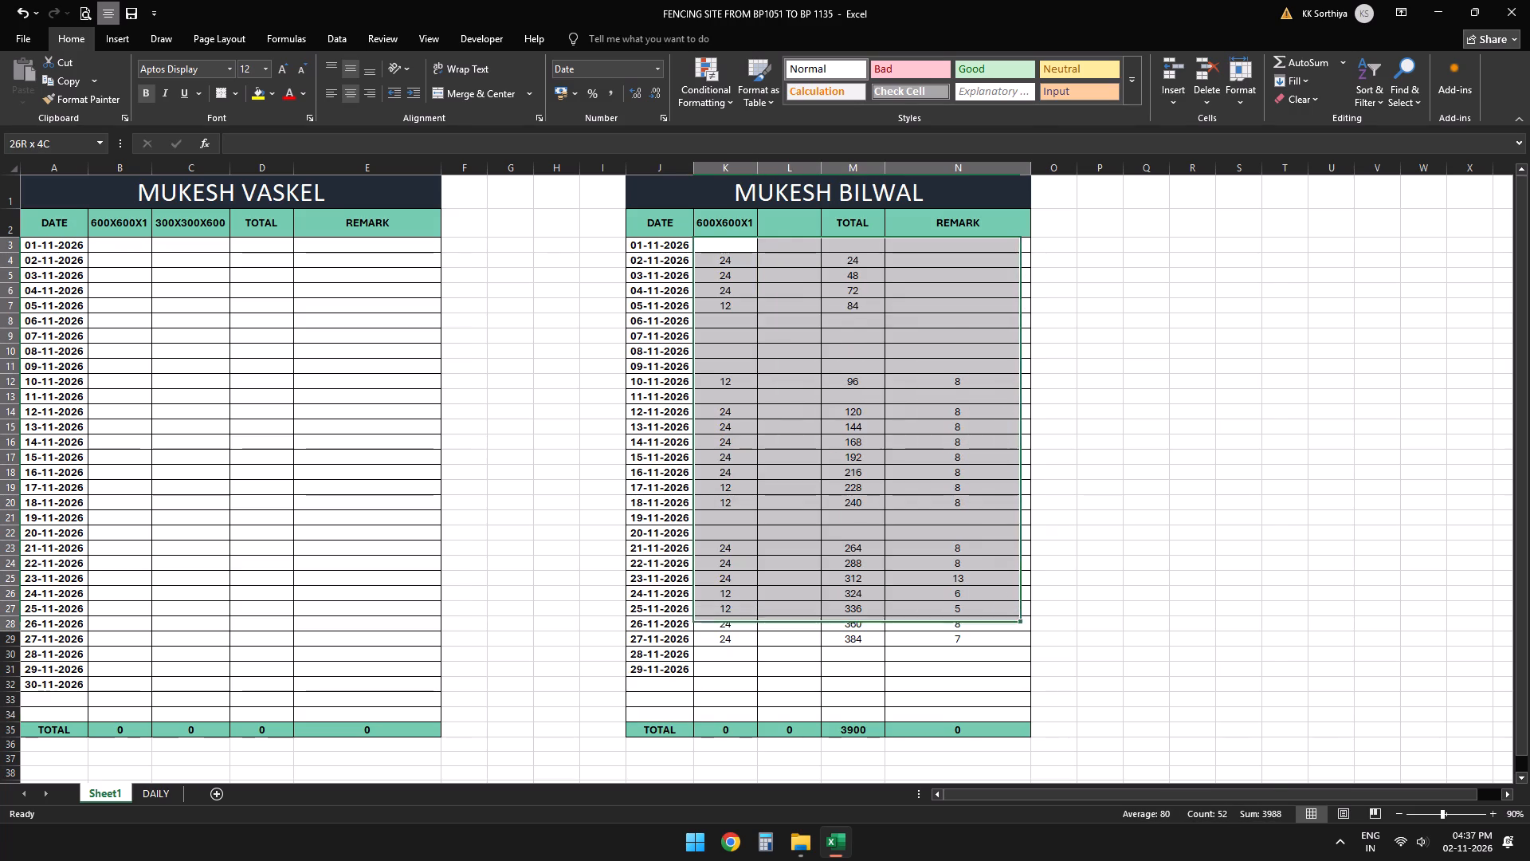
{"action": "left_click_drag", "start_coordinate": [960, 621], "coordinate": [965, 644]}
{"action": "key", "text": "Delete"}
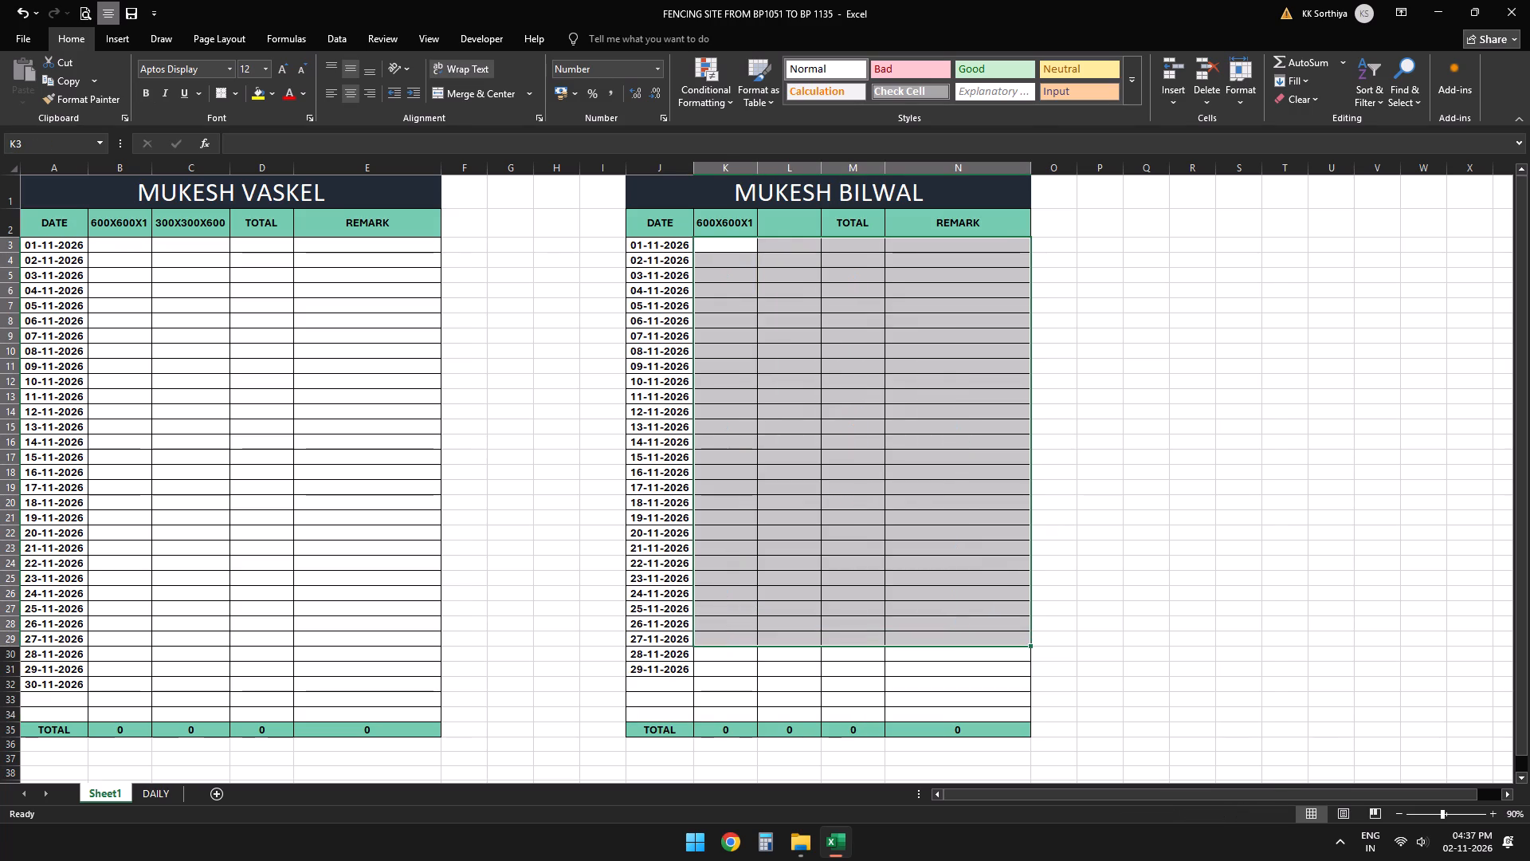
{"action": "left_click", "coordinate": [144, 254]}
{"action": "left_click", "coordinate": [790, 264]}
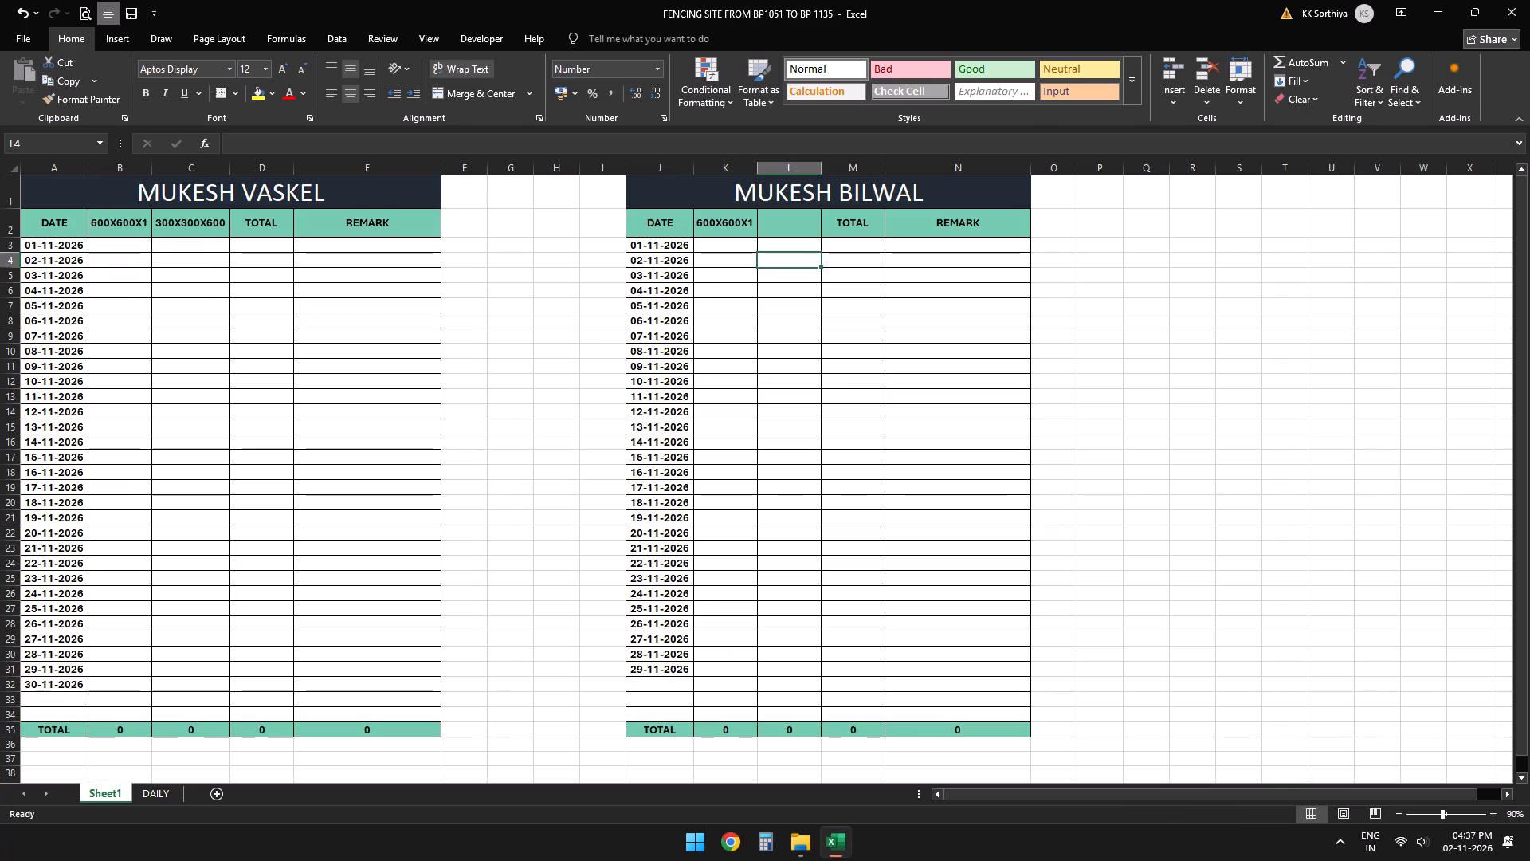
{"action": "left_click", "coordinate": [141, 249]}
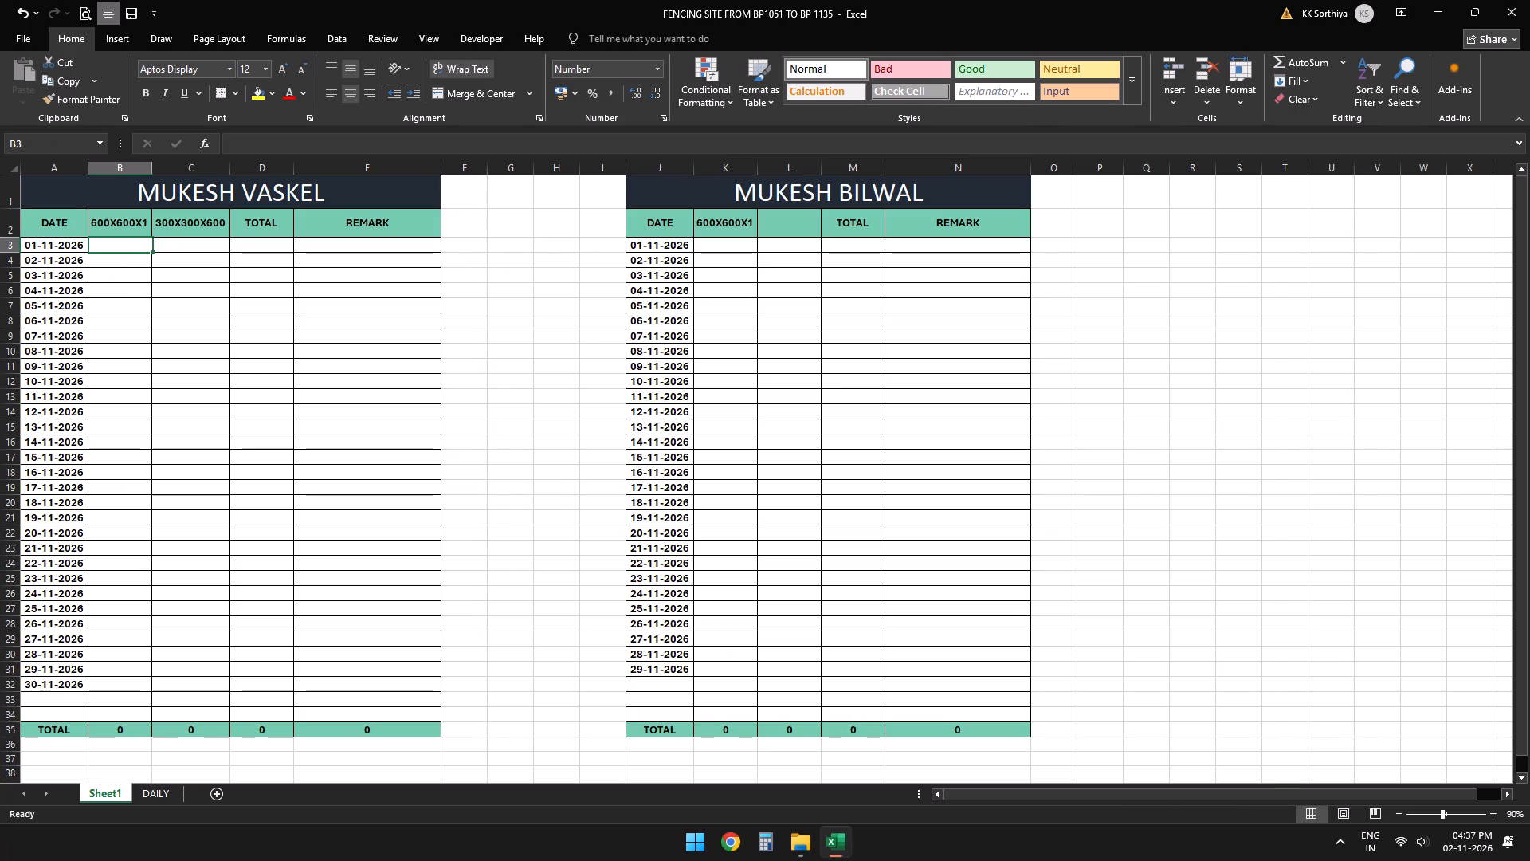
{"action": "key", "text": "ctrl+s"}
On the DAILY sheet, set the diesel report's starting date to 01-11-2026 and fill the DATE column down to 01-12-2026.
{"action": "left_click", "coordinate": [149, 798]}
{"action": "left_click", "coordinate": [39, 250]}
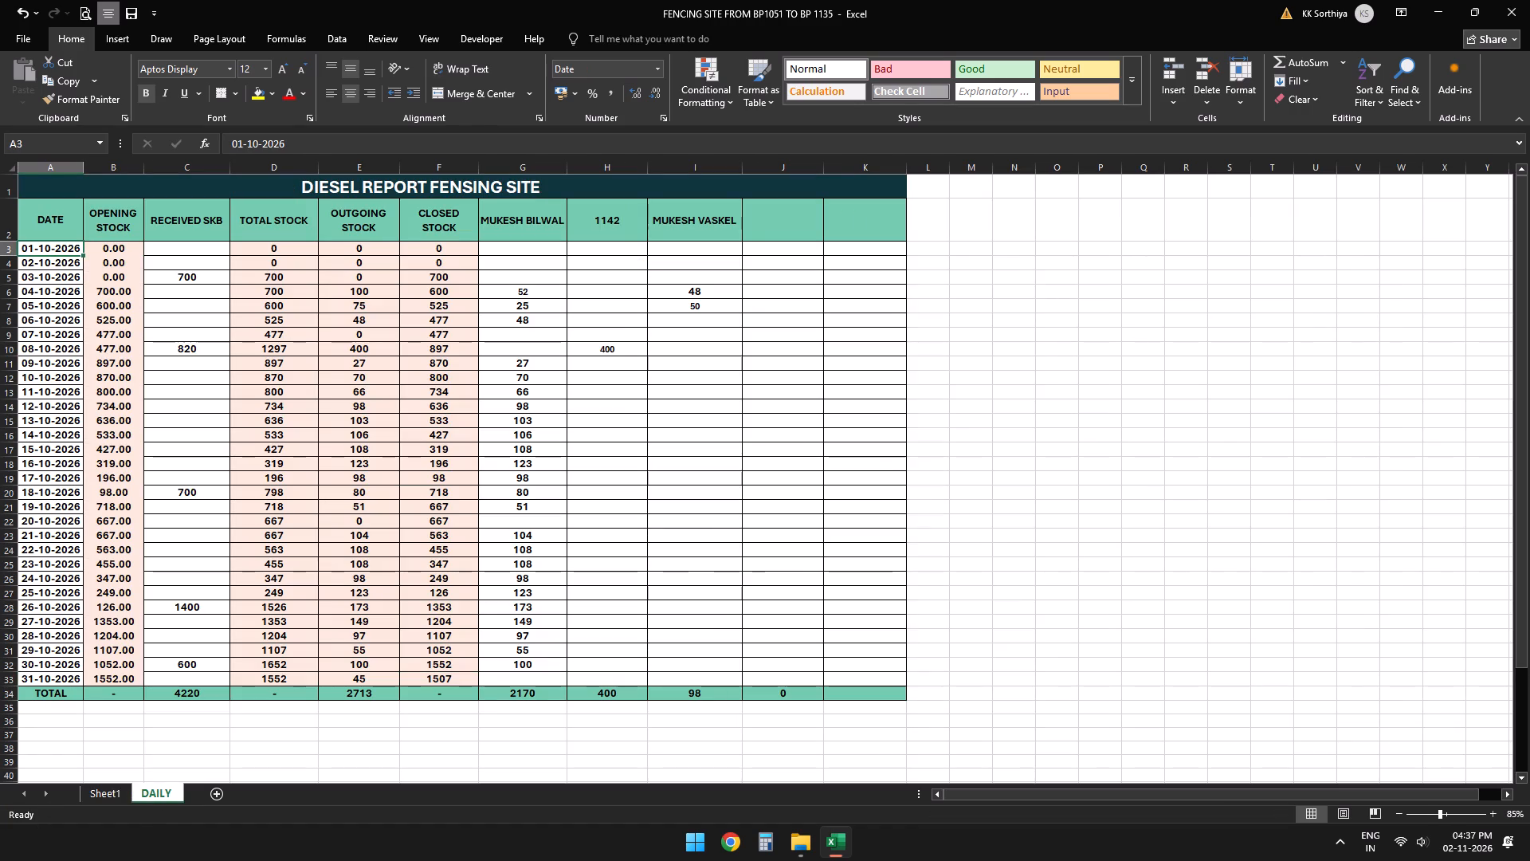
{"action": "type", "text": "01-11-26"}
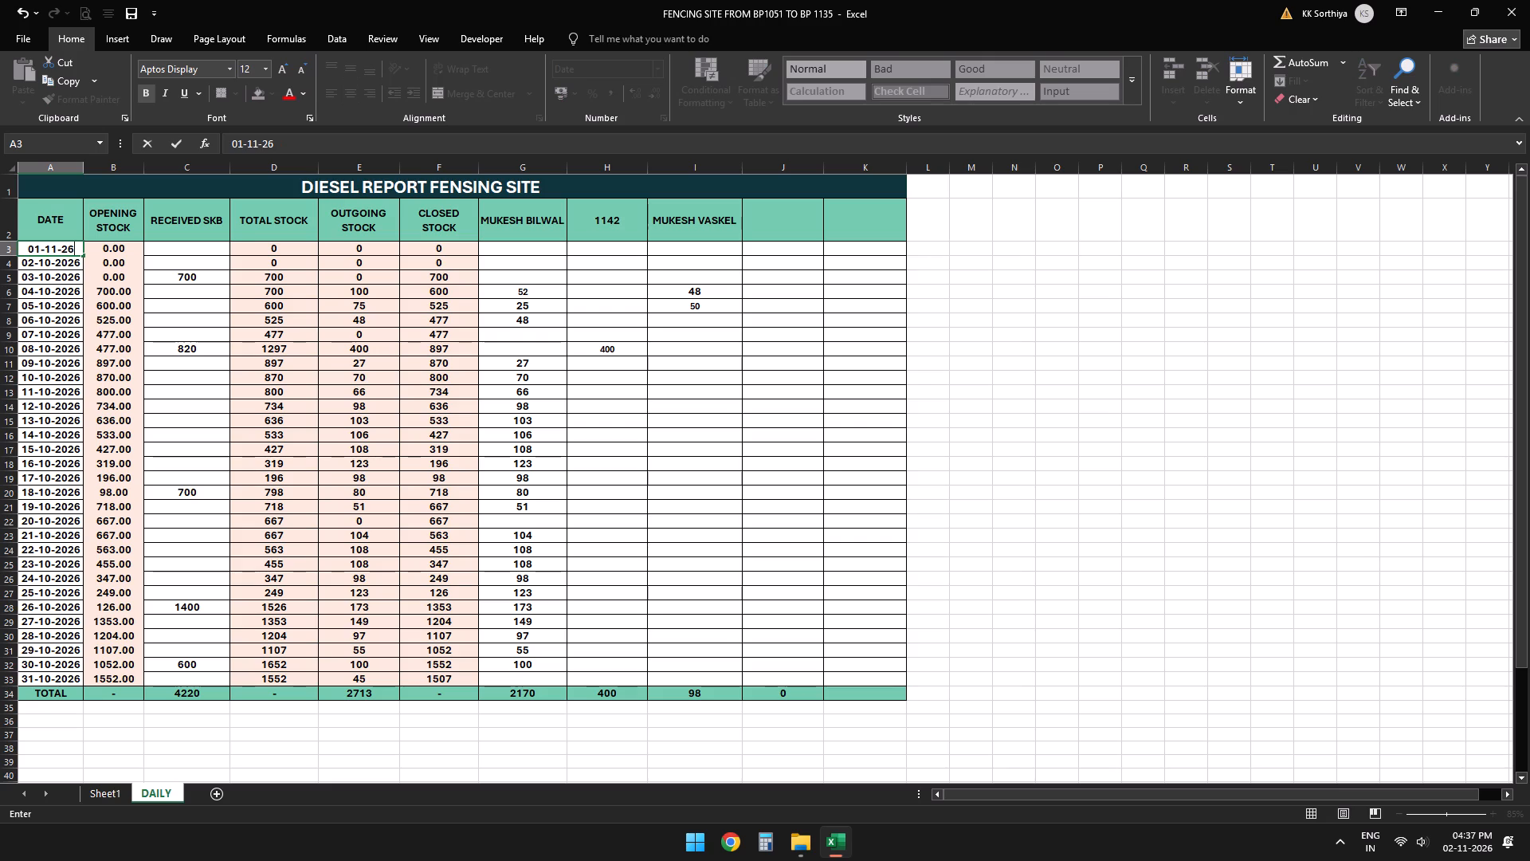
{"action": "key", "text": "Down"}
{"action": "key", "text": "Up"}
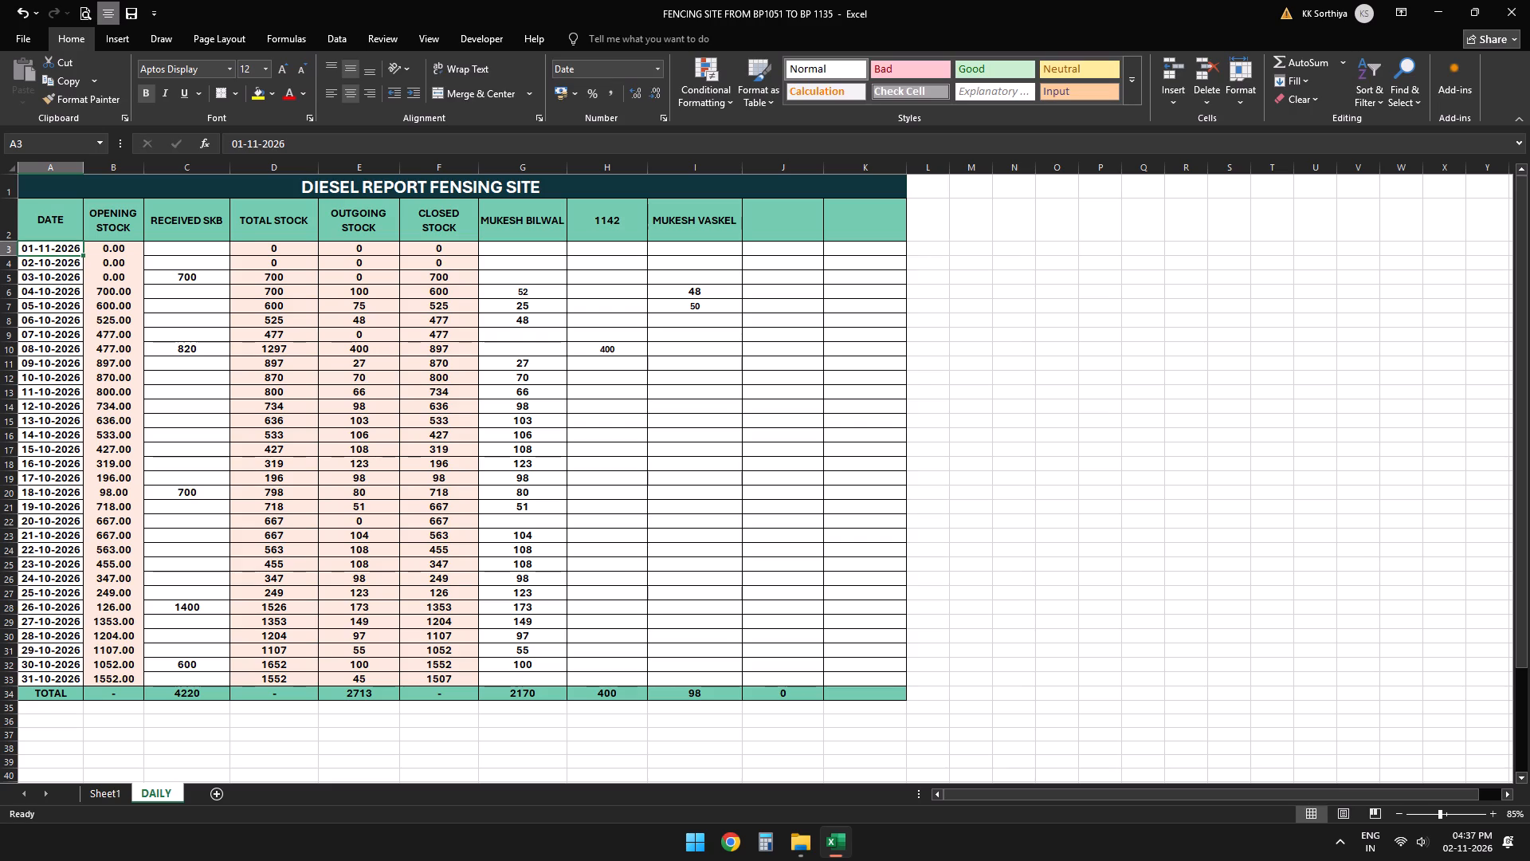
{"action": "left_click", "coordinate": [84, 253]}
{"action": "double_click", "coordinate": [84, 253]}
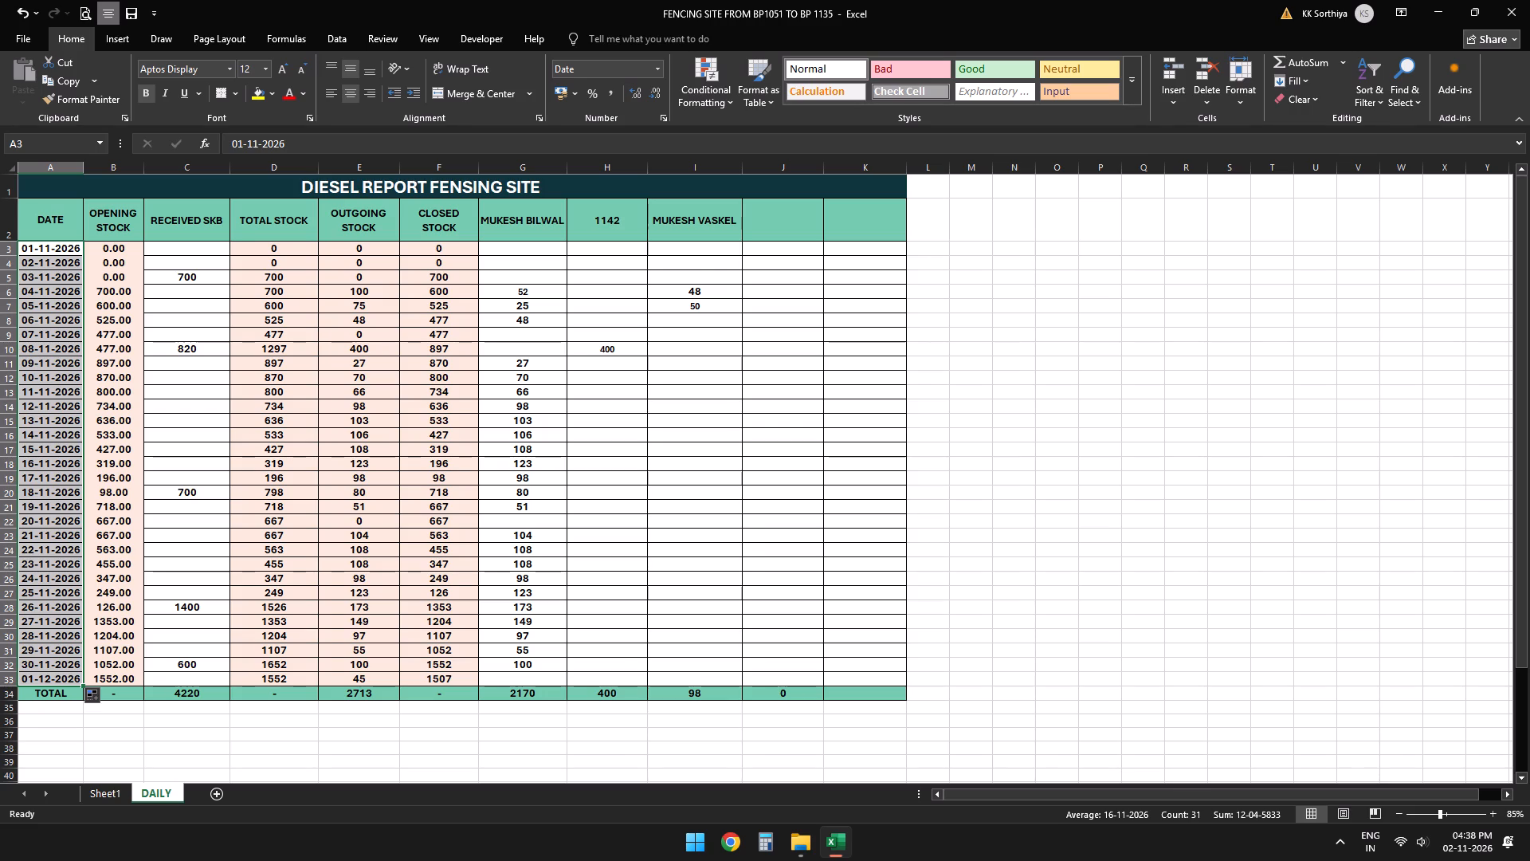
Fill the first row's 0 down the OUTGOING STOCK and OPENING STOCK columns to the row above TOTAL.
{"action": "left_click", "coordinate": [361, 248]}
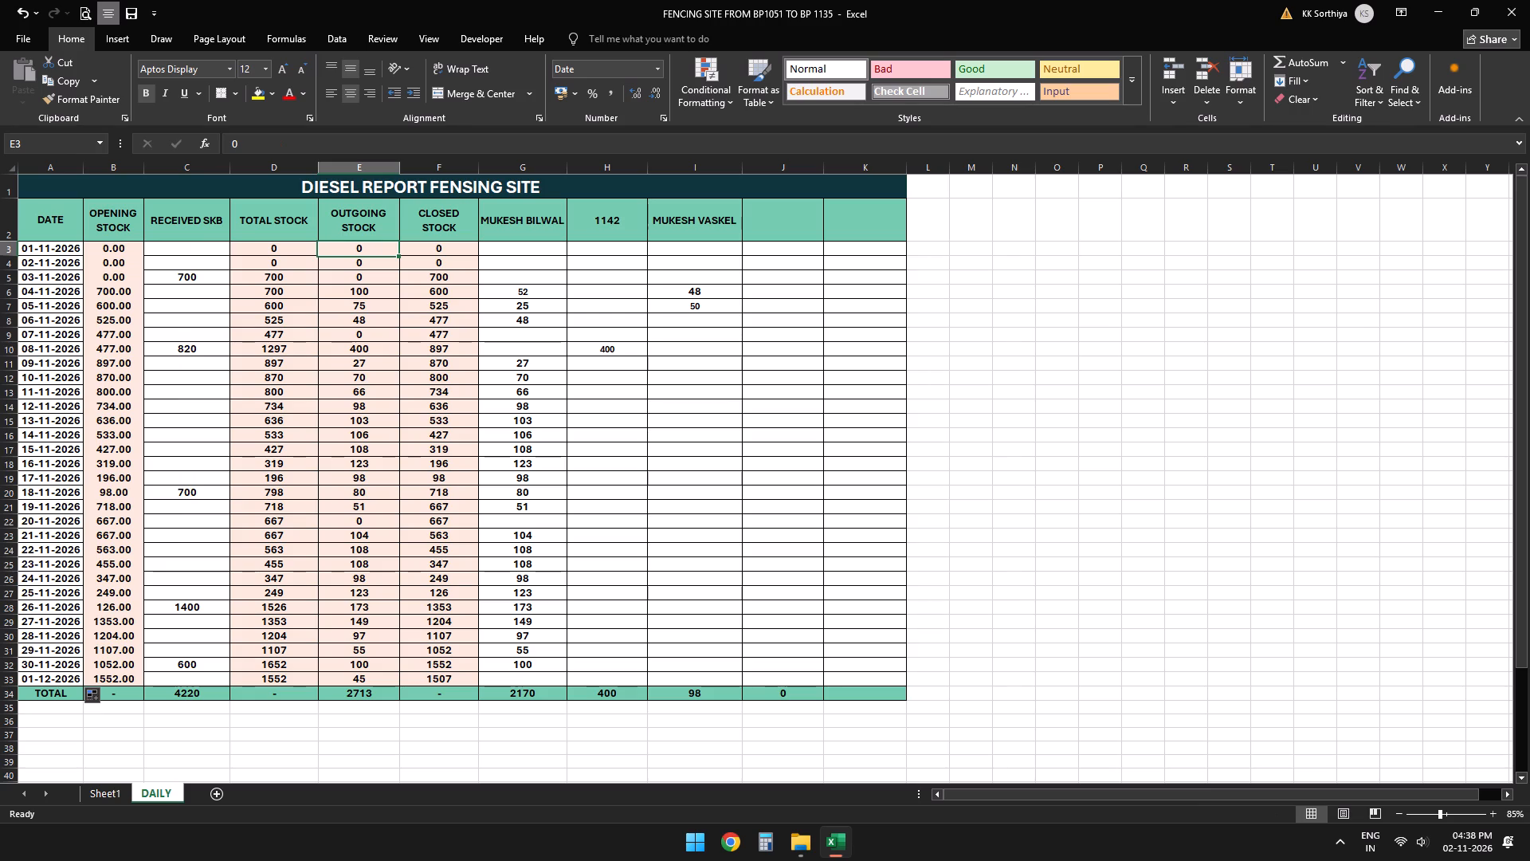
{"action": "double_click", "coordinate": [398, 258]}
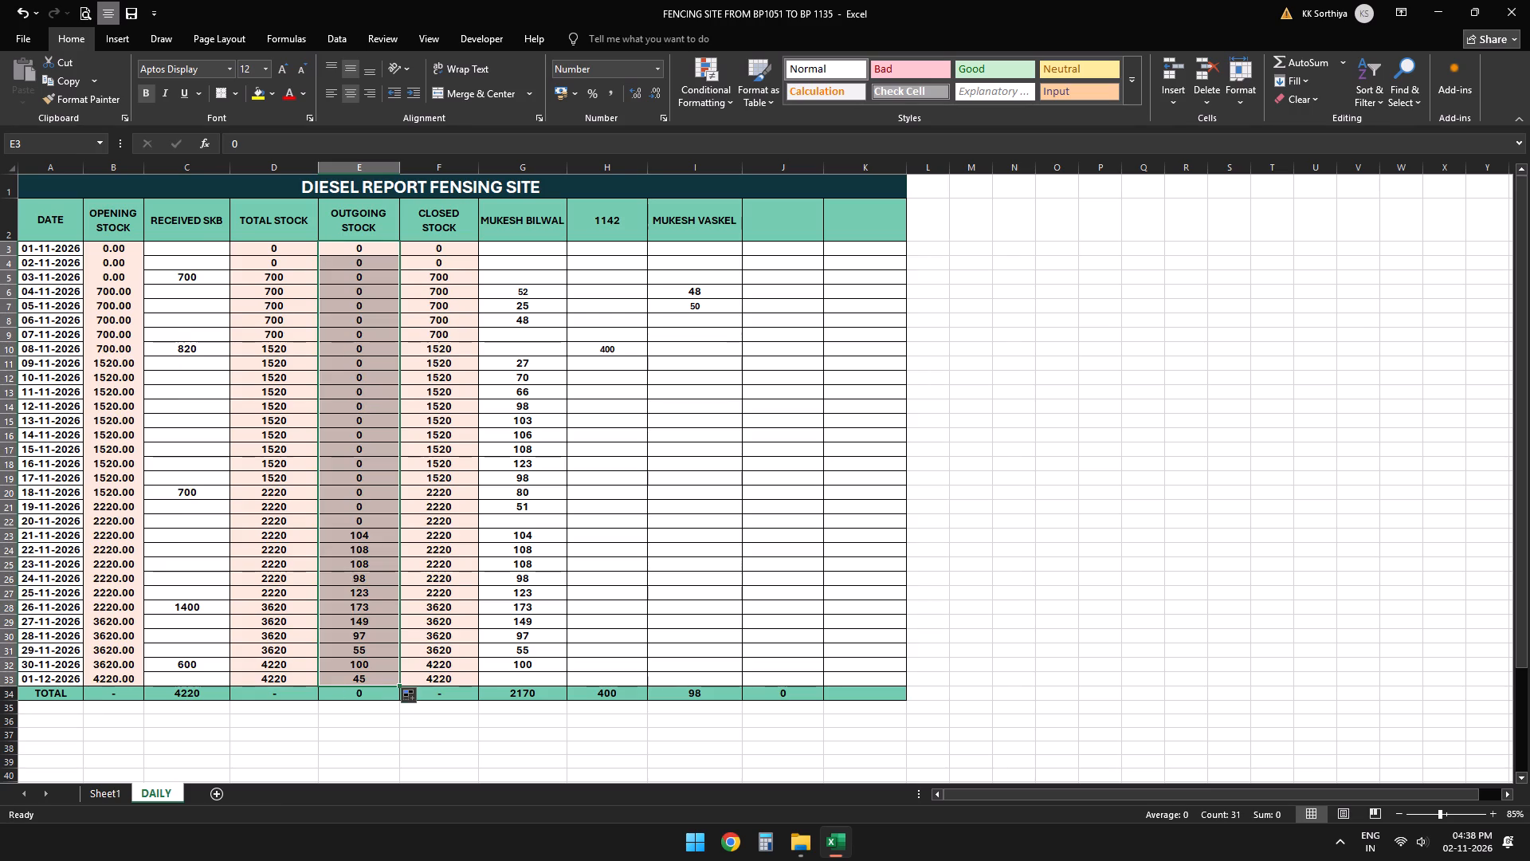
{"action": "left_click", "coordinate": [130, 249]}
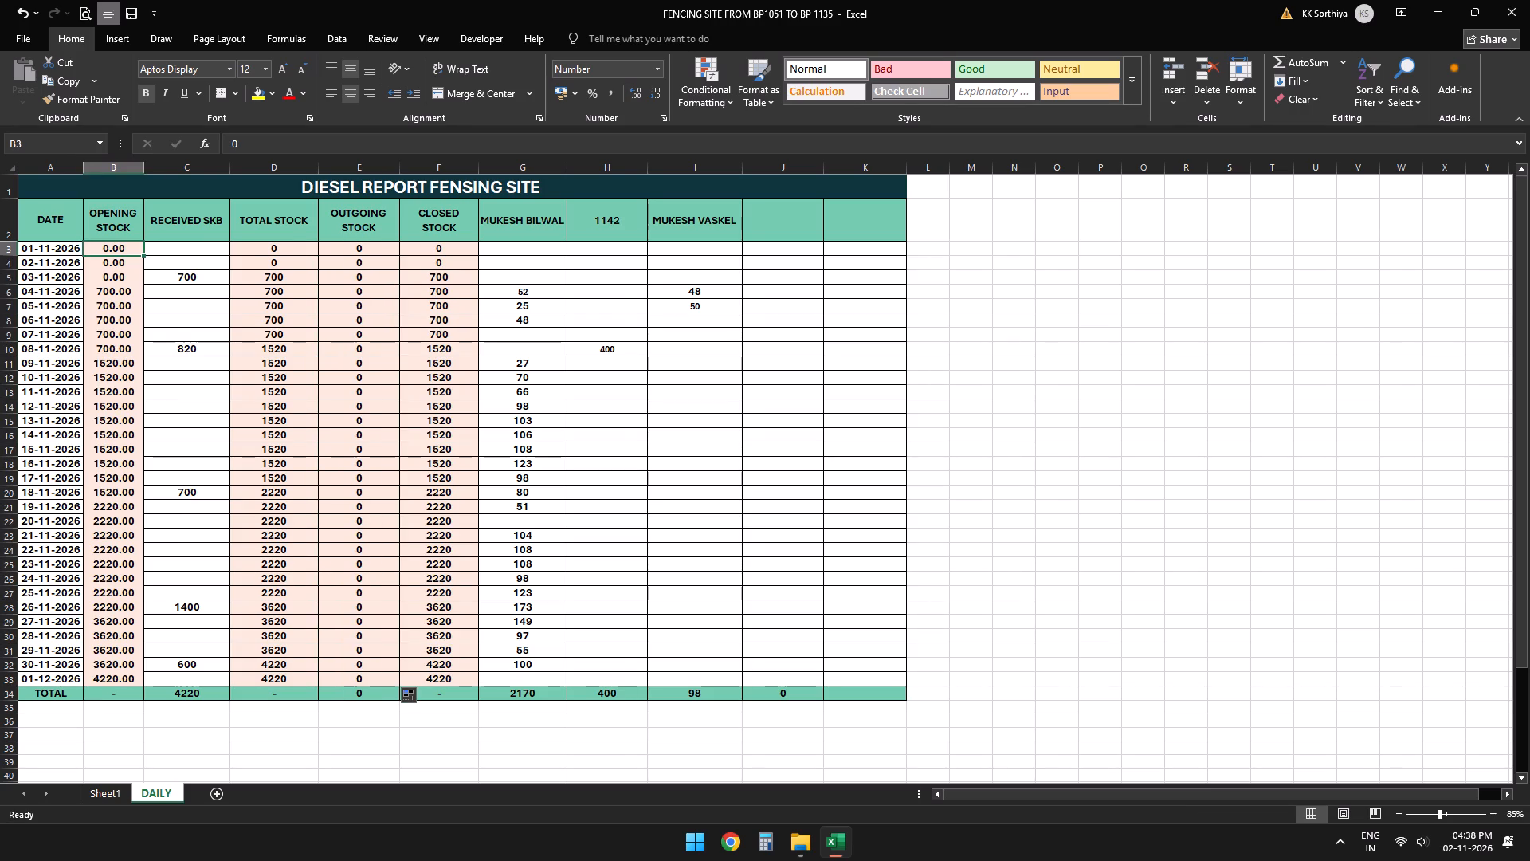
{"action": "double_click", "coordinate": [148, 254]}
{"action": "left_click", "coordinate": [116, 252]}
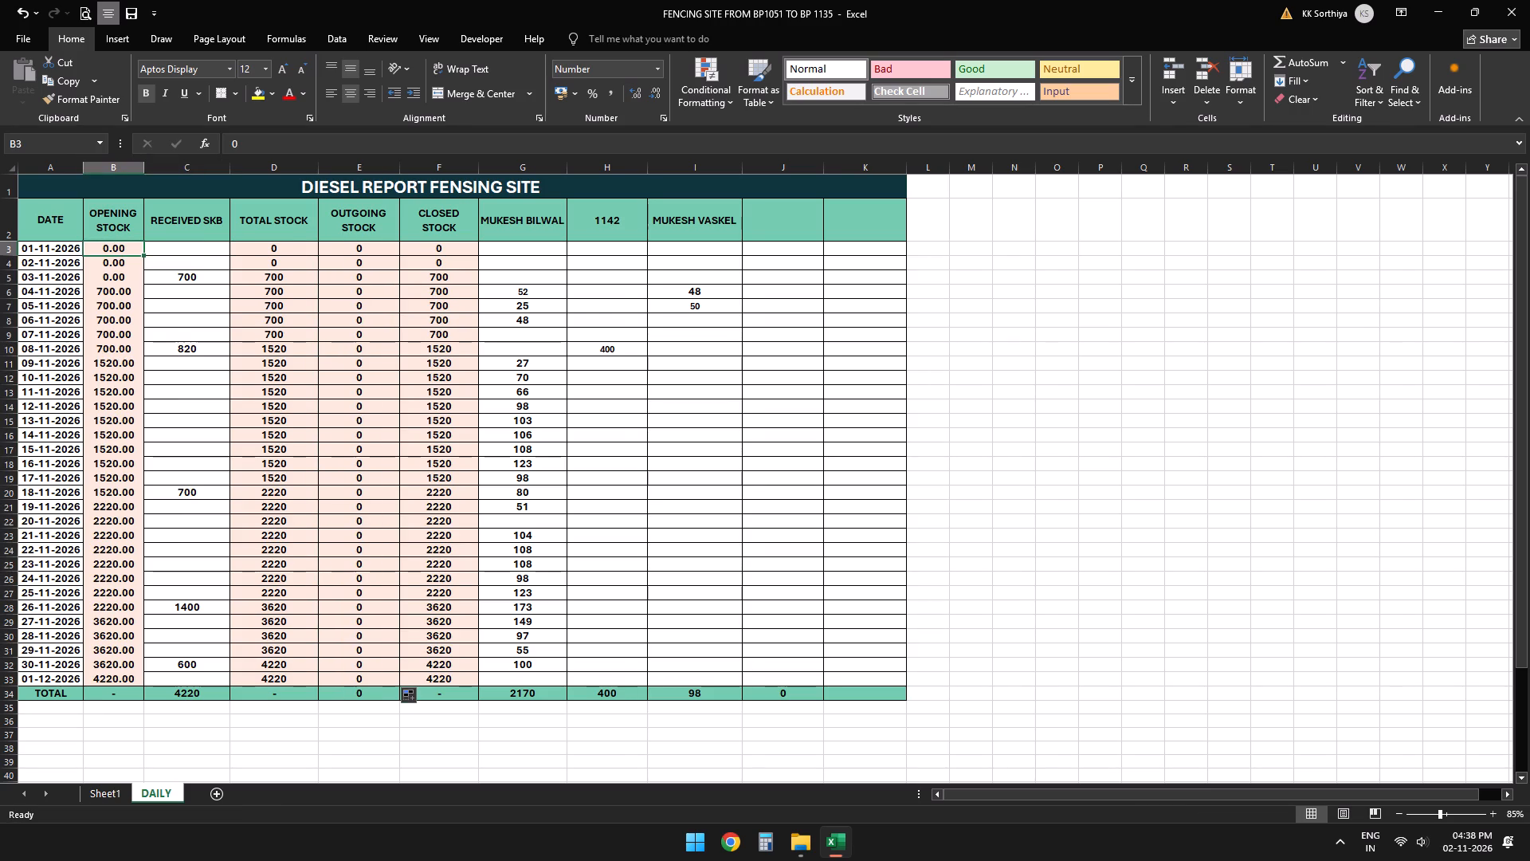
{"action": "double_click", "coordinate": [143, 258]}
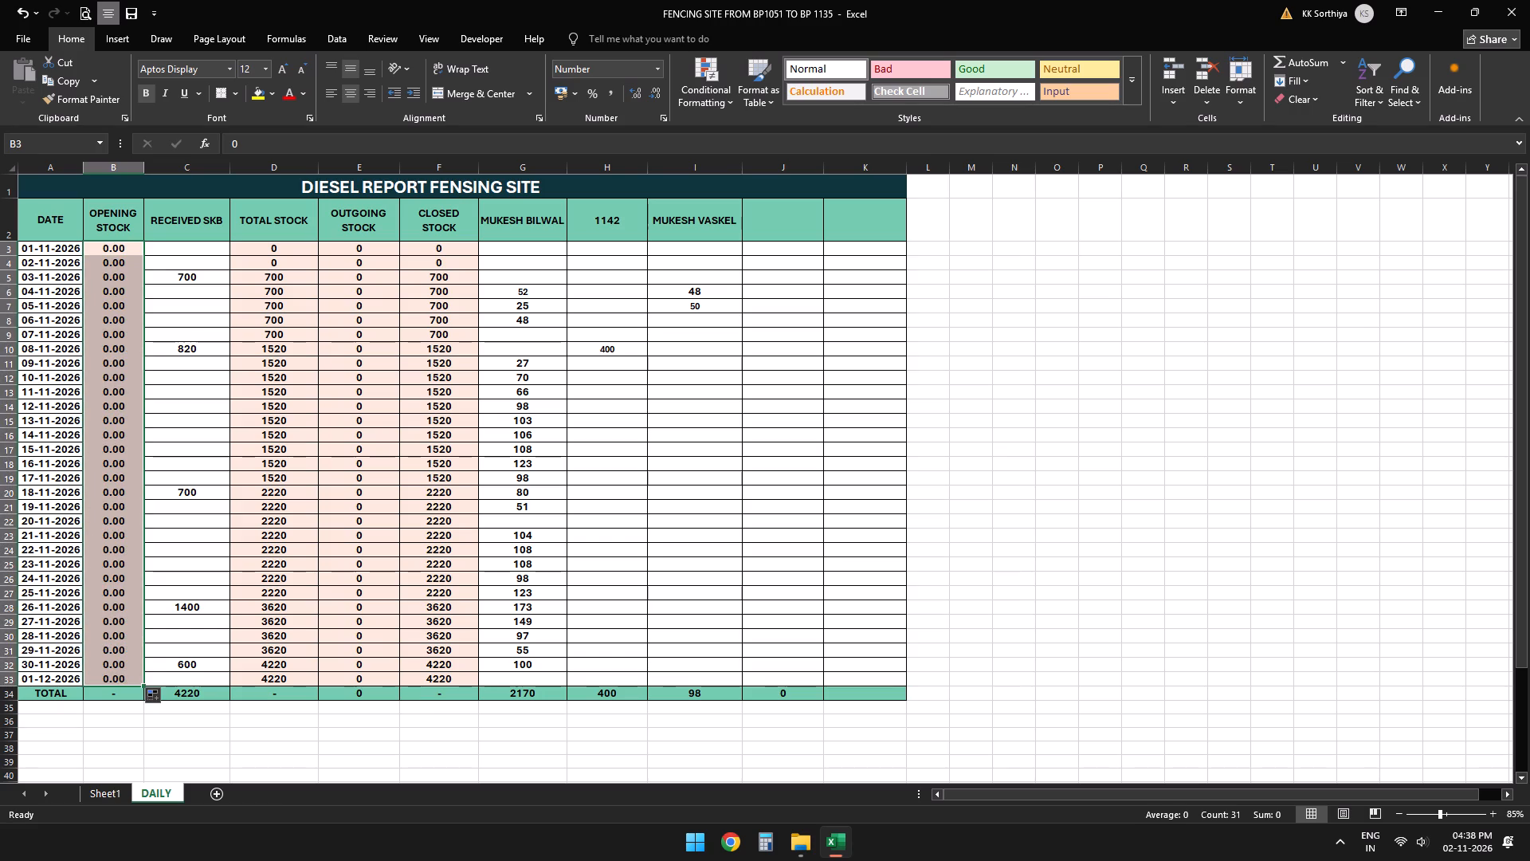
Clear the received quantities from the RECEIVED SKB column, from 02-11-2026 to 30-11-2026.
{"action": "left_click_drag", "start_coordinate": [177, 261], "coordinate": [193, 659]}
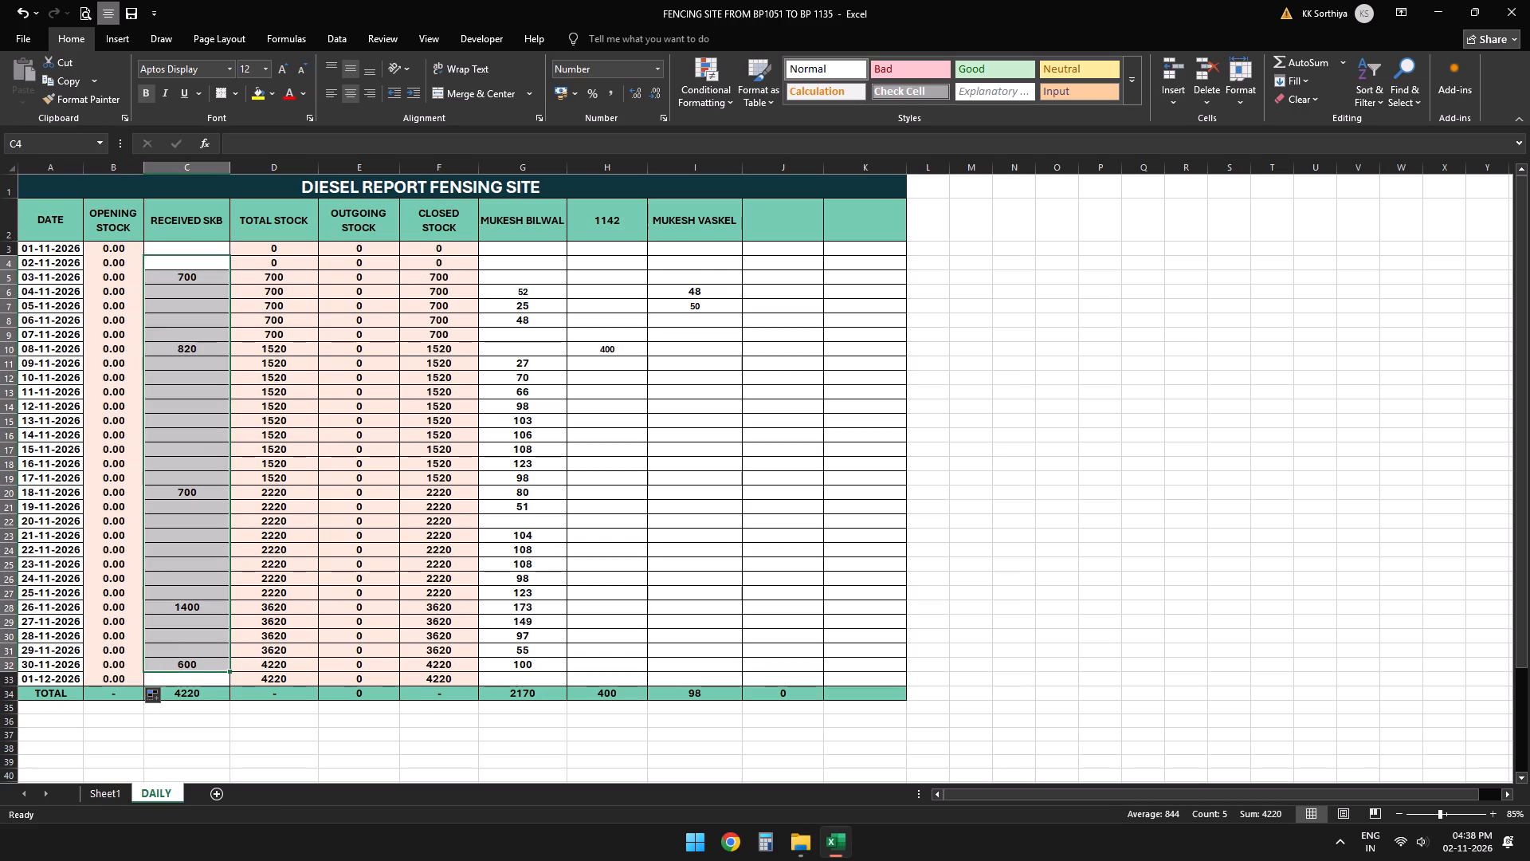
{"action": "key", "text": "Delete"}
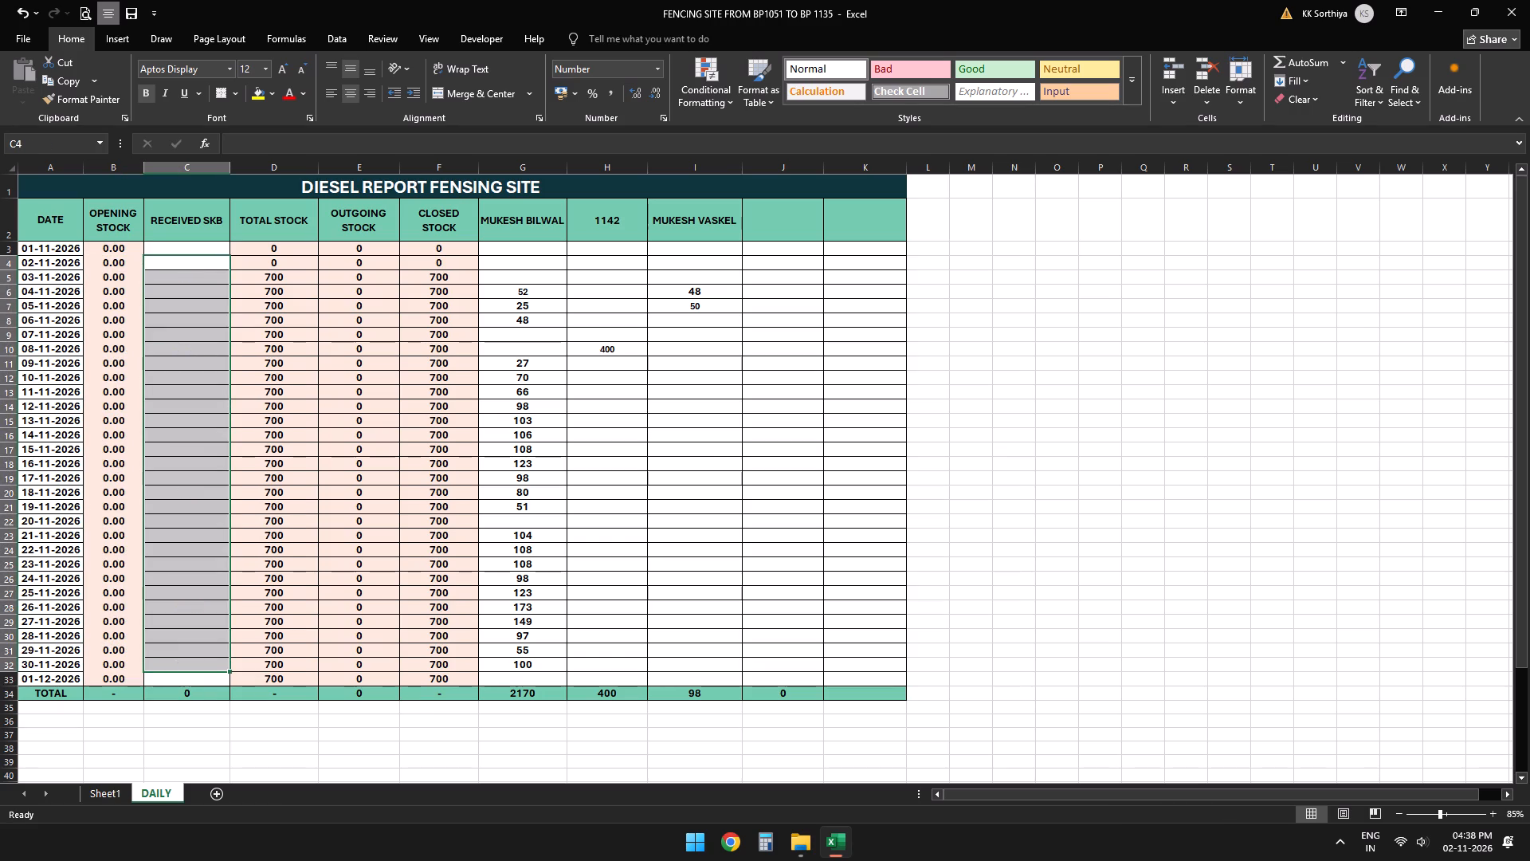
Fill the first row's 0 down the TOTAL STOCK column to the row above TOTAL.
{"action": "left_click", "coordinate": [275, 261]}
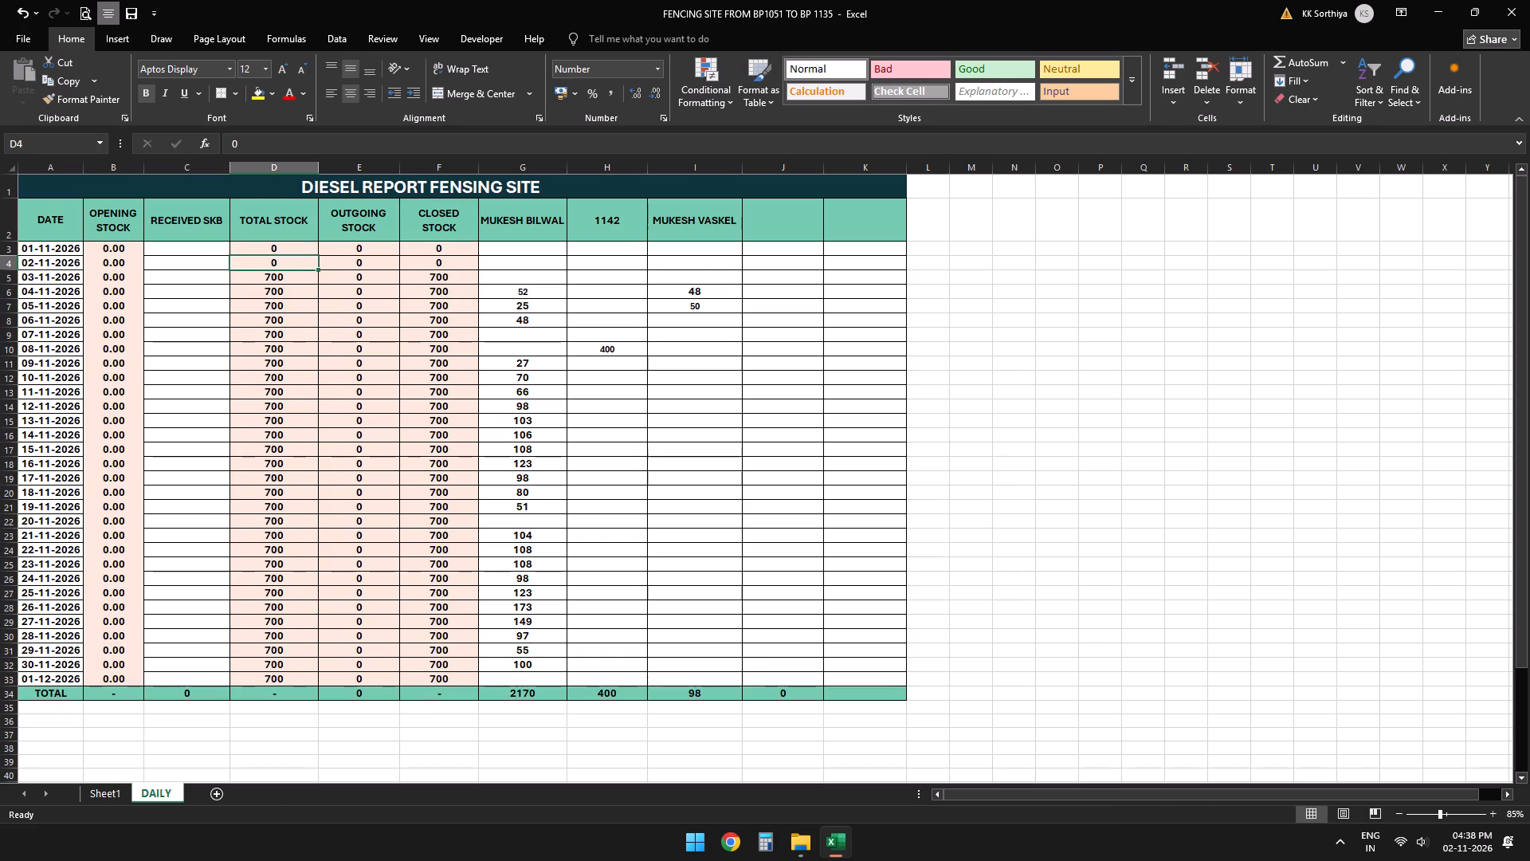
{"action": "left_click", "coordinate": [269, 246]}
{"action": "double_click", "coordinate": [317, 258]}
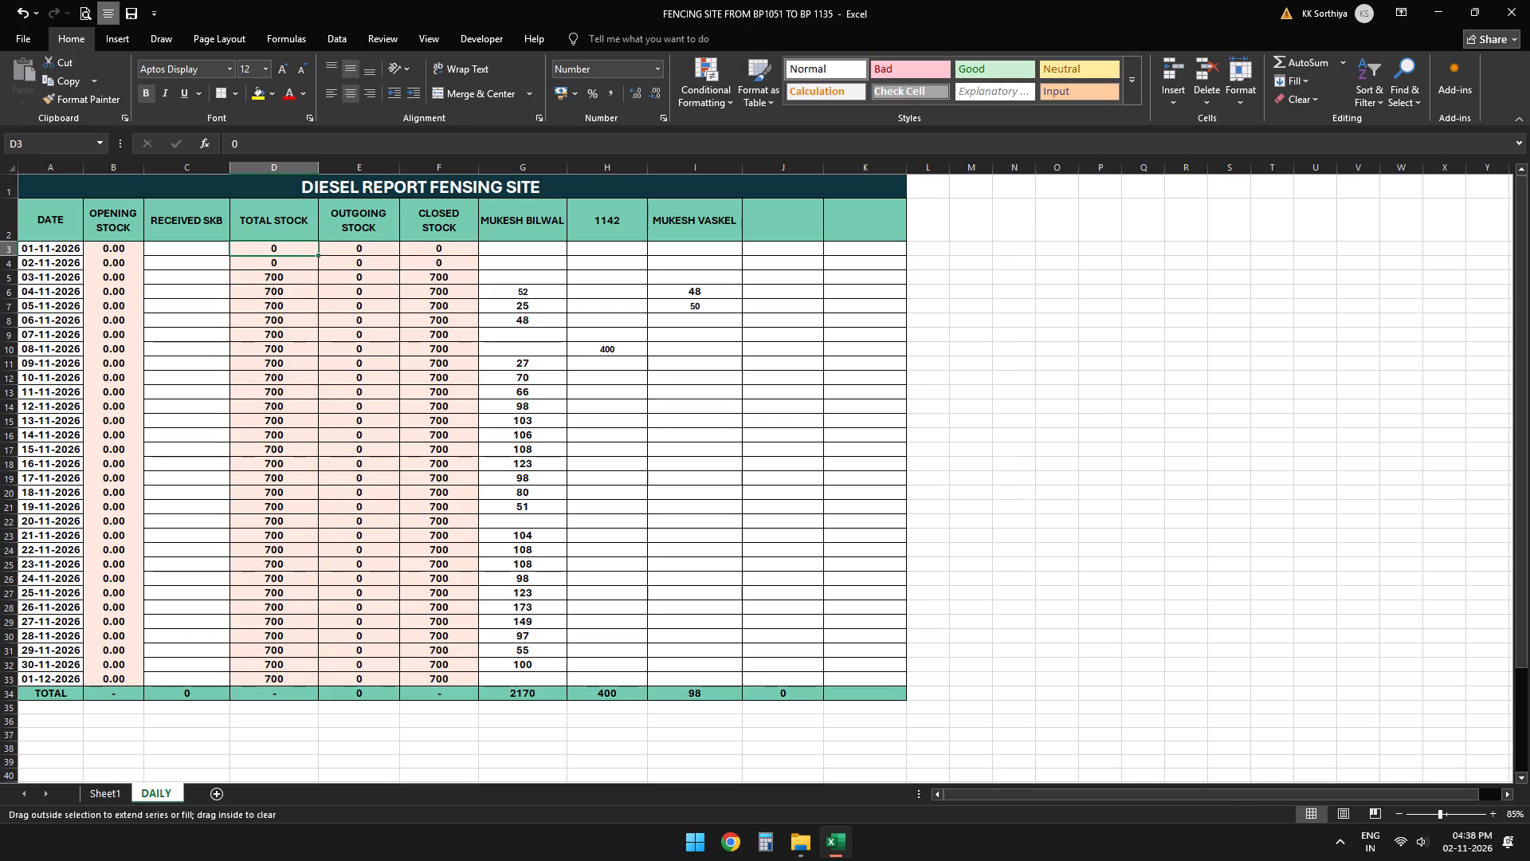
Clear the daily entries from the three headed columns following CLOSED STOCK, from 01-11-2026 to 30-11-2026.
{"action": "left_click_drag", "start_coordinate": [502, 239], "coordinate": [506, 283]}
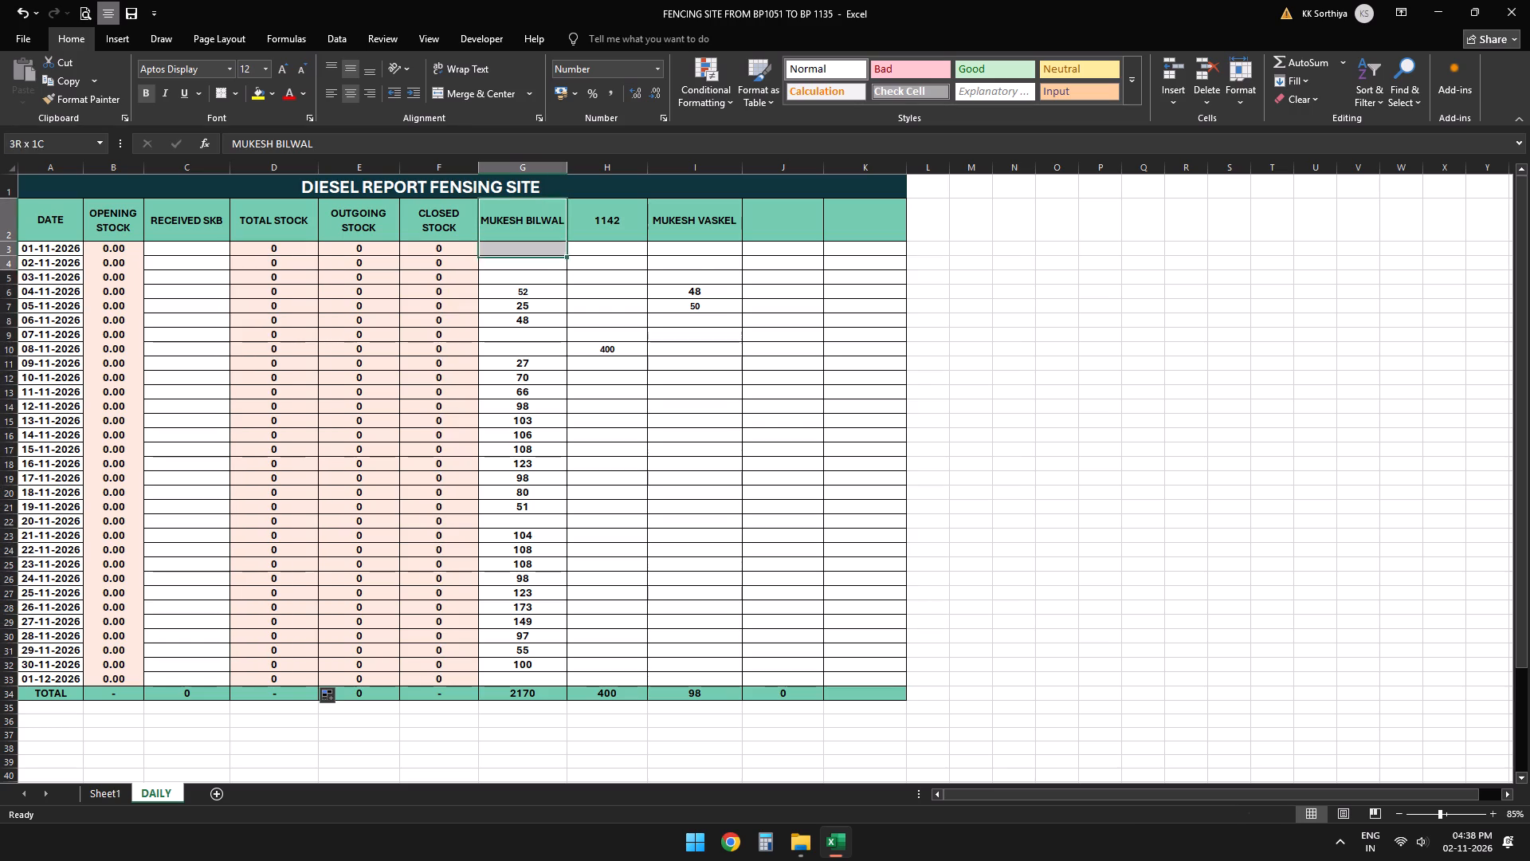
{"action": "left_click_drag", "start_coordinate": [506, 283], "coordinate": [561, 651]}
{"action": "left_click_drag", "start_coordinate": [508, 382], "coordinate": [505, 370]}
{"action": "left_click_drag", "start_coordinate": [508, 255], "coordinate": [708, 500]}
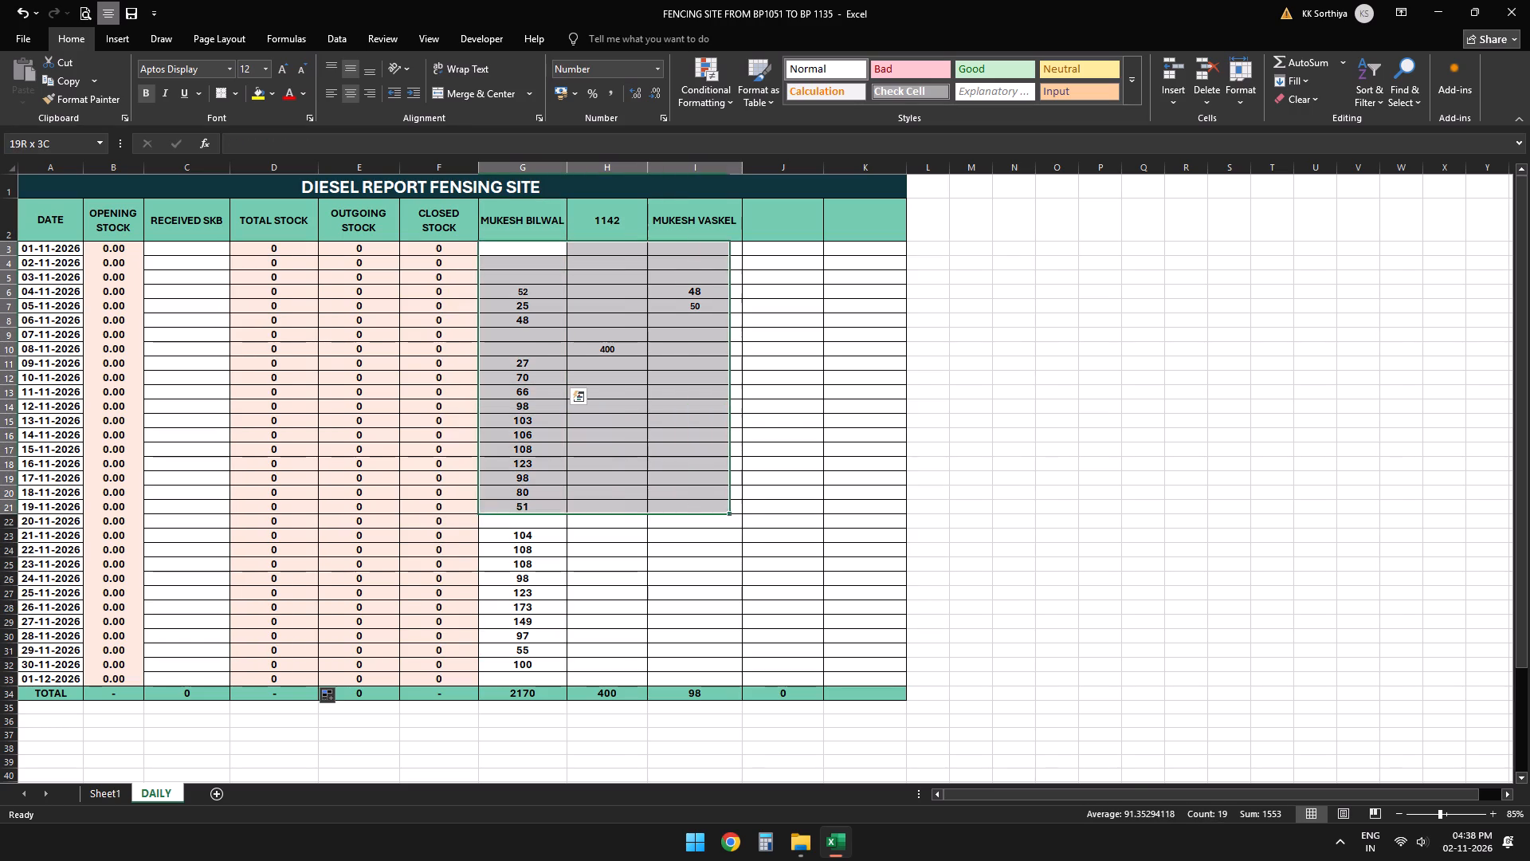
{"action": "left_click_drag", "start_coordinate": [708, 500], "coordinate": [683, 670]}
{"action": "key", "text": "Delete"}
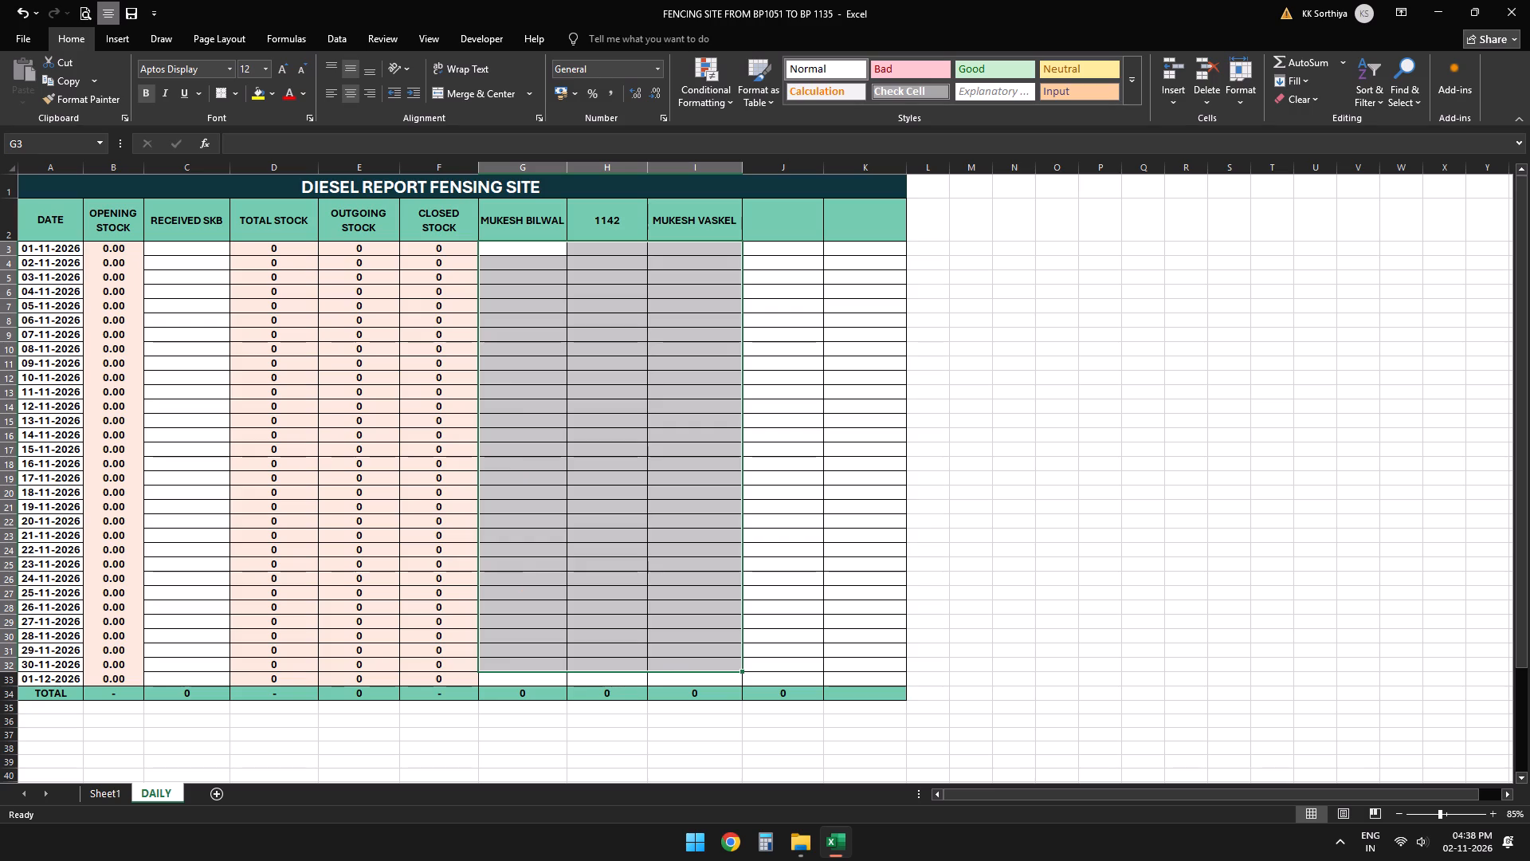
Save the fencing site workbook, return to Sheet1 and close the workbook.
{"action": "key", "text": "ctrl+s"}
{"action": "left_click", "coordinate": [100, 791]}
{"action": "left_click", "coordinate": [1529, 0]}
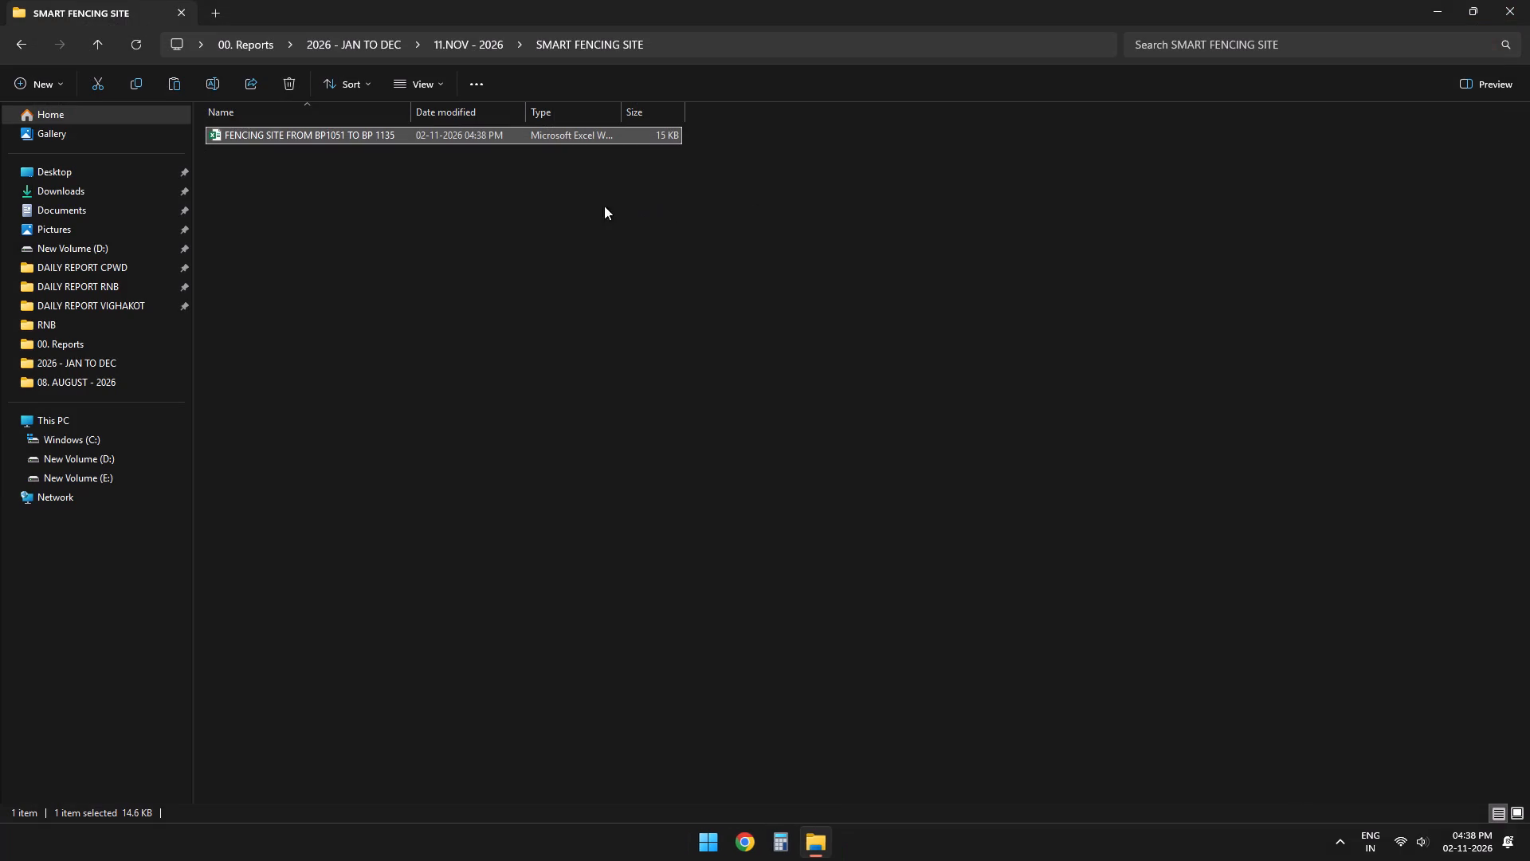
In the 11.NOV - 2026 folder, rename the October CPWD-3 workbook as MPR 11-26 NOV CPWD-3.
{"action": "left_click", "coordinate": [19, 42]}
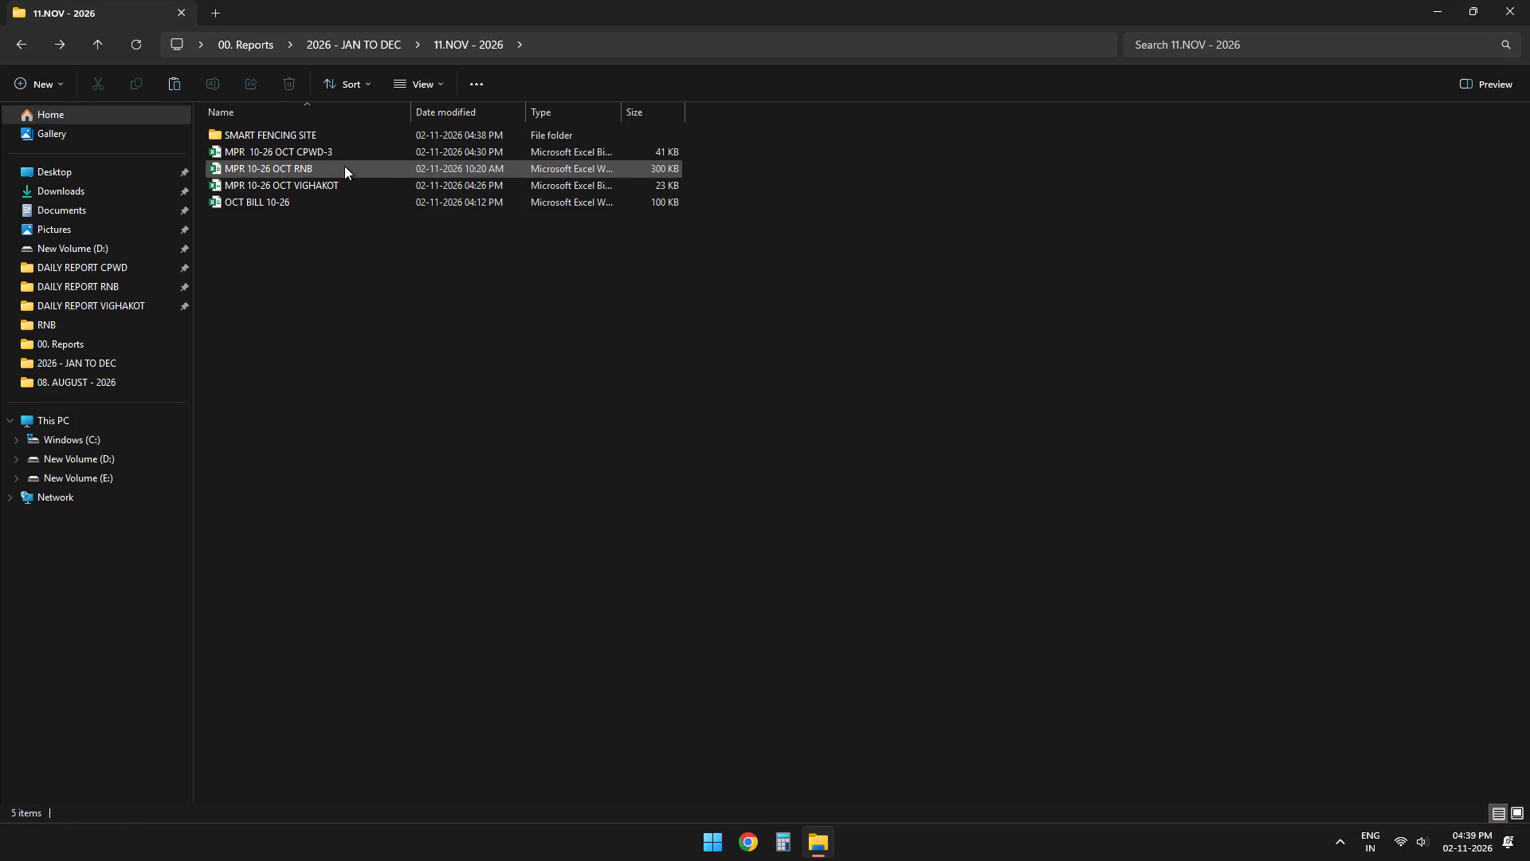
{"action": "right_click", "coordinate": [329, 153]}
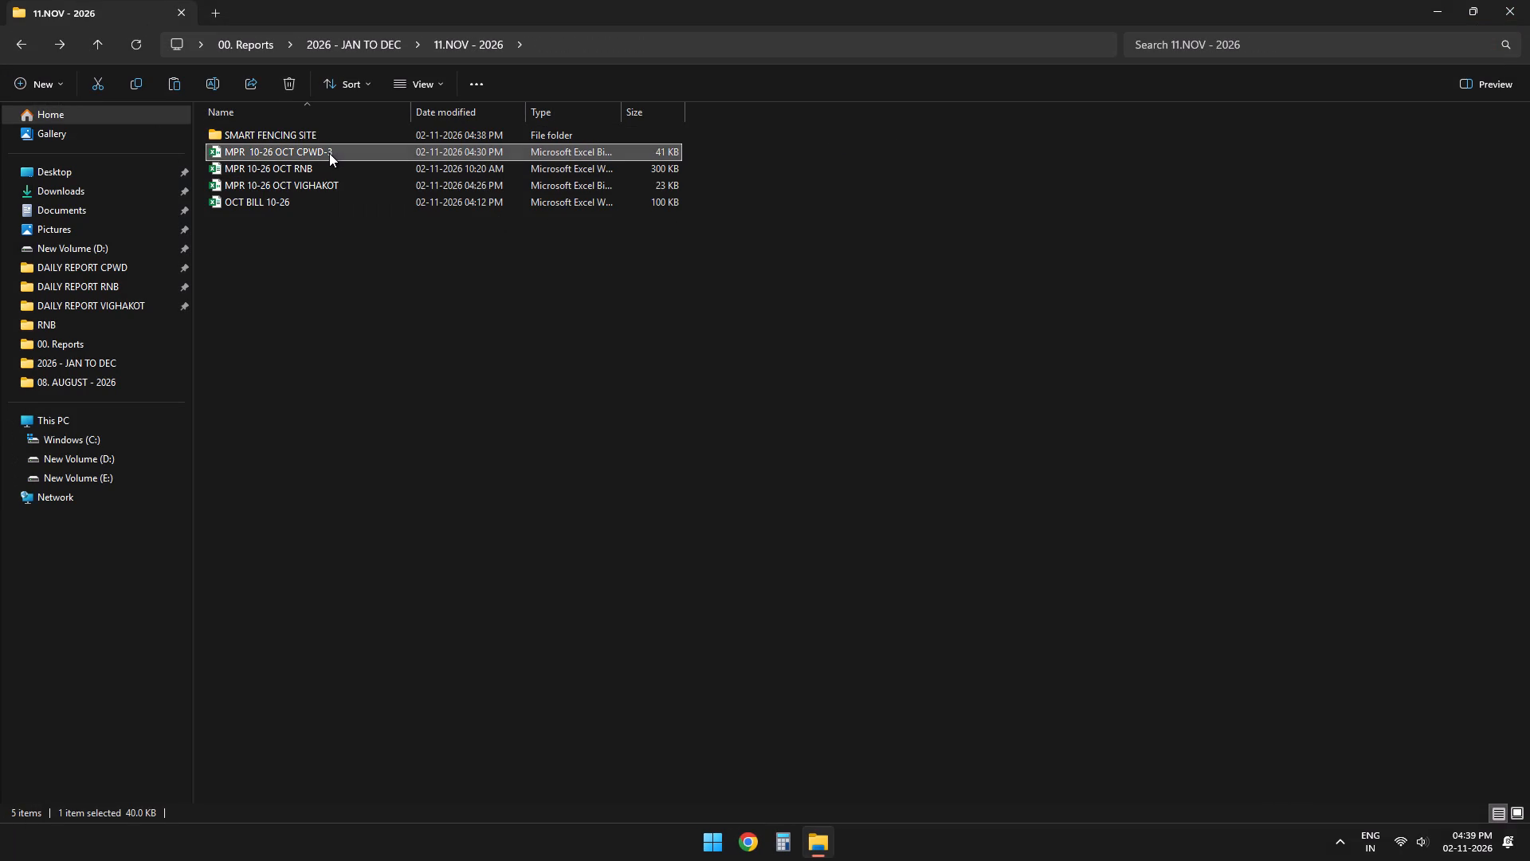
{"action": "right_click", "coordinate": [329, 153]}
{"action": "right_click", "coordinate": [329, 153]}
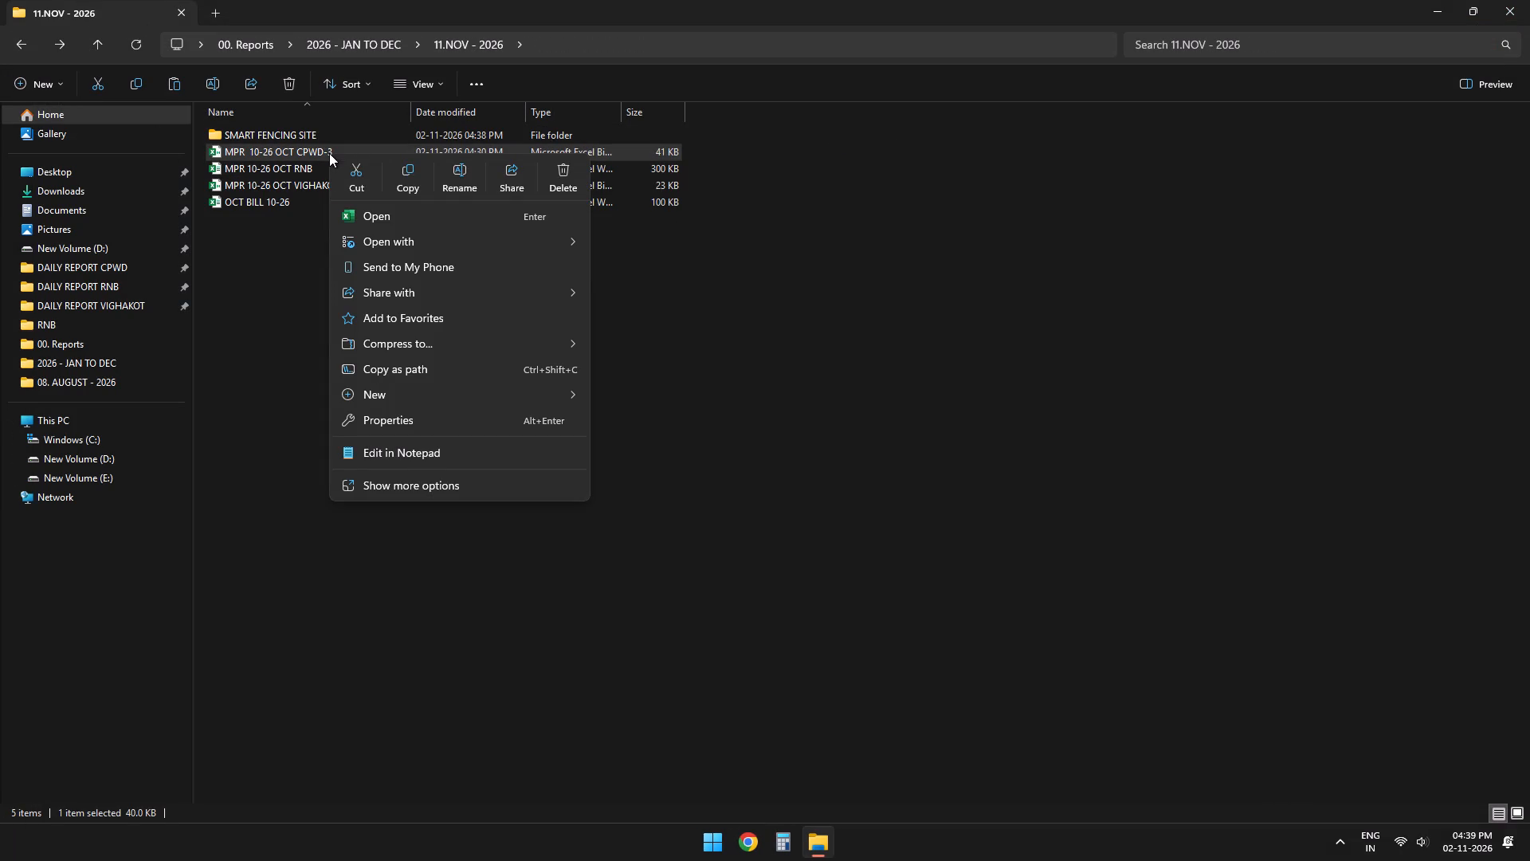
{"action": "left_click", "coordinate": [442, 183]}
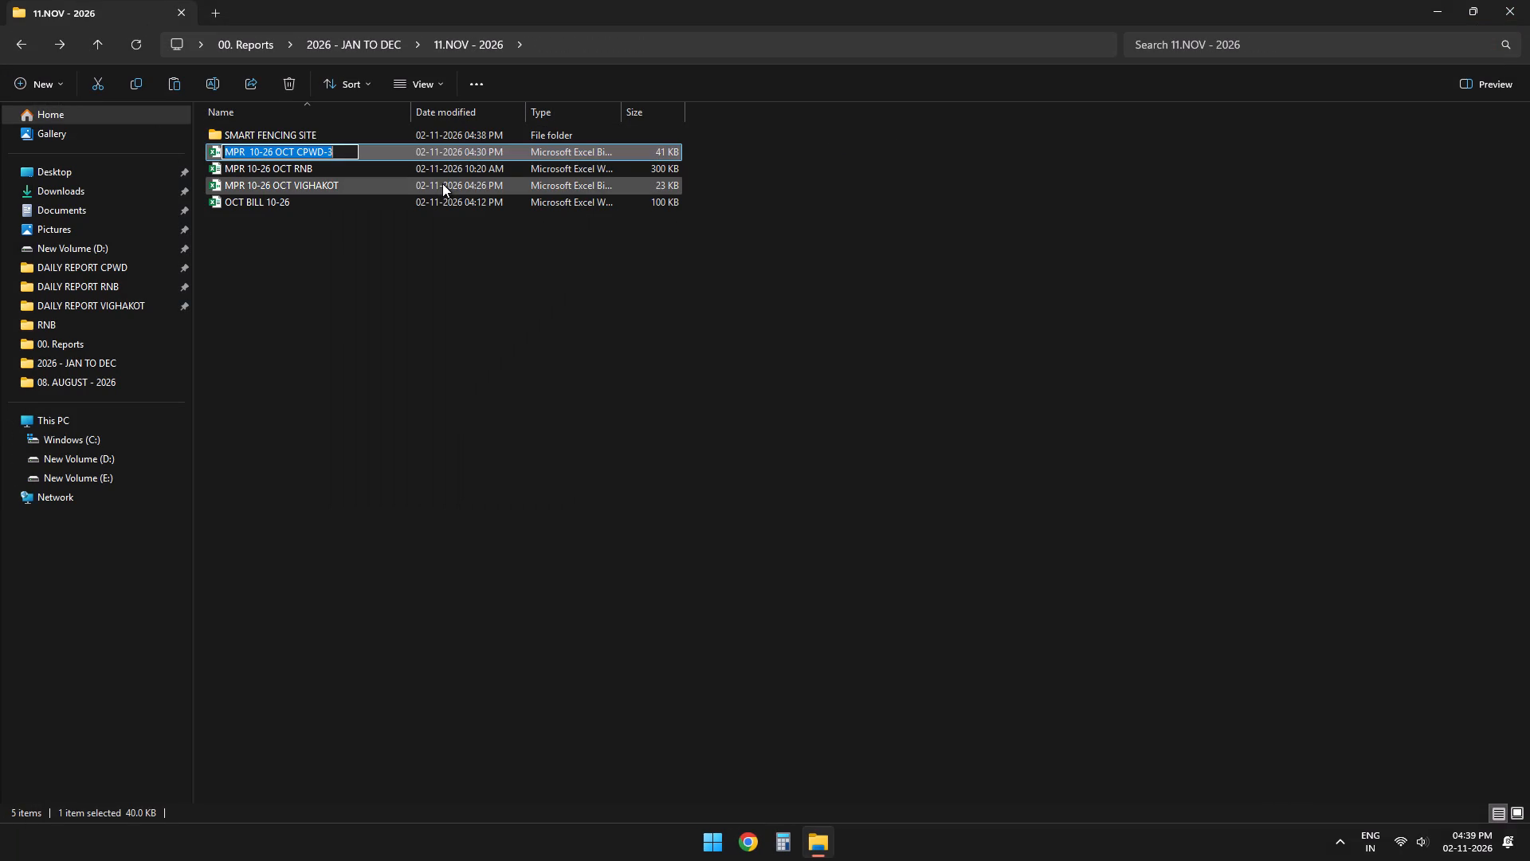
{"action": "key", "text": "Left"}
{"action": "key", "text": "Left"}
{"action": "key", "text": "Right"}
{"action": "key", "text": "Right"}
{"action": "key", "text": "Right"}
{"action": "key", "text": "Right"}
{"action": "key", "text": "Right"}
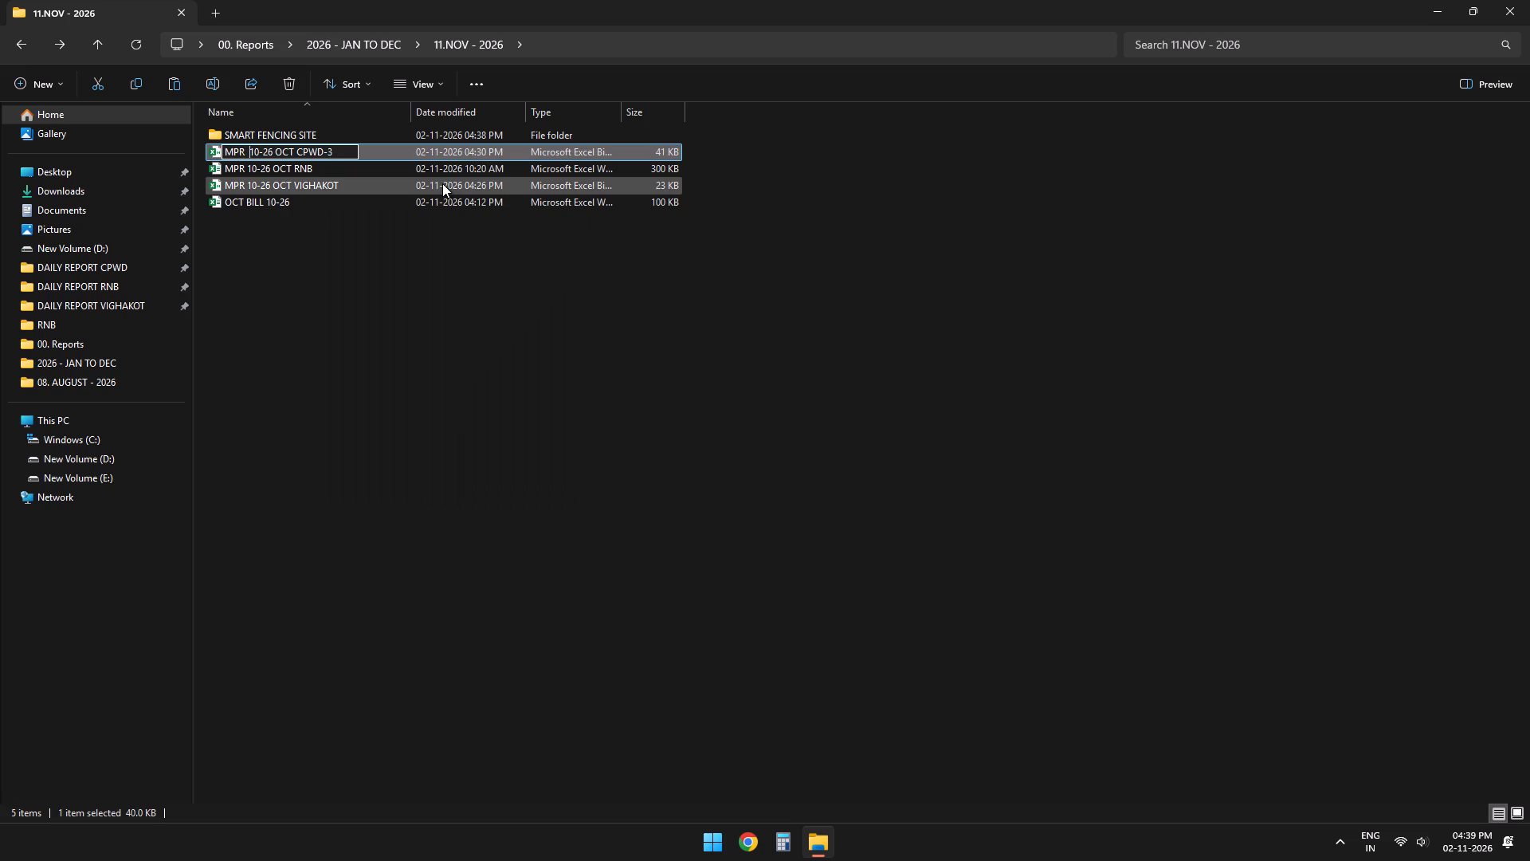
{"action": "key", "text": "Right"}
{"action": "key", "text": "Right"}
{"action": "key", "text": "BackSpace"}
{"action": "key", "text": "1"}
{"action": "key", "text": "Right"}
{"action": "key", "text": "Right"}
{"action": "key", "text": "Right"}
{"action": "key", "text": "Right"}
{"action": "key", "text": "Right"}
{"action": "key", "text": "Right"}
{"action": "key", "text": "Right"}
{"action": "key", "text": "BackSpace"}
{"action": "key", "text": "BackSpace"}
{"action": "key", "text": "BackSpace"}
{"action": "type", "text": "NOV"}
{"action": "key", "text": "Return"}
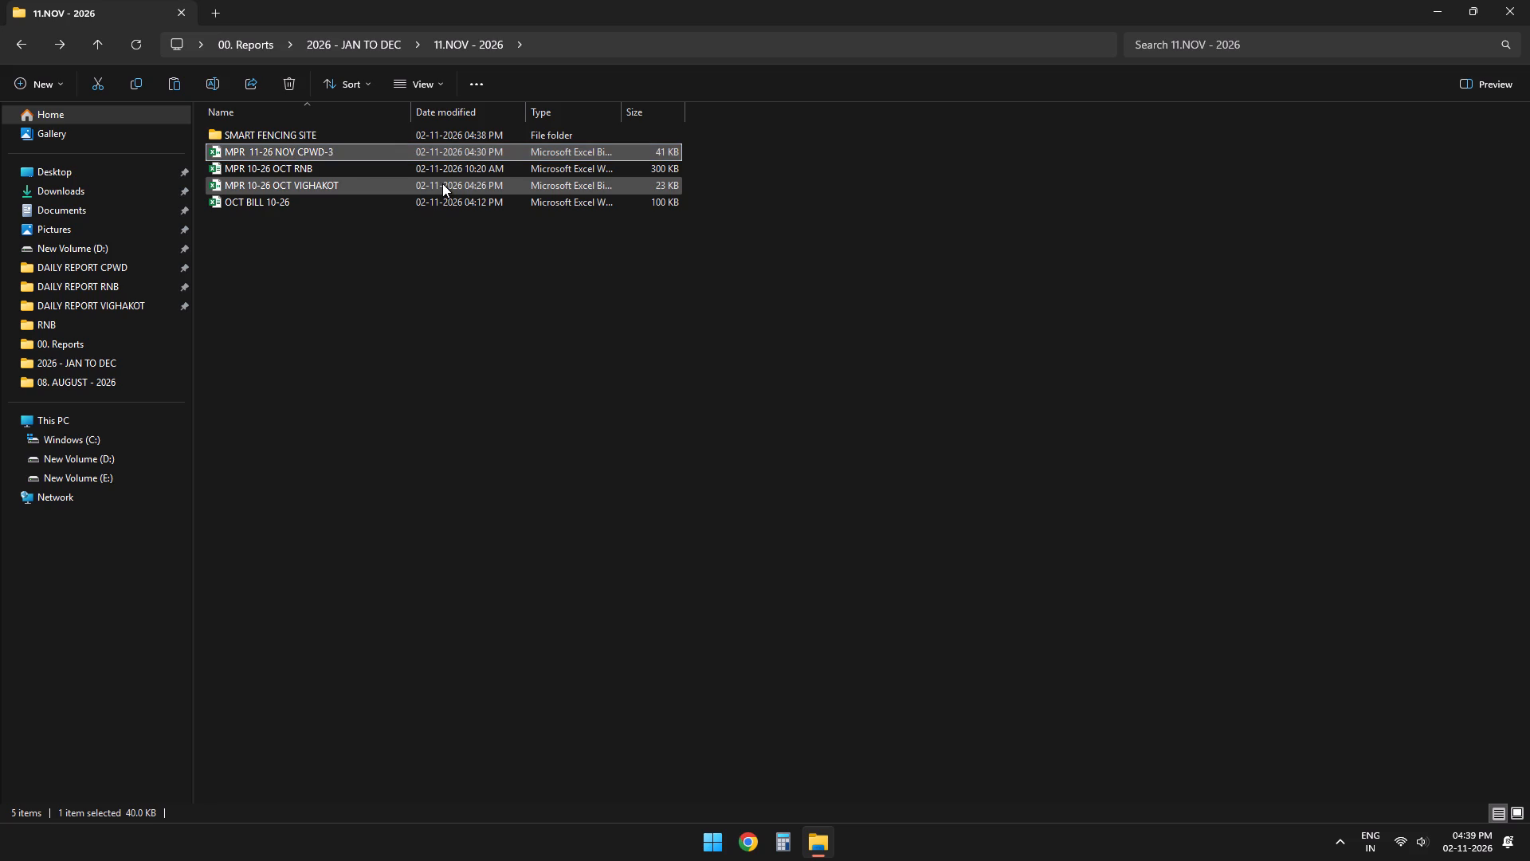
Rename the October RNB workbook as MPR 11-26 NOV RNB.
{"action": "right_click", "coordinate": [355, 164]}
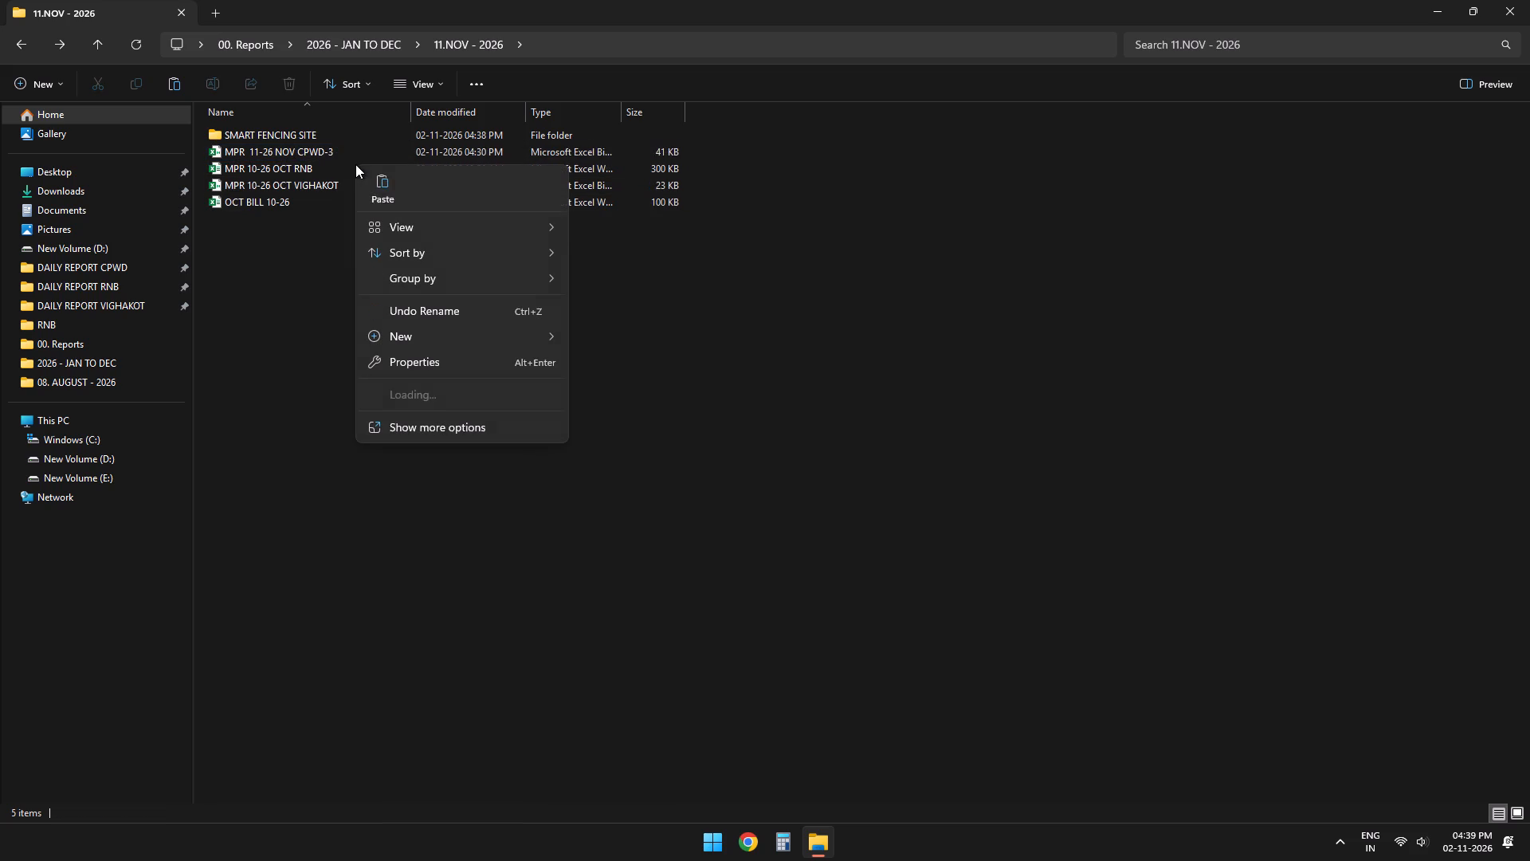
{"action": "left_click", "coordinate": [262, 163]}
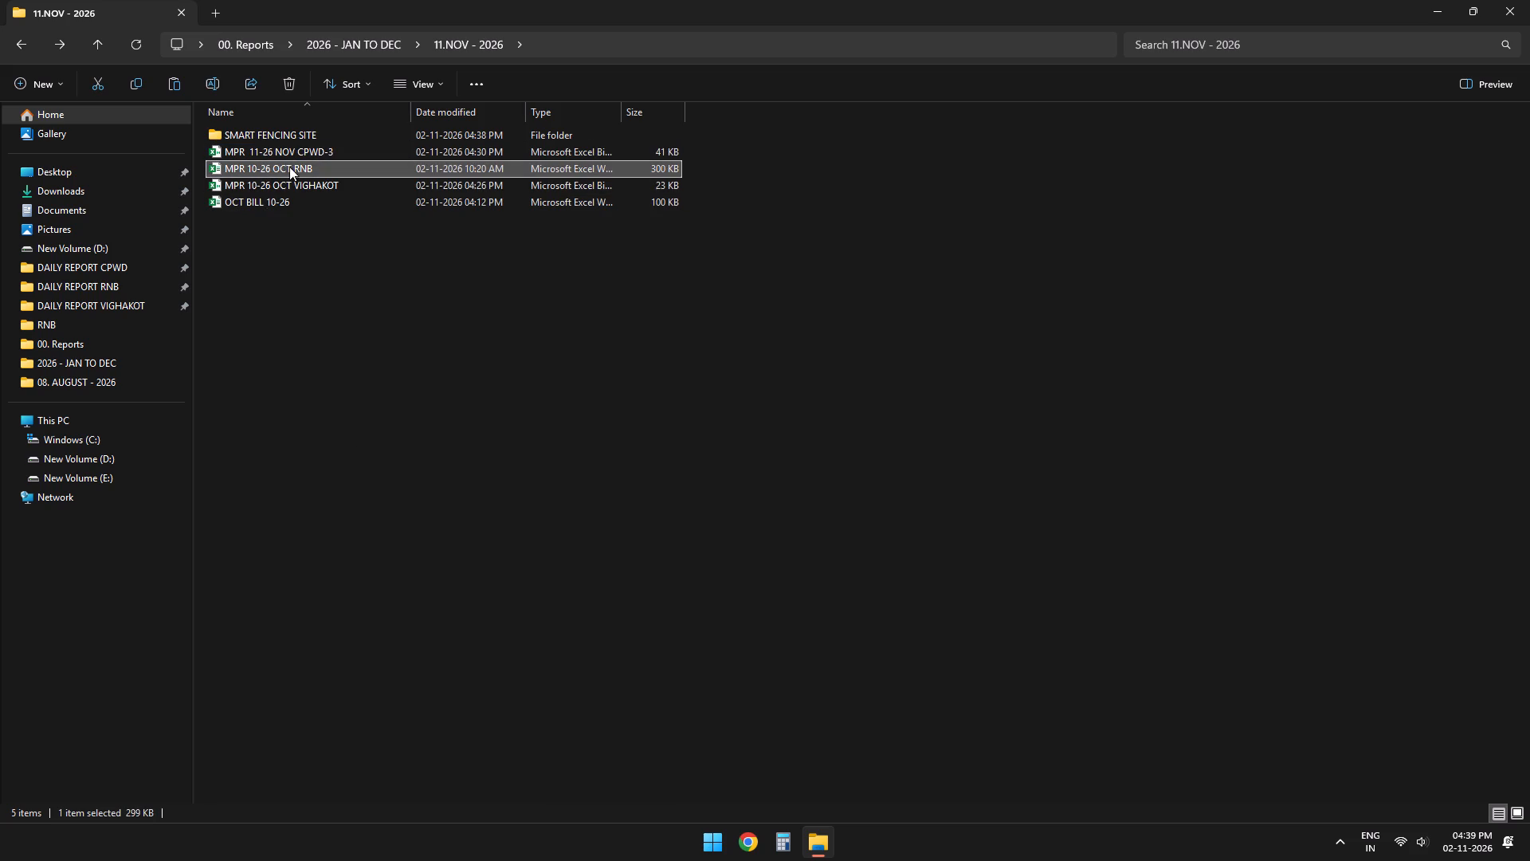
{"action": "right_click", "coordinate": [303, 168]}
{"action": "left_click", "coordinate": [452, 200]}
{"action": "key", "text": "Left"}
{"action": "key", "text": "Right"}
{"action": "key", "text": "Right"}
{"action": "key", "text": "Right"}
{"action": "key", "text": "Right"}
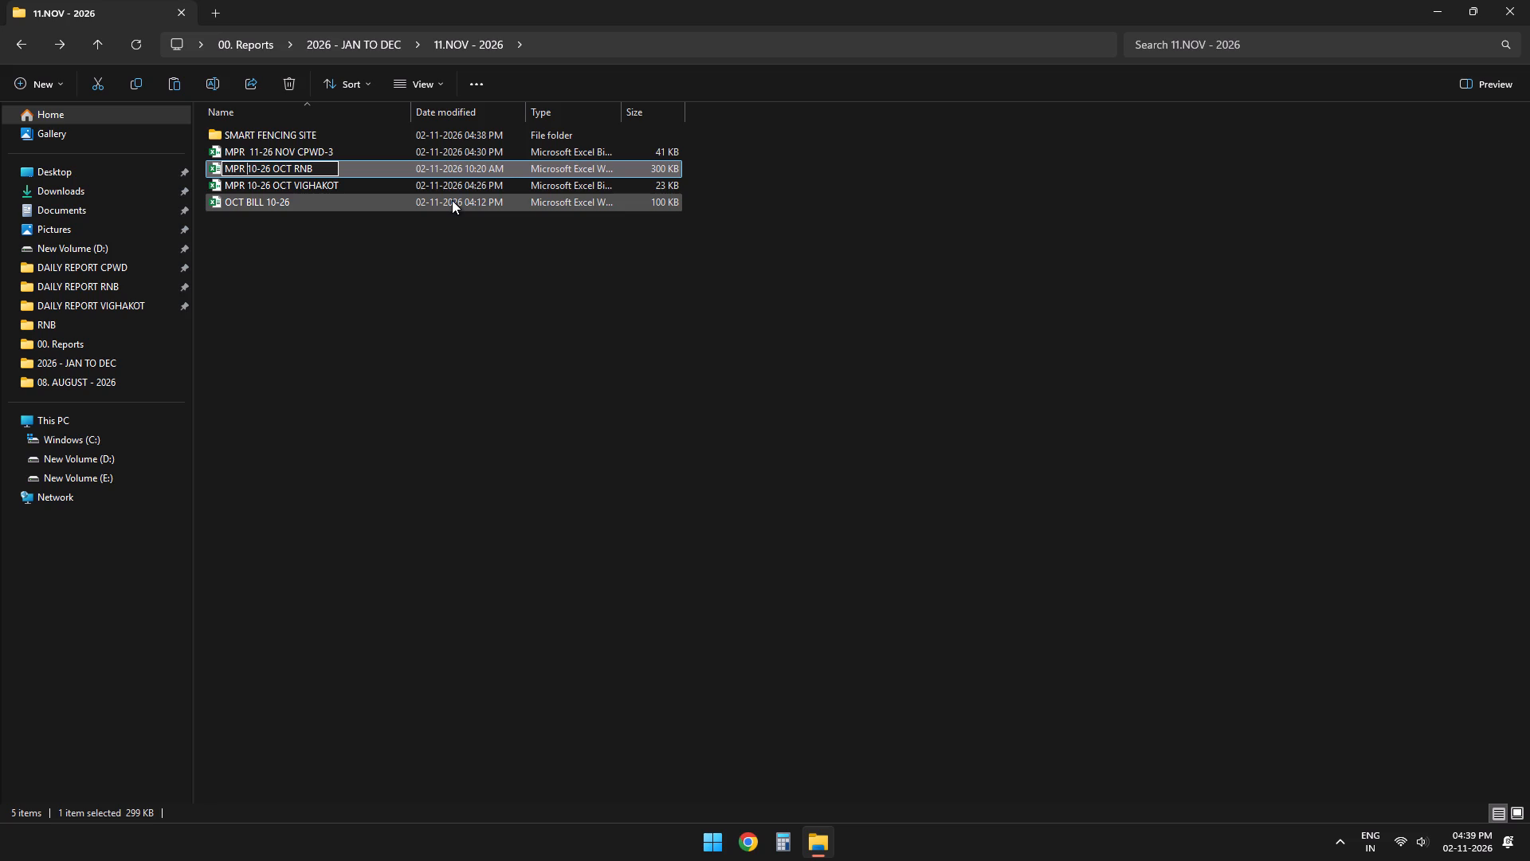
{"action": "key", "text": "Right"}
{"action": "key", "text": "Right"}
{"action": "key", "text": "BackSpace"}
{"action": "key", "text": "1"}
{"action": "key", "text": "Right"}
{"action": "key", "text": "Right"}
{"action": "key", "text": "Right"}
{"action": "key", "text": "Right"}
{"action": "key", "text": "Right"}
{"action": "key", "text": "Right"}
{"action": "key", "text": "Right"}
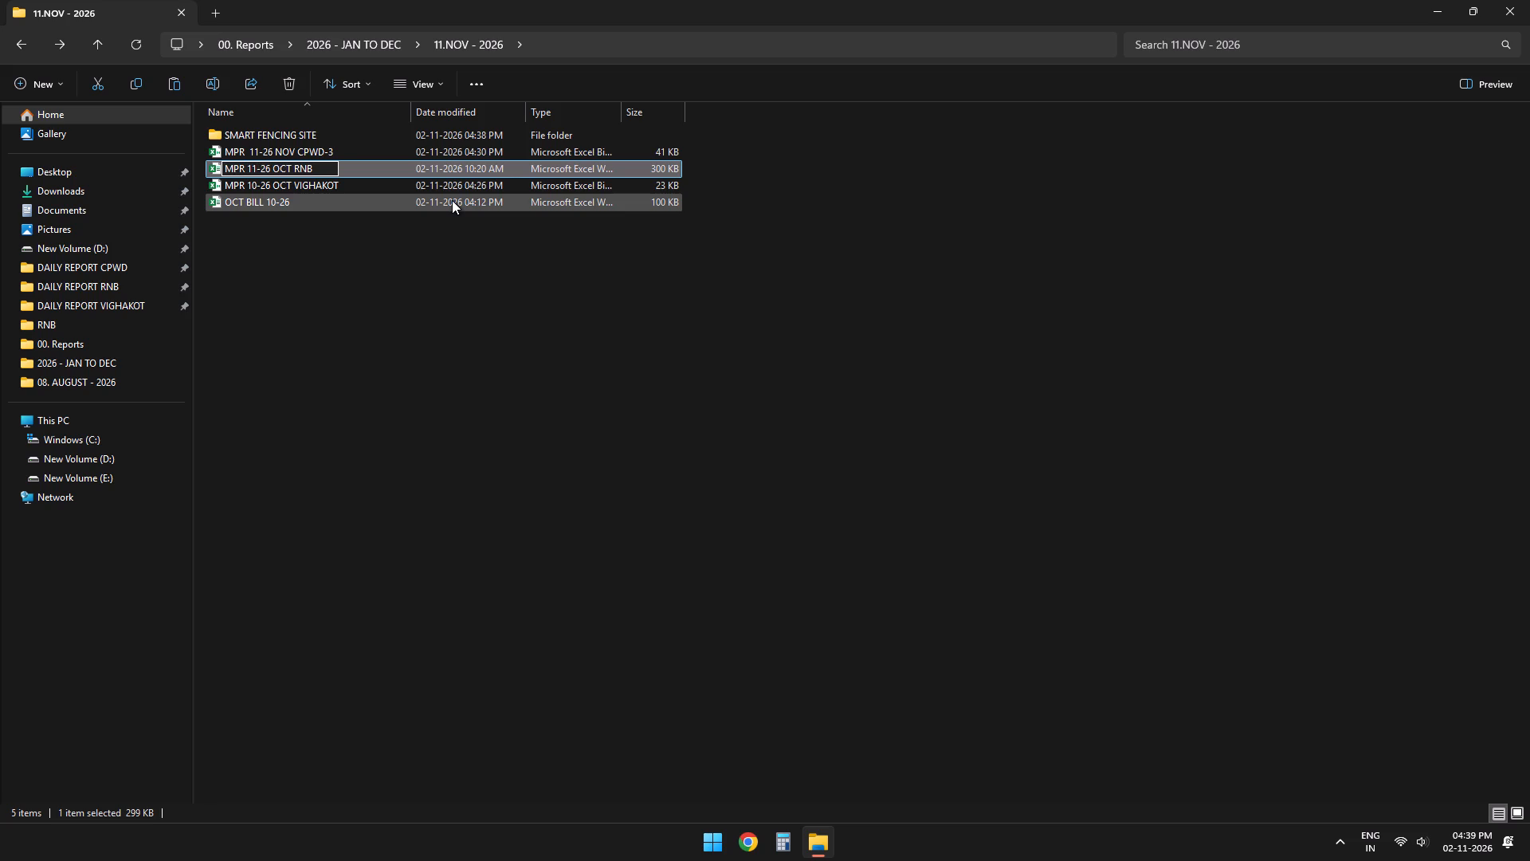
{"action": "key", "text": "BackSpace"}
{"action": "key", "text": "BackSpace"}
{"action": "key", "text": "BackSpace"}
{"action": "type", "text": "NOV"}
{"action": "key", "text": "Return"}
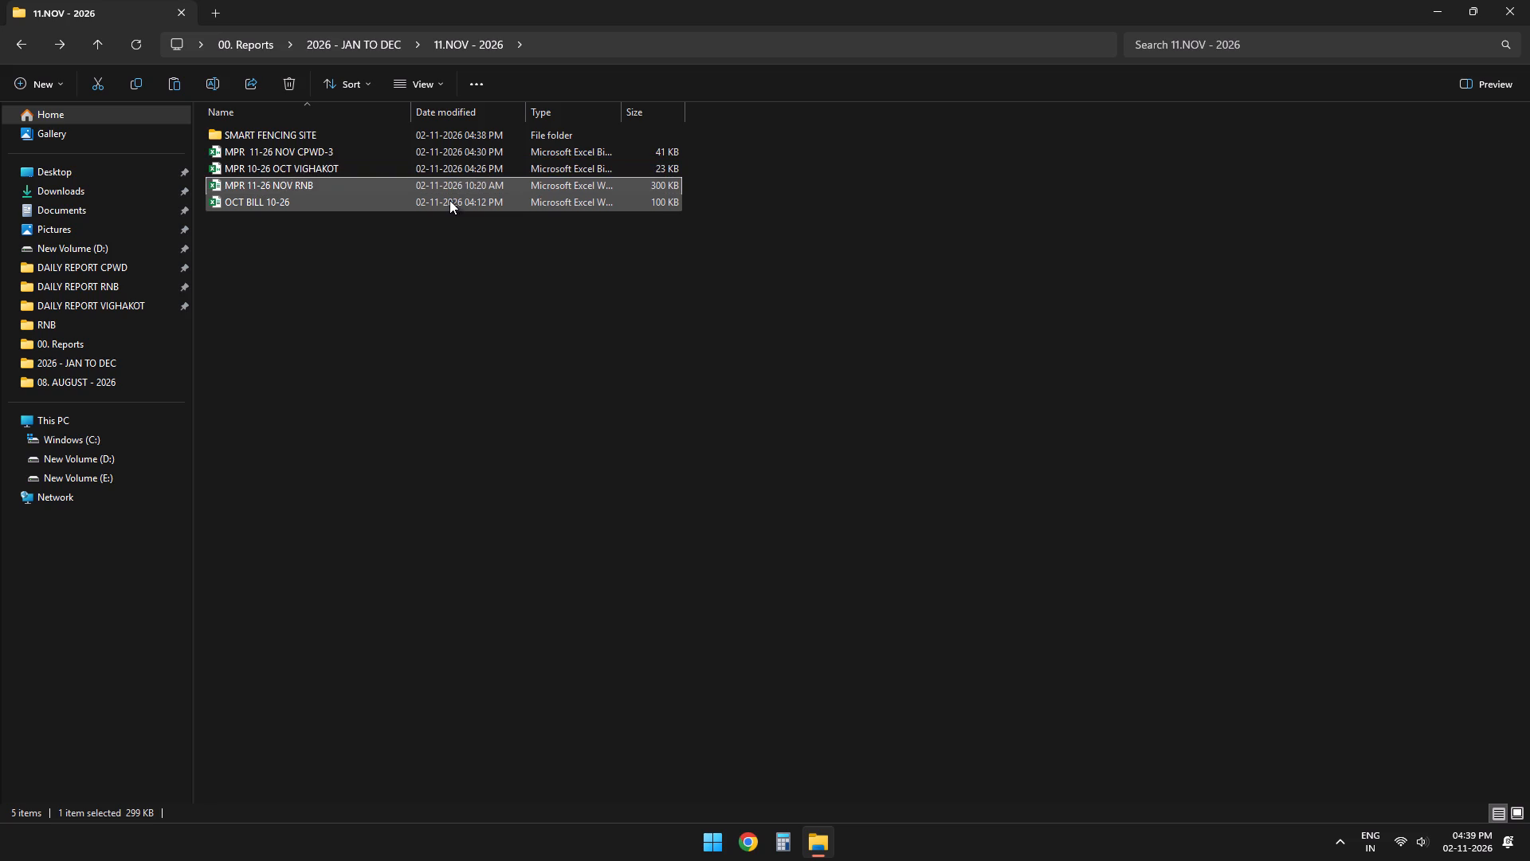
Rename the October VIGHAKOT workbook as MPR 11-26 NOV VIGHAKOT.
{"action": "left_click", "coordinate": [311, 173]}
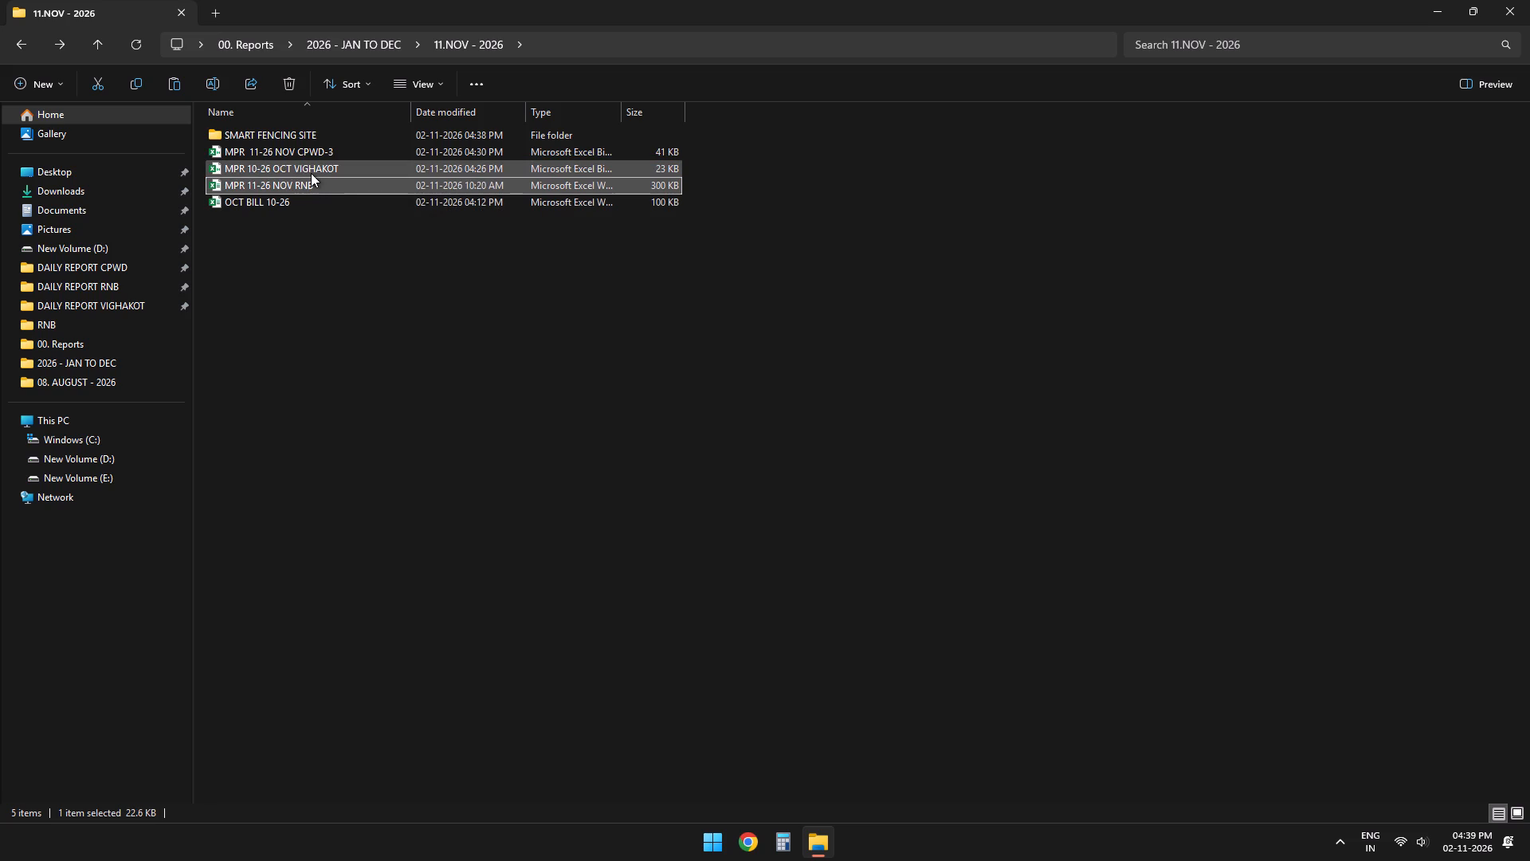
{"action": "right_click", "coordinate": [311, 173]}
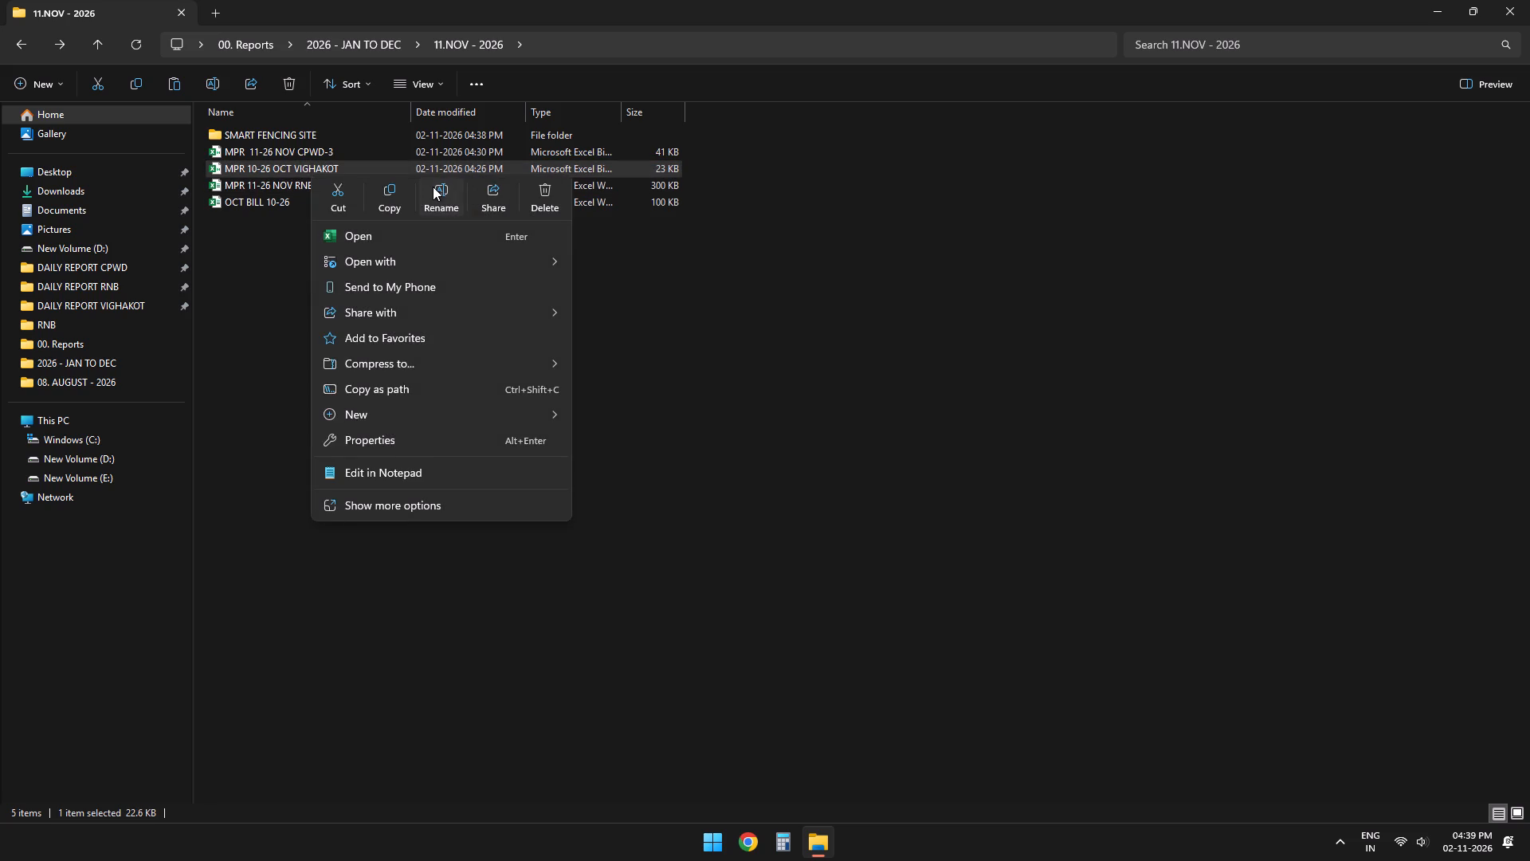
{"action": "left_click", "coordinate": [433, 187]}
{"action": "key", "text": "Left"}
{"action": "key", "text": "Right"}
{"action": "key", "text": "Right"}
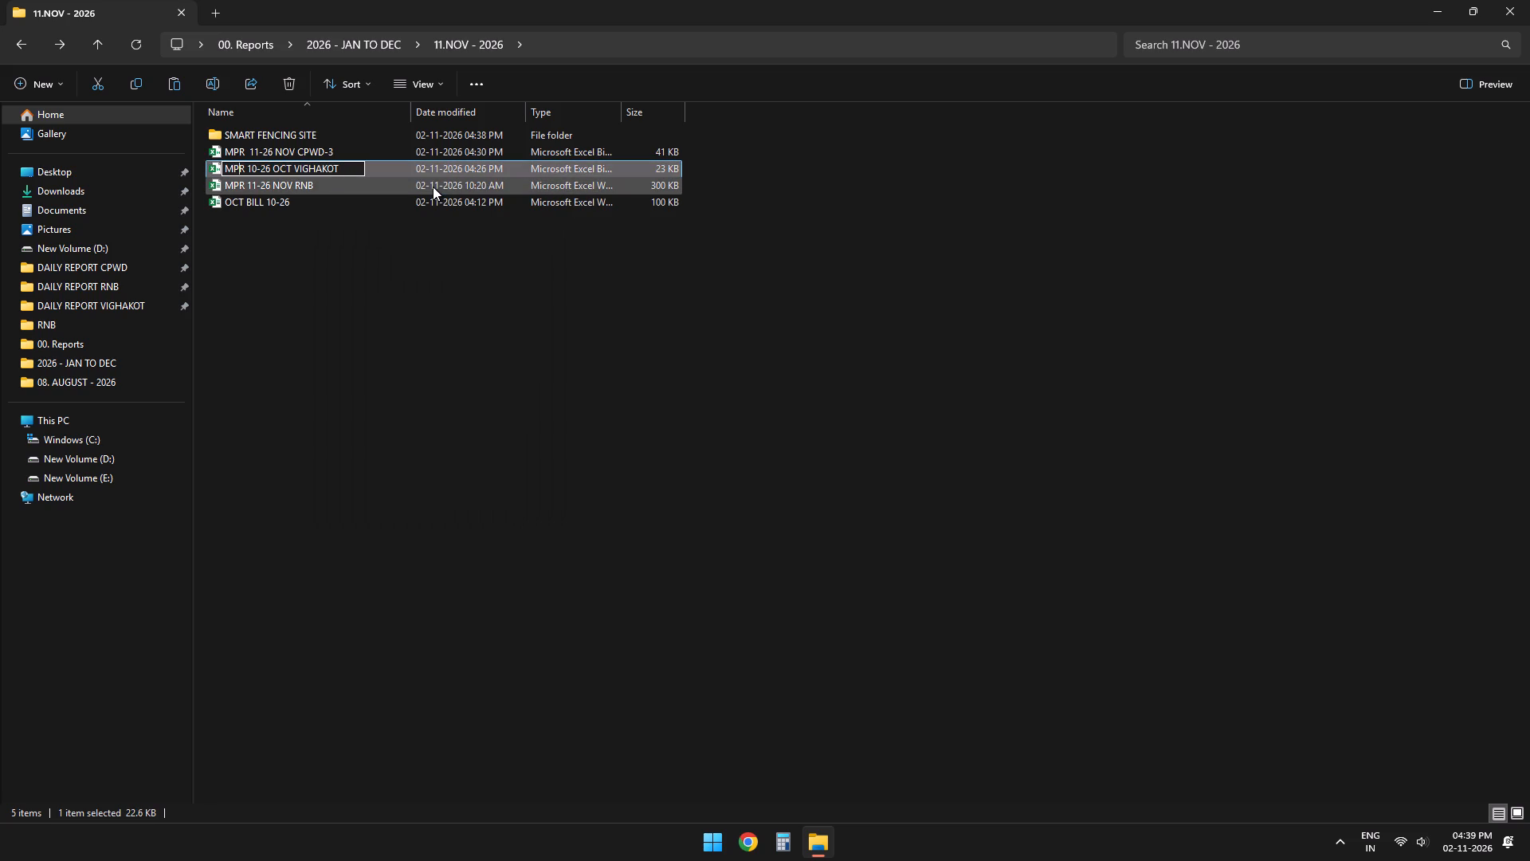
{"action": "key", "text": "Right"}
{"action": "key", "text": "Right"}
{"action": "key", "text": "Right"}
{"action": "key", "text": "Right"}
{"action": "key", "text": "BackSpace"}
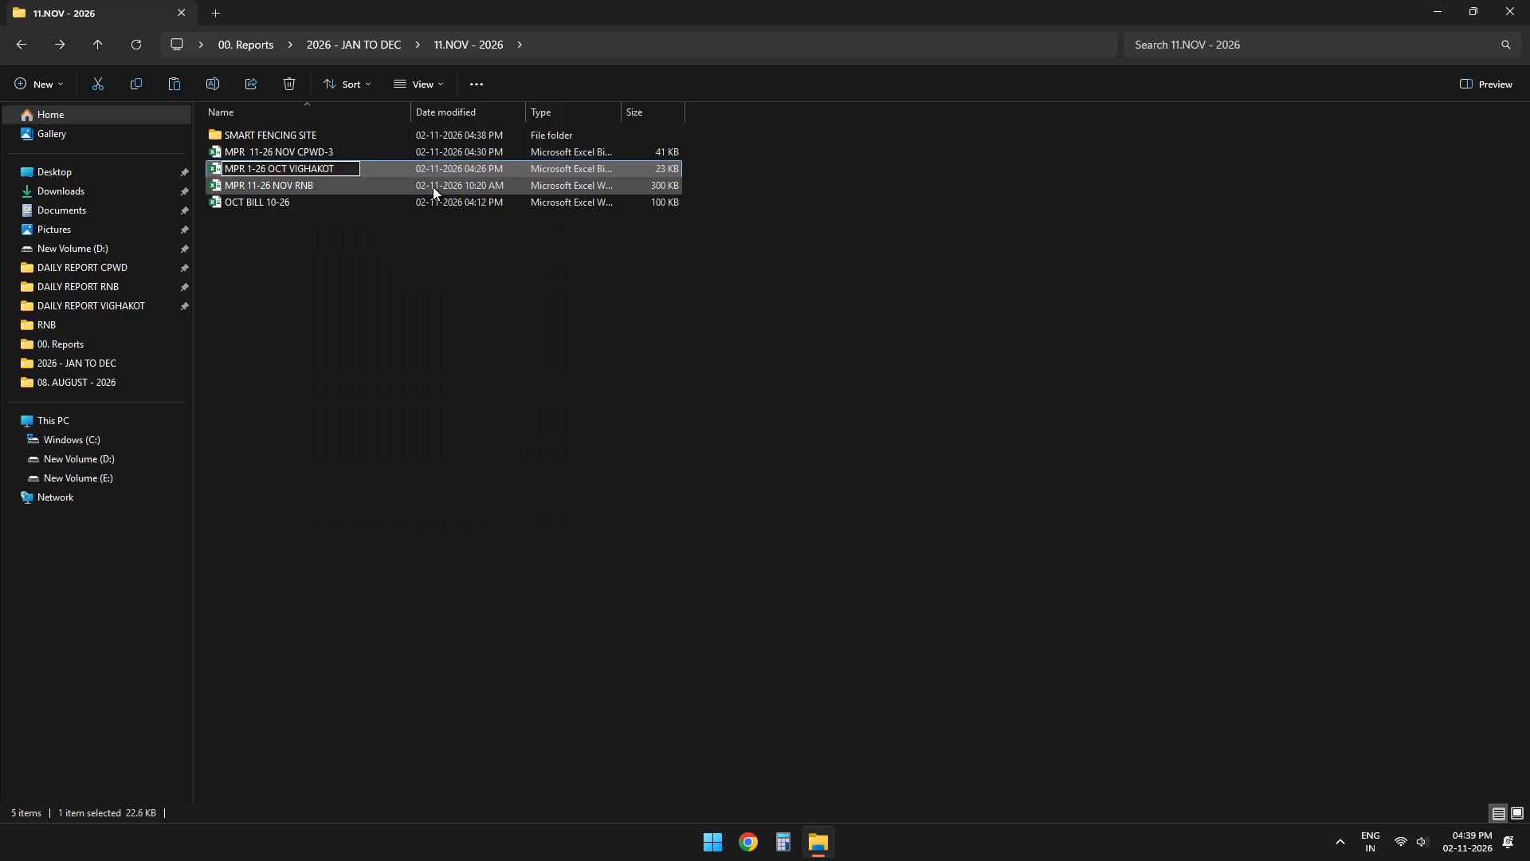
{"action": "key", "text": "1"}
{"action": "key", "text": "Right"}
{"action": "key", "text": "Right"}
{"action": "key", "text": "Right"}
{"action": "key", "text": "Right"}
{"action": "key", "text": "Right"}
{"action": "key", "text": "Right"}
{"action": "key", "text": "Right"}
{"action": "key", "text": "BackSpace"}
{"action": "key", "text": "BackSpace"}
{"action": "key", "text": "BackSpace"}
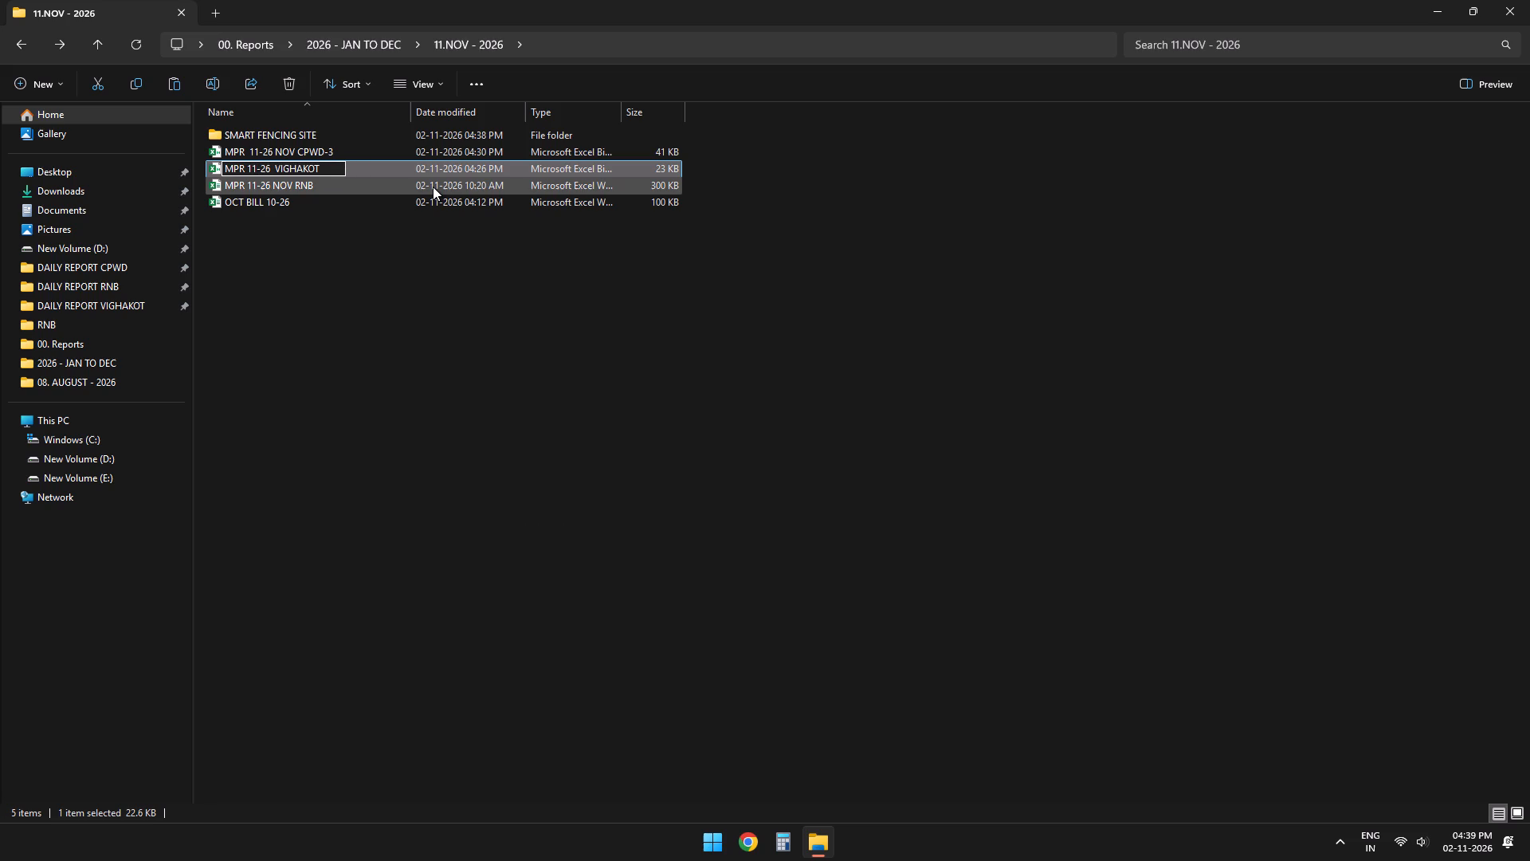
{"action": "type", "text": "NOV"}
{"action": "key", "text": "Return"}
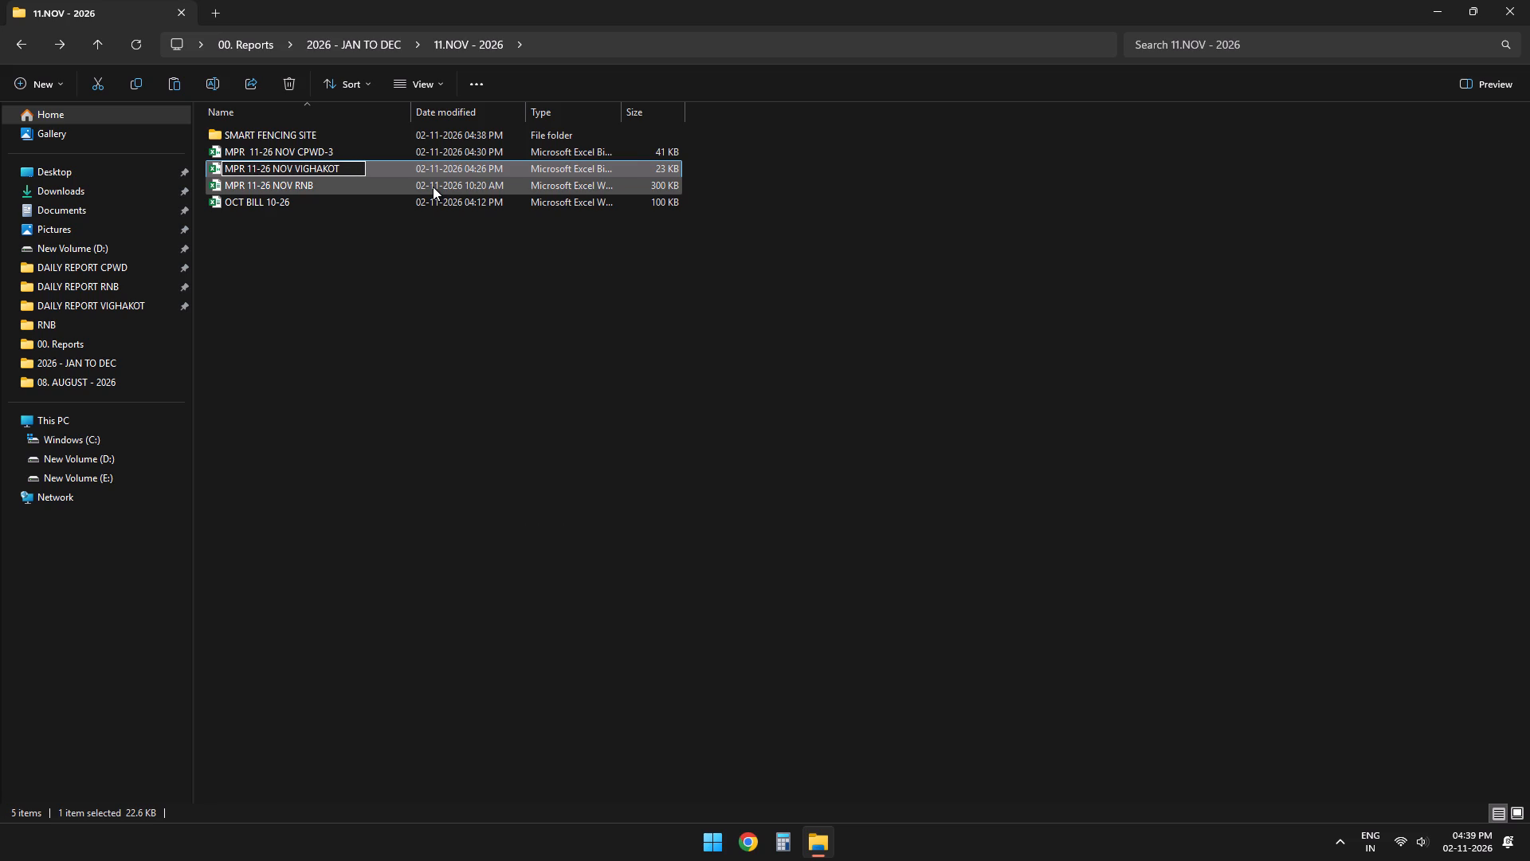
Rename the October bill workbook as NOV BILL 11-26.
{"action": "left_click", "coordinate": [361, 202]}
{"action": "right_click", "coordinate": [361, 202]}
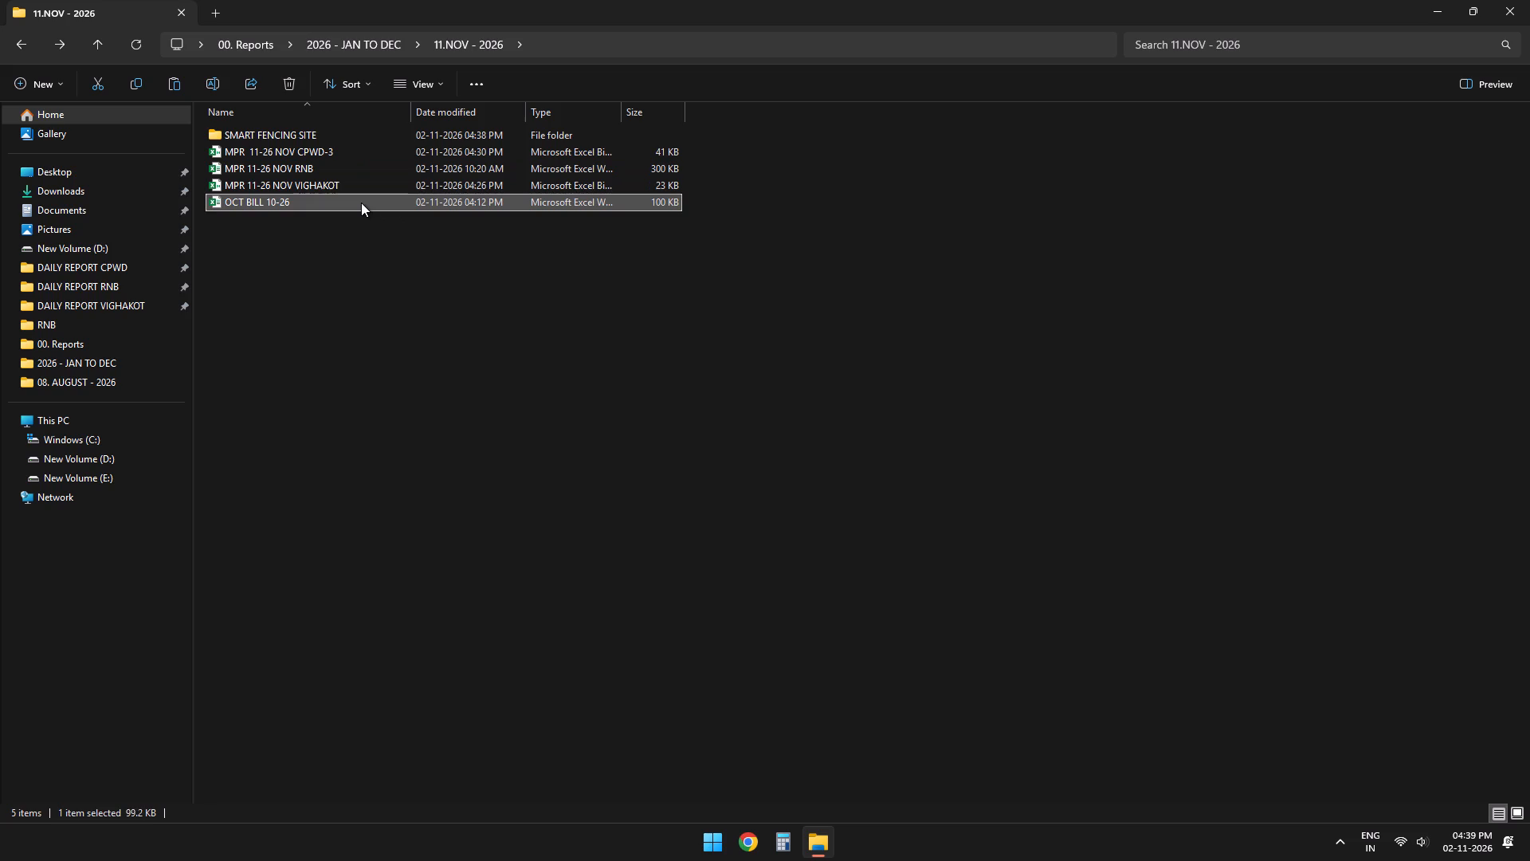
{"action": "left_click", "coordinate": [494, 230]}
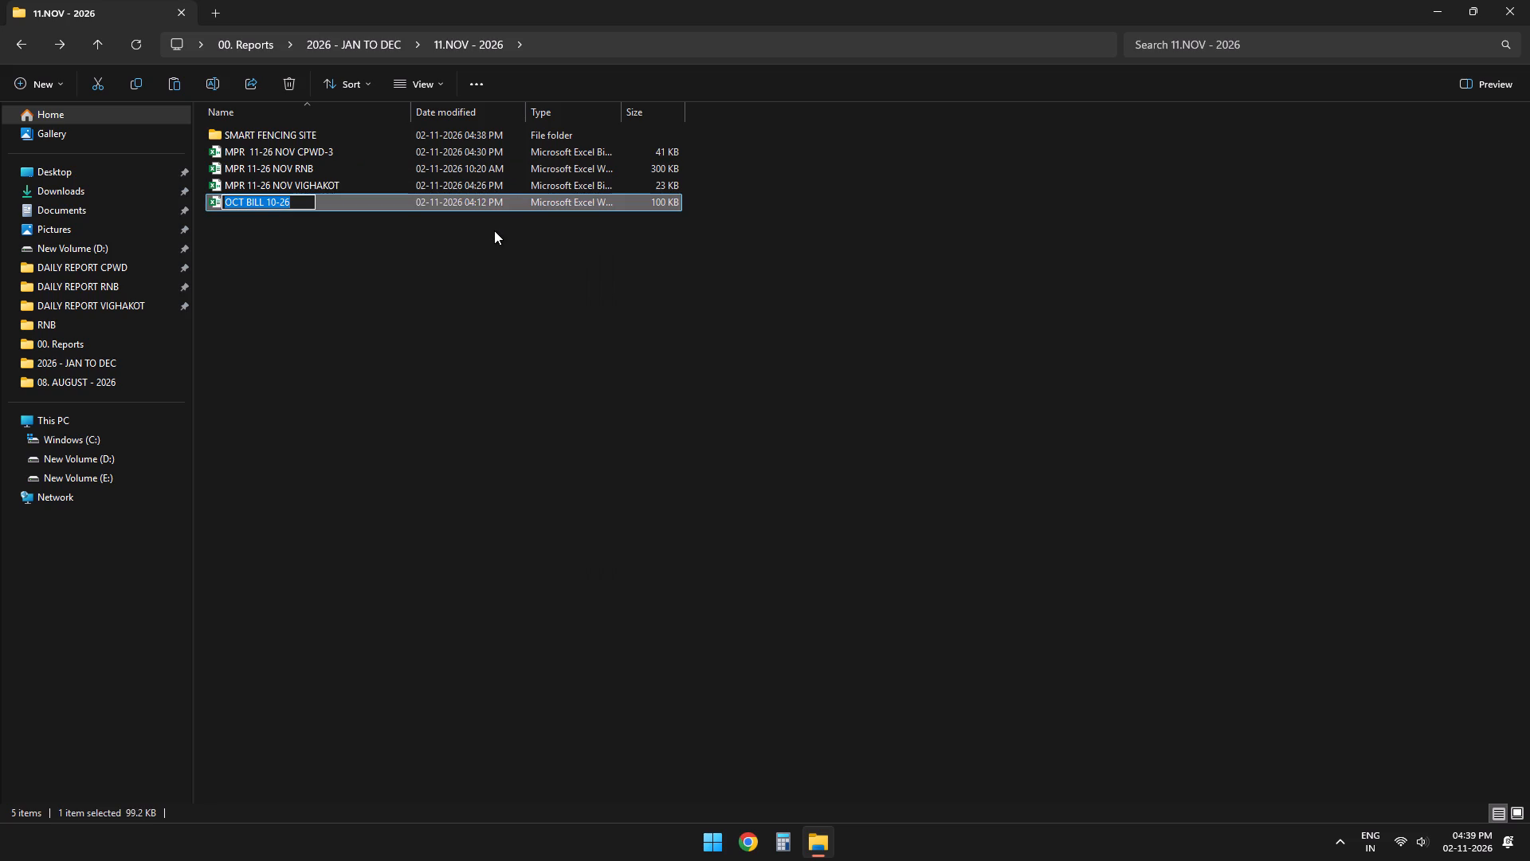
{"action": "key", "text": "Left"}
{"action": "key", "text": "Left"}
{"action": "key", "text": "Right"}
{"action": "key", "text": "Right"}
{"action": "key", "text": "Right"}
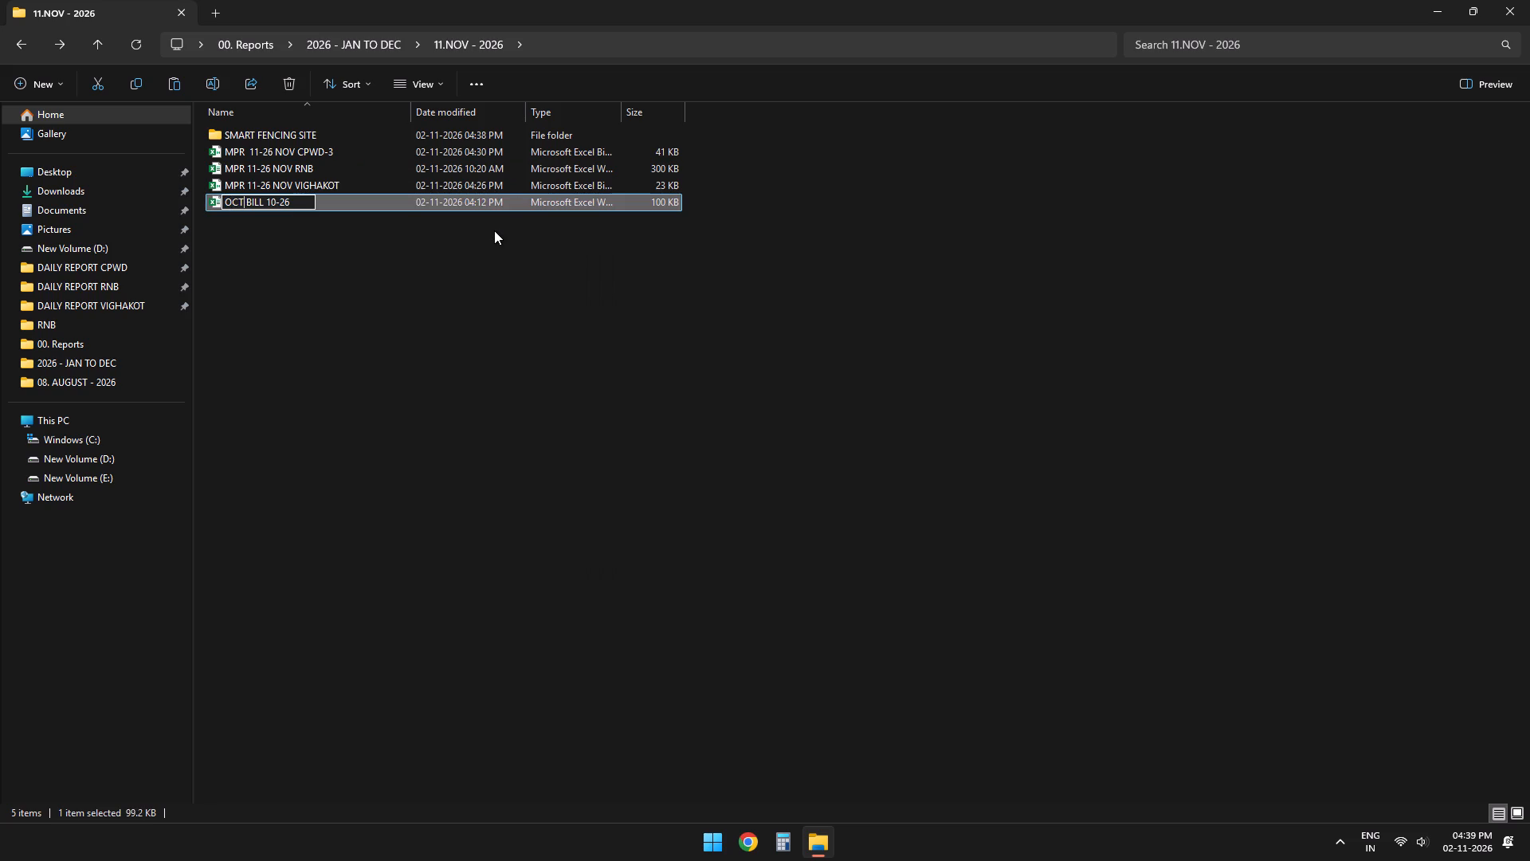
{"action": "key", "text": "BackSpace"}
{"action": "key", "text": "BackSpace"}
{"action": "key", "text": "BackSpace"}
{"action": "type", "text": "NOV"}
{"action": "key", "text": "Right"}
{"action": "key", "text": "Right"}
{"action": "key", "text": "Right"}
{"action": "key", "text": "Right"}
{"action": "key", "text": "Right"}
{"action": "key", "text": "Right"}
{"action": "key", "text": "Right"}
{"action": "key", "text": "Right"}
{"action": "key", "text": "BackSpace"}
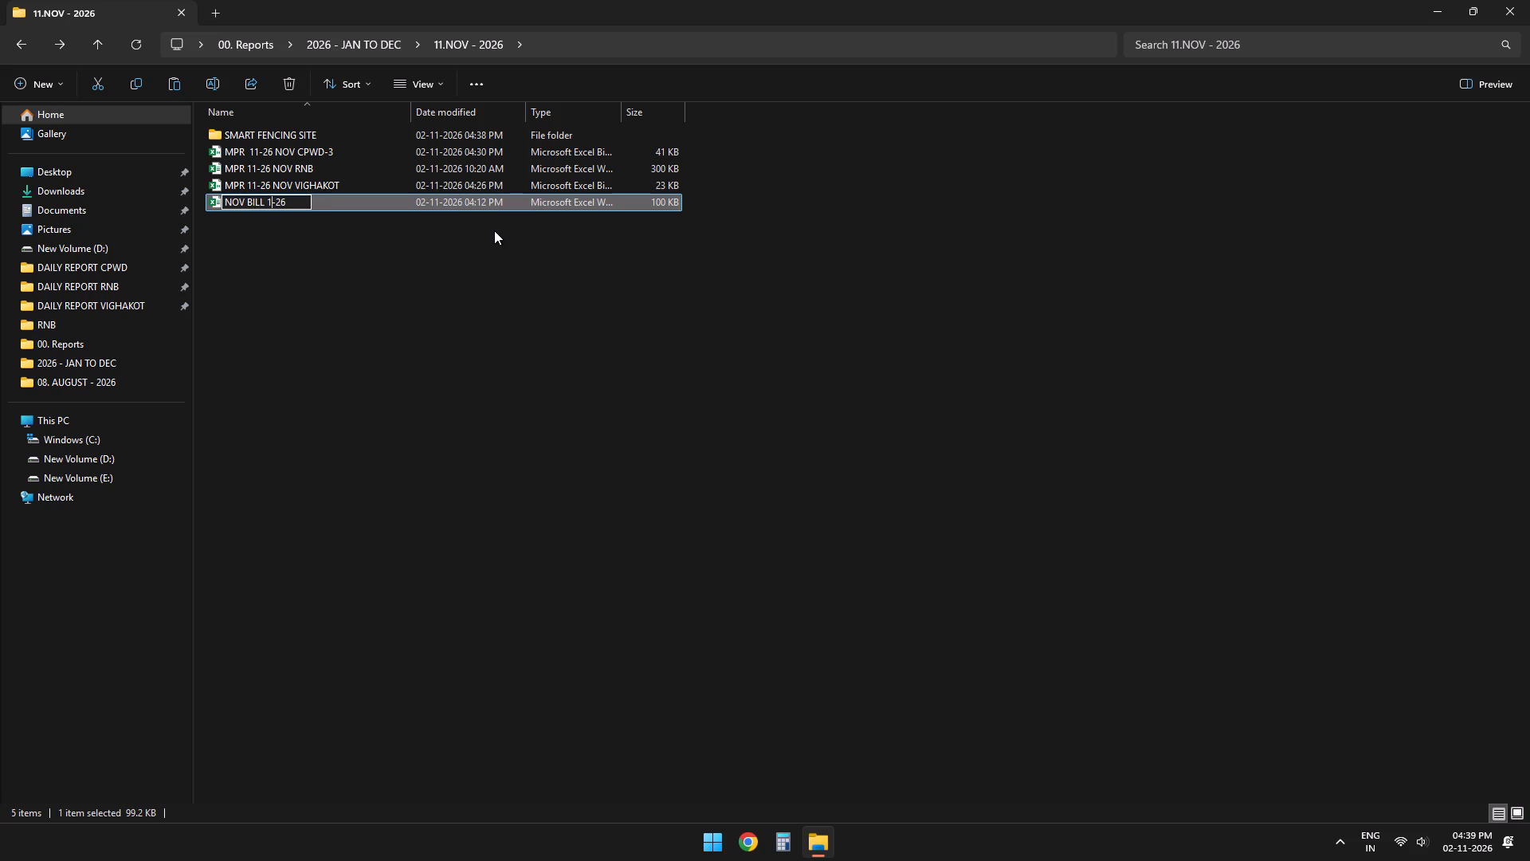
{"action": "key", "text": "1"}
{"action": "key", "text": "Return"}
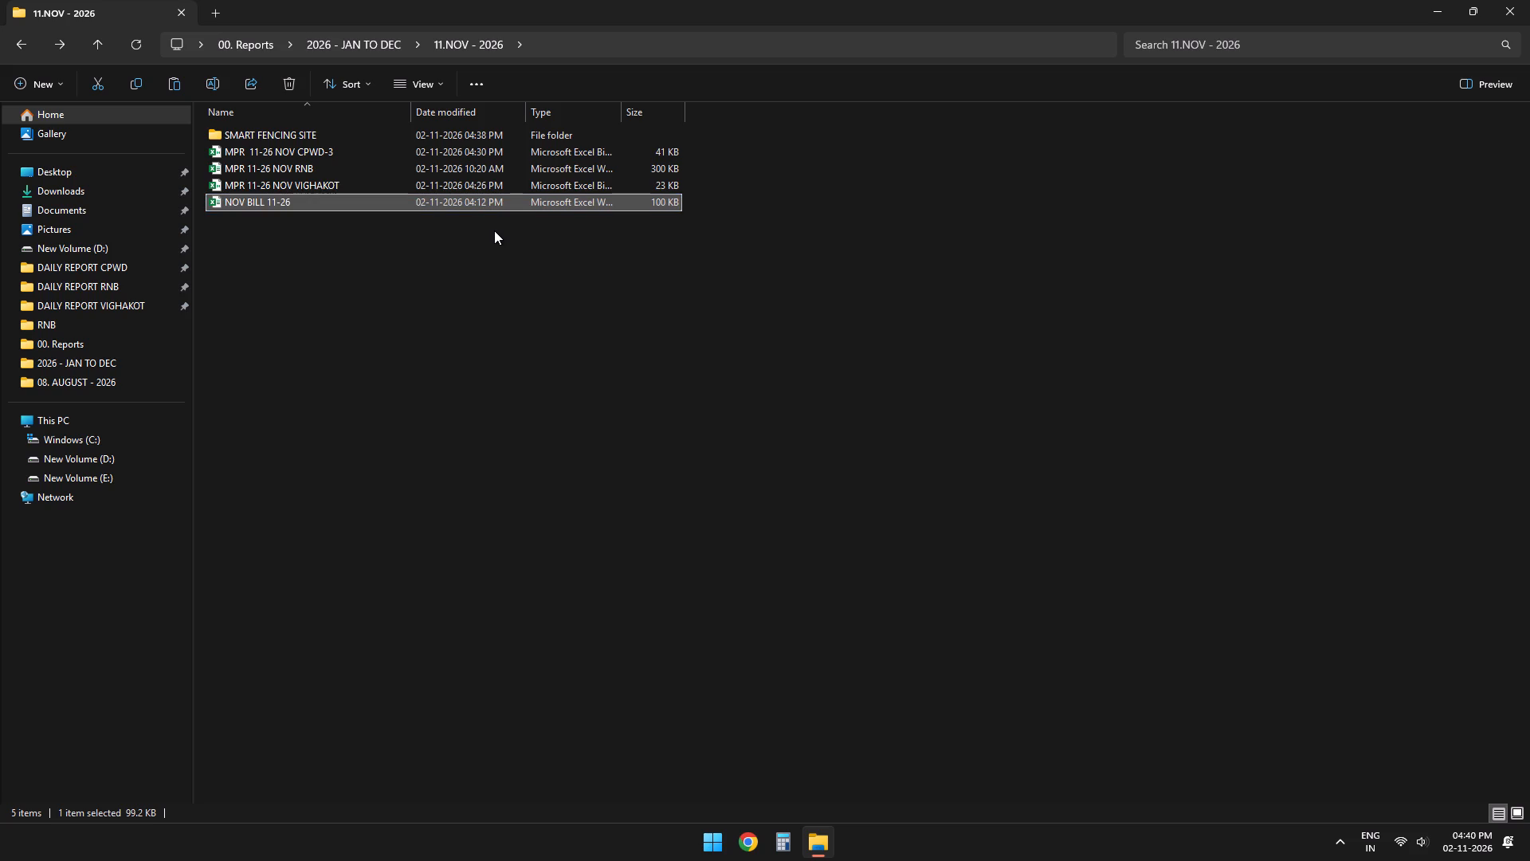
Open the MPR 11-26 NOV CPWD-3 workbook in Excel.
{"action": "double_click", "coordinate": [333, 154]}
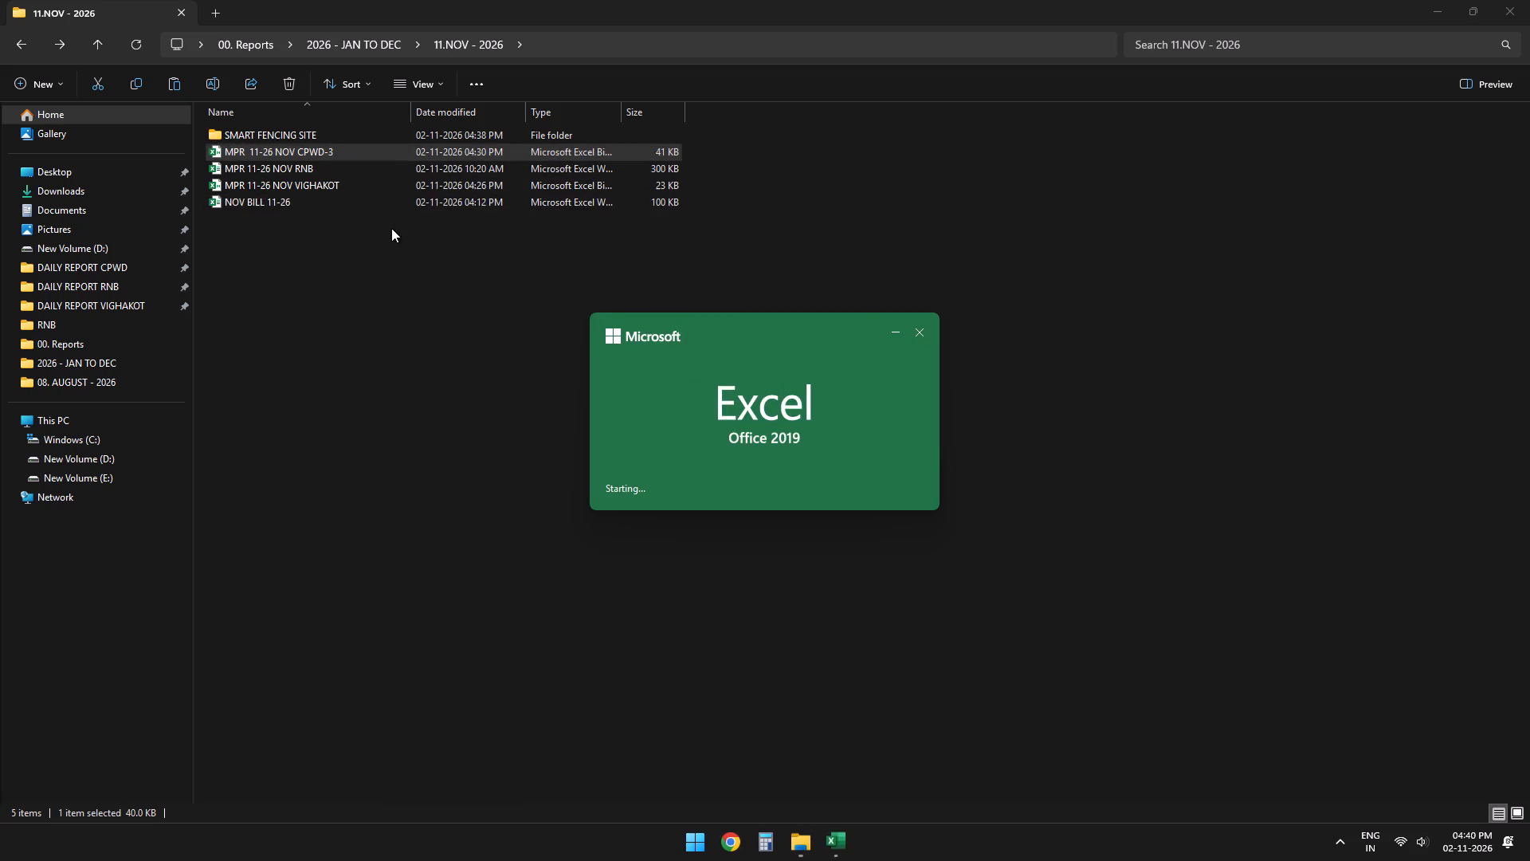
Look through the October entries in the CPWD-3 statement, back up to its first record.
{"action": "scroll", "coordinate": [685, 387], "scroll_direction": "up", "scroll_amount": 11}
{"action": "scroll", "coordinate": [685, 387], "scroll_direction": "down", "scroll_amount": 1}
{"action": "scroll", "coordinate": [685, 387], "scroll_direction": "up", "scroll_amount": 1}
{"action": "scroll", "coordinate": [685, 387], "scroll_direction": "down", "scroll_amount": 1}
{"action": "scroll", "coordinate": [685, 387], "scroll_direction": "up", "scroll_amount": 2}
{"action": "scroll", "coordinate": [685, 387], "scroll_direction": "down", "scroll_amount": 1}
{"action": "scroll", "coordinate": [685, 387], "scroll_direction": "up", "scroll_amount": 1}
{"action": "scroll", "coordinate": [685, 387], "scroll_direction": "down", "scroll_amount": 1}
{"action": "scroll", "coordinate": [685, 387], "scroll_direction": "up", "scroll_amount": 2}
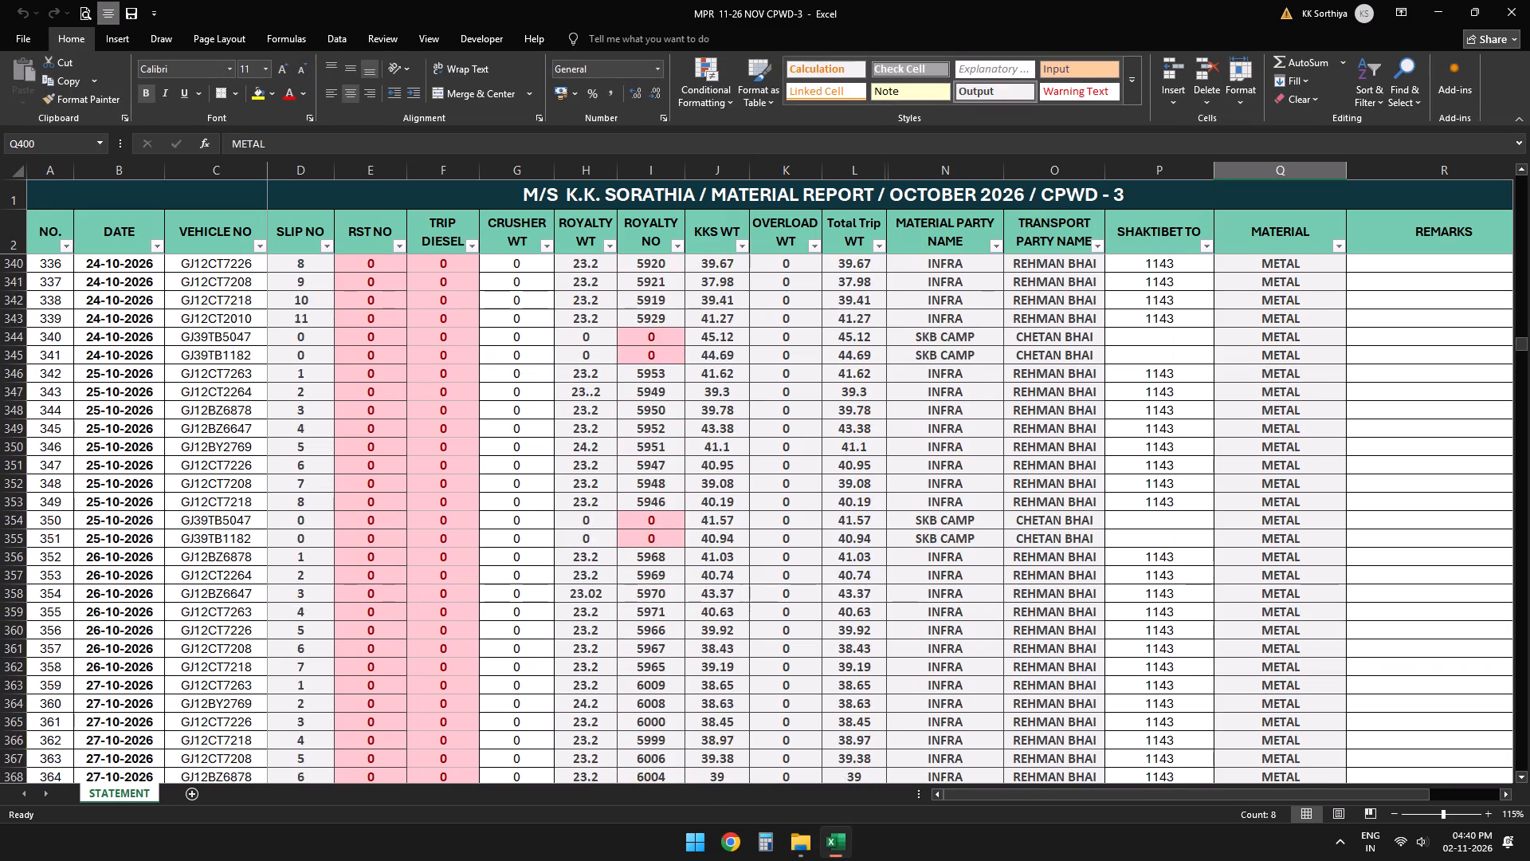
{"action": "scroll", "coordinate": [685, 387], "scroll_direction": "up", "scroll_amount": 9}
{"action": "scroll", "coordinate": [685, 387], "scroll_direction": "down", "scroll_amount": 1}
{"action": "scroll", "coordinate": [685, 387], "scroll_direction": "up", "scroll_amount": 1}
{"action": "scroll", "coordinate": [685, 387], "scroll_direction": "down", "scroll_amount": 1}
{"action": "scroll", "coordinate": [685, 387], "scroll_direction": "up", "scroll_amount": 4}
{"action": "scroll", "coordinate": [685, 387], "scroll_direction": "down", "scroll_amount": 1}
{"action": "scroll", "coordinate": [685, 387], "scroll_direction": "up", "scroll_amount": 11}
{"action": "scroll", "coordinate": [685, 387], "scroll_direction": "down", "scroll_amount": 1}
{"action": "scroll", "coordinate": [685, 387], "scroll_direction": "up", "scroll_amount": 2}
{"action": "scroll", "coordinate": [685, 387], "scroll_direction": "down", "scroll_amount": 1}
{"action": "scroll", "coordinate": [685, 387], "scroll_direction": "up", "scroll_amount": 4}
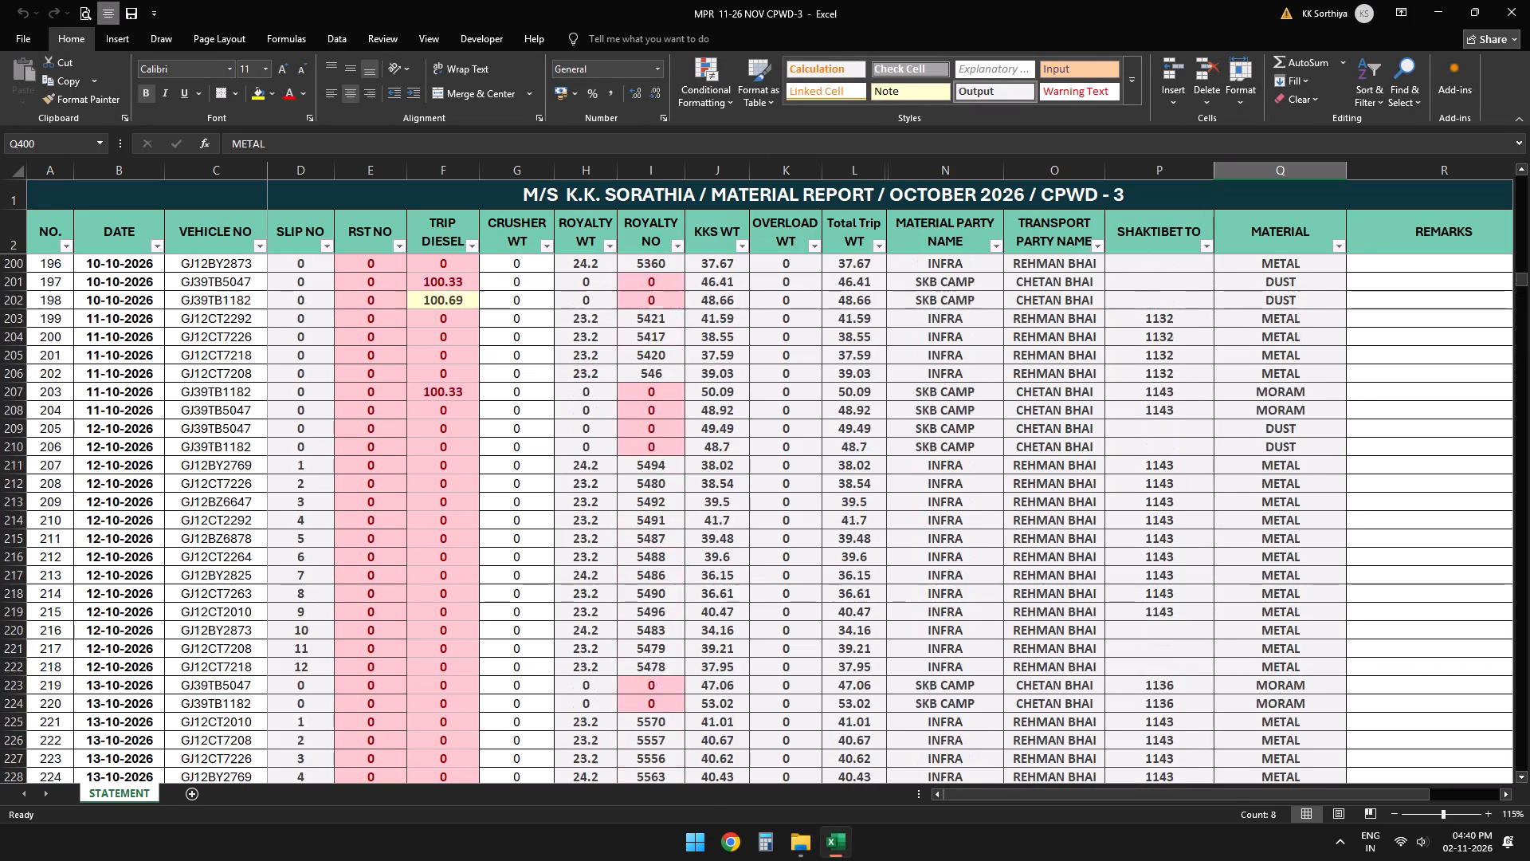
{"action": "scroll", "coordinate": [685, 387], "scroll_direction": "up", "scroll_amount": 9}
{"action": "scroll", "coordinate": [684, 387], "scroll_direction": "down", "scroll_amount": 1}
{"action": "scroll", "coordinate": [684, 387], "scroll_direction": "up", "scroll_amount": 6}
{"action": "scroll", "coordinate": [684, 387], "scroll_direction": "down", "scroll_amount": 1}
{"action": "scroll", "coordinate": [684, 387], "scroll_direction": "up", "scroll_amount": 14}
{"action": "scroll", "coordinate": [684, 387], "scroll_direction": "down", "scroll_amount": 1}
{"action": "scroll", "coordinate": [684, 387], "scroll_direction": "up", "scroll_amount": 3}
{"action": "scroll", "coordinate": [684, 387], "scroll_direction": "down", "scroll_amount": 1}
{"action": "scroll", "coordinate": [684, 387], "scroll_direction": "up", "scroll_amount": 5}
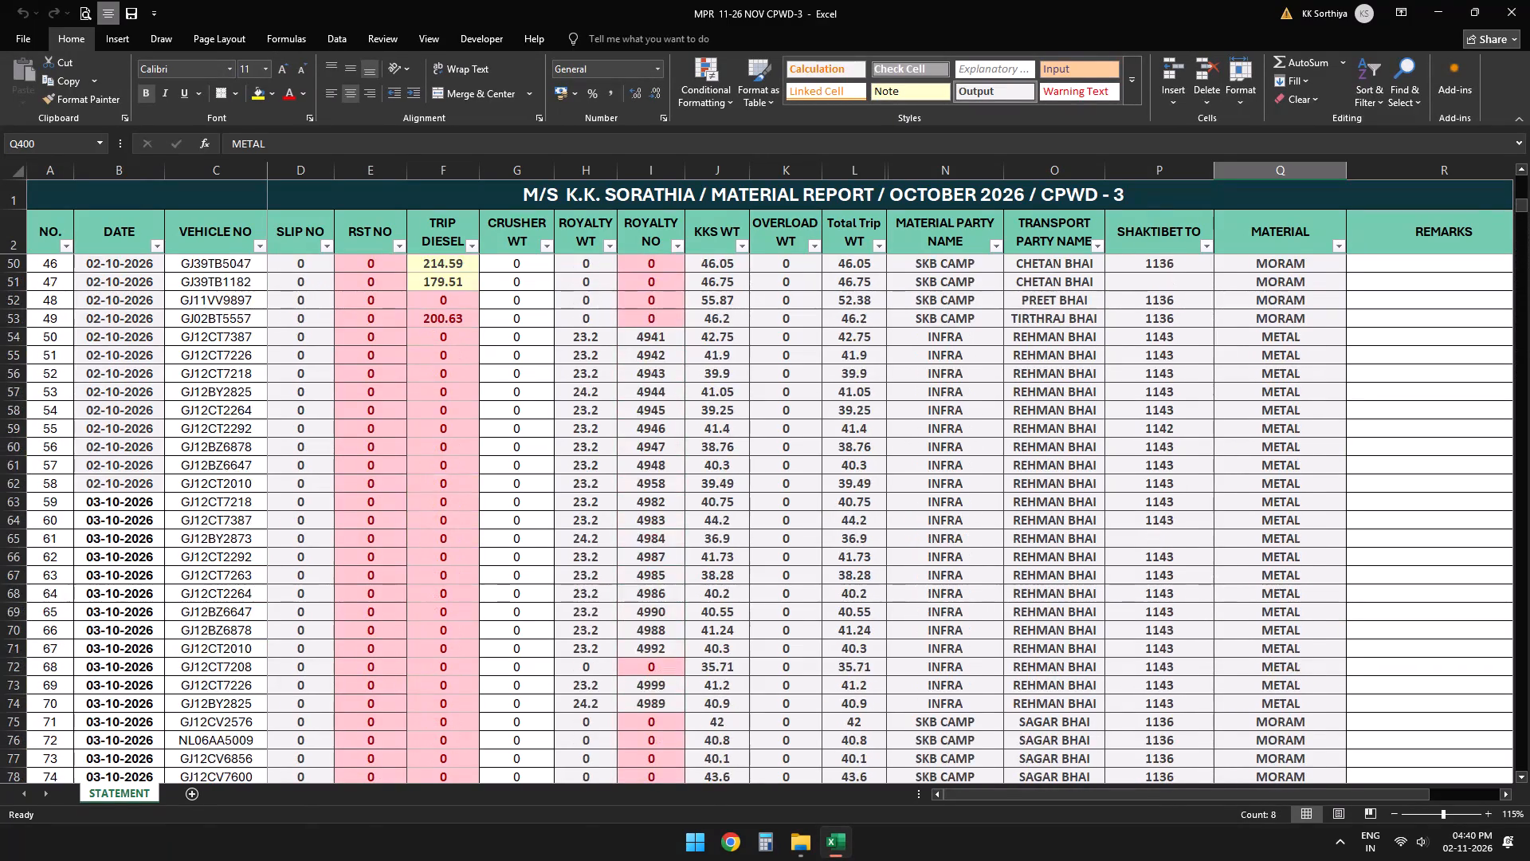
{"action": "scroll", "coordinate": [683, 387], "scroll_direction": "up", "scroll_amount": 2}
{"action": "scroll", "coordinate": [683, 387], "scroll_direction": "down", "scroll_amount": 1}
{"action": "scroll", "coordinate": [683, 387], "scroll_direction": "up", "scroll_amount": 1}
{"action": "scroll", "coordinate": [683, 387], "scroll_direction": "down", "scroll_amount": 1}
{"action": "scroll", "coordinate": [683, 387], "scroll_direction": "up", "scroll_amount": 4}
{"action": "scroll", "coordinate": [683, 387], "scroll_direction": "down", "scroll_amount": 1}
{"action": "scroll", "coordinate": [683, 387], "scroll_direction": "up", "scroll_amount": 7}
{"action": "scroll", "coordinate": [683, 387], "scroll_direction": "down", "scroll_amount": 1}
{"action": "scroll", "coordinate": [683, 387], "scroll_direction": "up", "scroll_amount": 7}
{"action": "scroll", "coordinate": [683, 387], "scroll_direction": "down", "scroll_amount": 1}
{"action": "scroll", "coordinate": [683, 387], "scroll_direction": "up", "scroll_amount": 7}
{"action": "scroll", "coordinate": [683, 387], "scroll_direction": "down", "scroll_amount": 1}
{"action": "scroll", "coordinate": [683, 387], "scroll_direction": "up", "scroll_amount": 11}
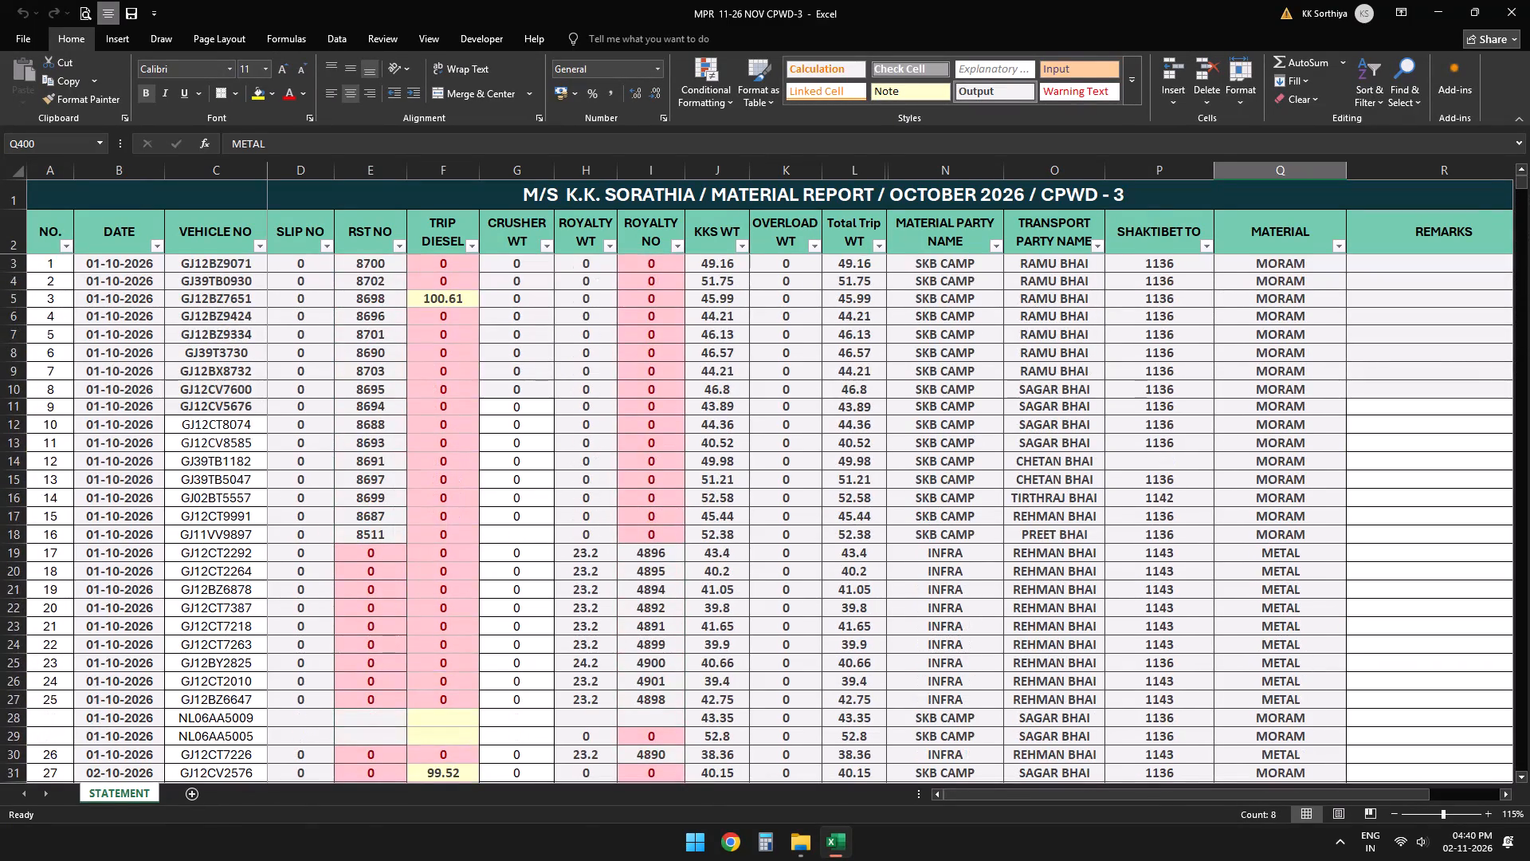
{"action": "scroll", "coordinate": [683, 387], "scroll_direction": "up", "scroll_amount": 3}
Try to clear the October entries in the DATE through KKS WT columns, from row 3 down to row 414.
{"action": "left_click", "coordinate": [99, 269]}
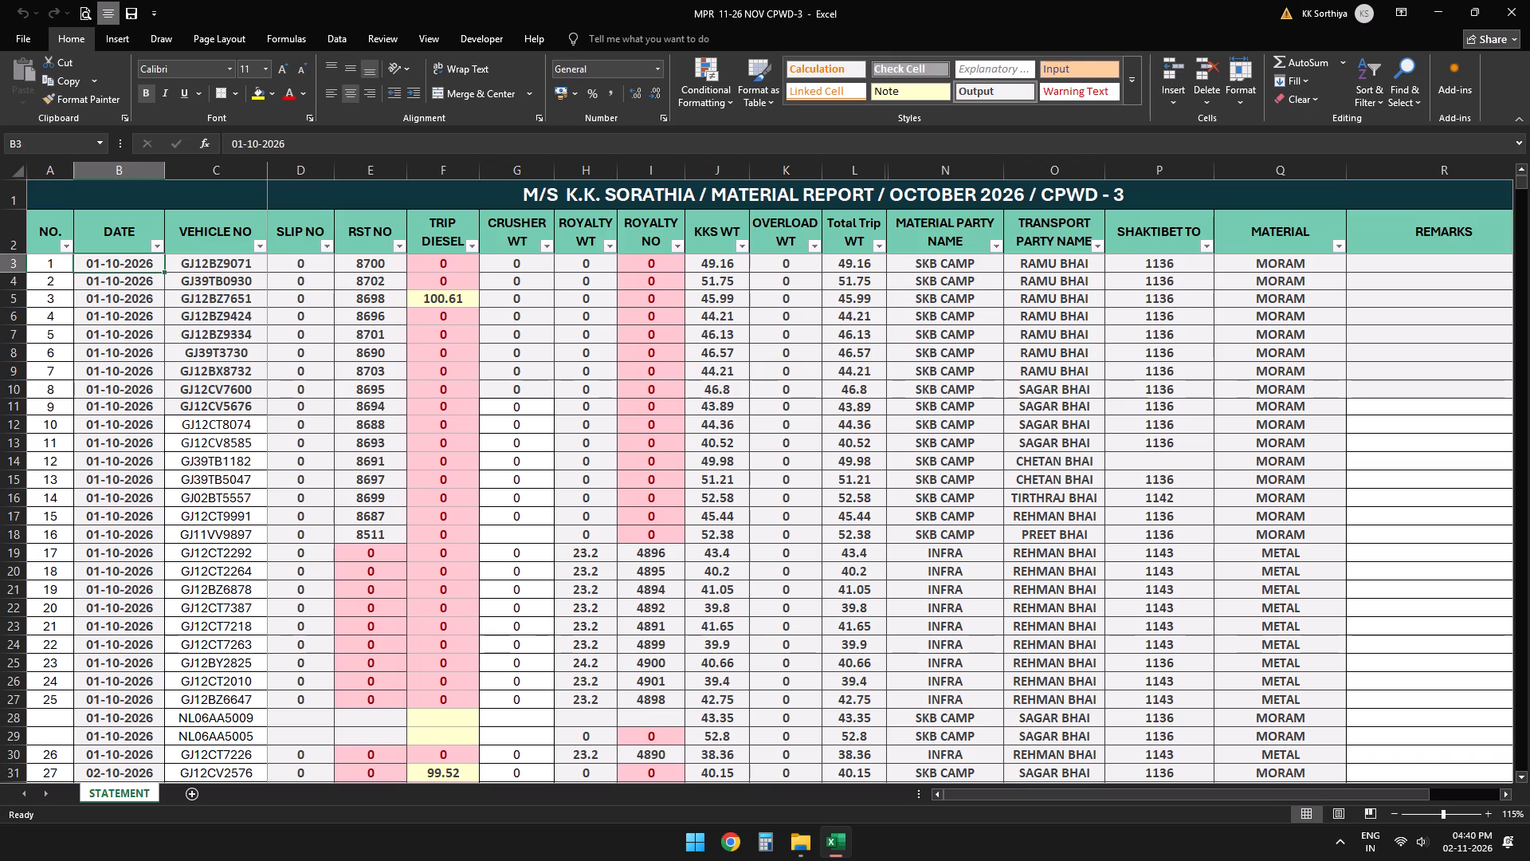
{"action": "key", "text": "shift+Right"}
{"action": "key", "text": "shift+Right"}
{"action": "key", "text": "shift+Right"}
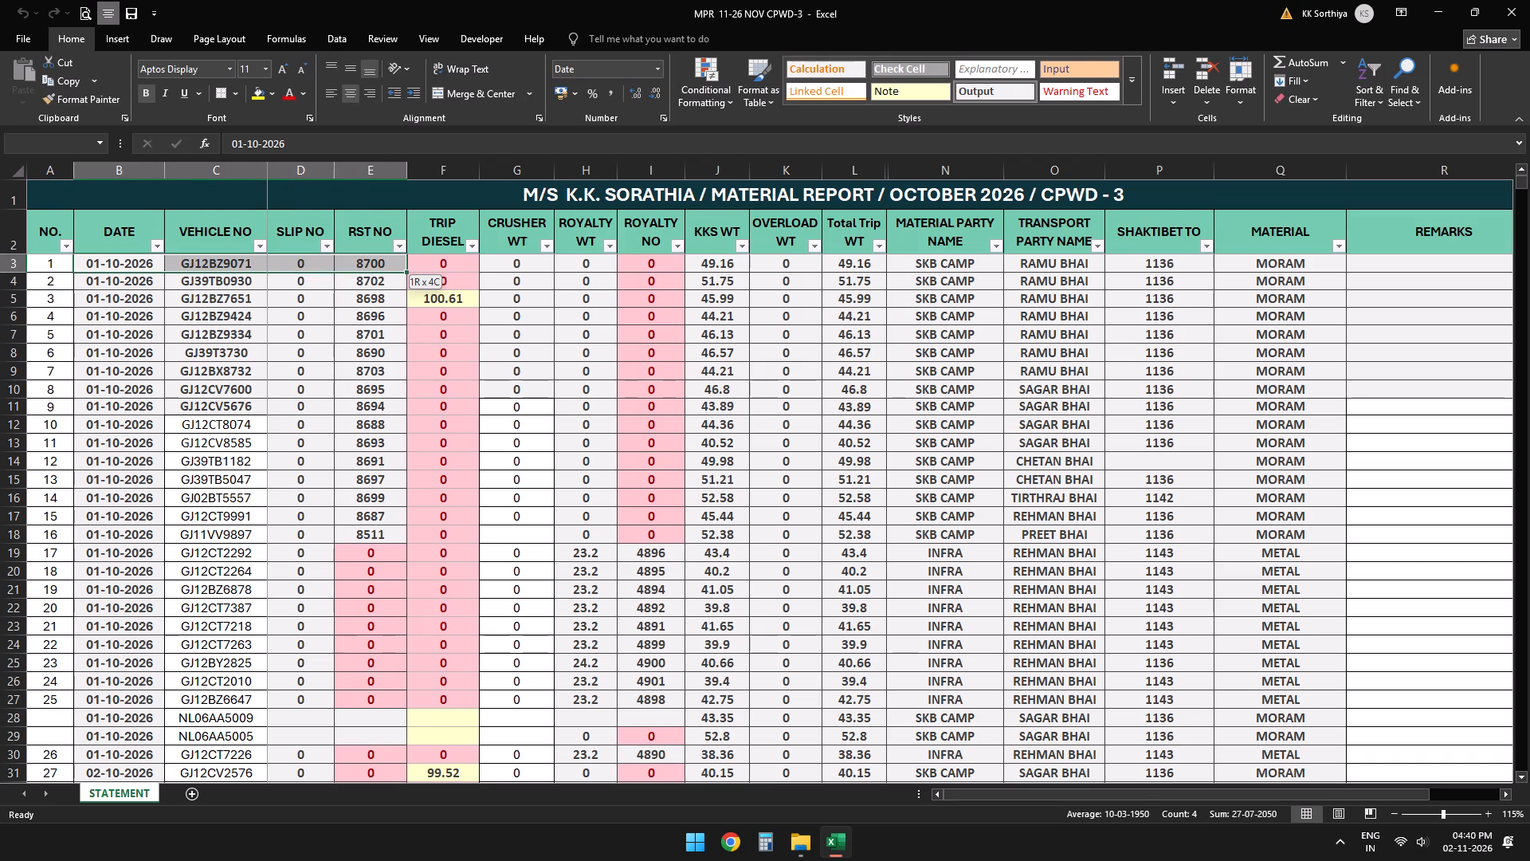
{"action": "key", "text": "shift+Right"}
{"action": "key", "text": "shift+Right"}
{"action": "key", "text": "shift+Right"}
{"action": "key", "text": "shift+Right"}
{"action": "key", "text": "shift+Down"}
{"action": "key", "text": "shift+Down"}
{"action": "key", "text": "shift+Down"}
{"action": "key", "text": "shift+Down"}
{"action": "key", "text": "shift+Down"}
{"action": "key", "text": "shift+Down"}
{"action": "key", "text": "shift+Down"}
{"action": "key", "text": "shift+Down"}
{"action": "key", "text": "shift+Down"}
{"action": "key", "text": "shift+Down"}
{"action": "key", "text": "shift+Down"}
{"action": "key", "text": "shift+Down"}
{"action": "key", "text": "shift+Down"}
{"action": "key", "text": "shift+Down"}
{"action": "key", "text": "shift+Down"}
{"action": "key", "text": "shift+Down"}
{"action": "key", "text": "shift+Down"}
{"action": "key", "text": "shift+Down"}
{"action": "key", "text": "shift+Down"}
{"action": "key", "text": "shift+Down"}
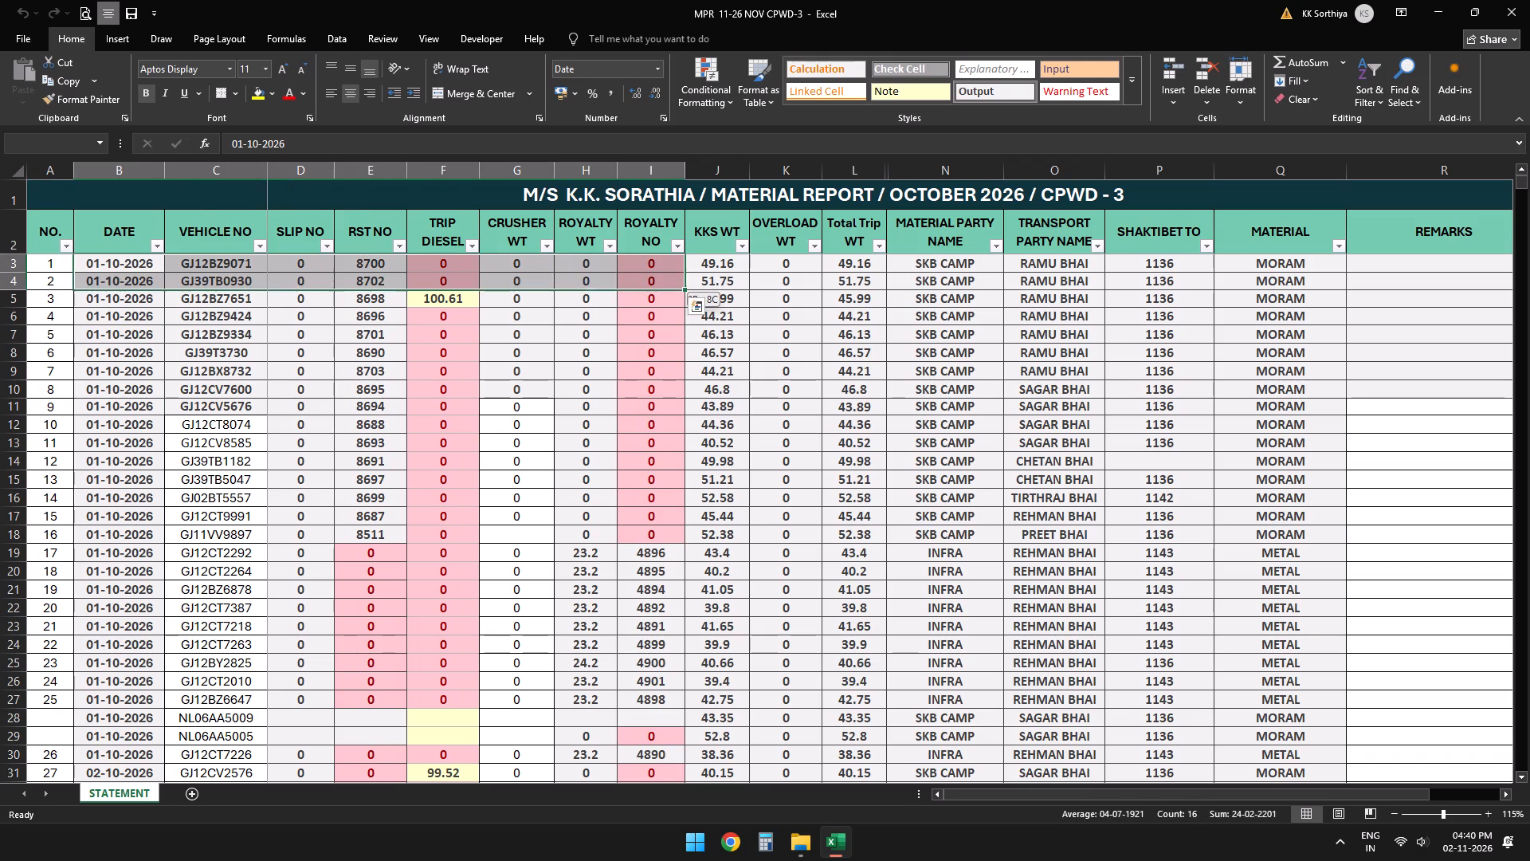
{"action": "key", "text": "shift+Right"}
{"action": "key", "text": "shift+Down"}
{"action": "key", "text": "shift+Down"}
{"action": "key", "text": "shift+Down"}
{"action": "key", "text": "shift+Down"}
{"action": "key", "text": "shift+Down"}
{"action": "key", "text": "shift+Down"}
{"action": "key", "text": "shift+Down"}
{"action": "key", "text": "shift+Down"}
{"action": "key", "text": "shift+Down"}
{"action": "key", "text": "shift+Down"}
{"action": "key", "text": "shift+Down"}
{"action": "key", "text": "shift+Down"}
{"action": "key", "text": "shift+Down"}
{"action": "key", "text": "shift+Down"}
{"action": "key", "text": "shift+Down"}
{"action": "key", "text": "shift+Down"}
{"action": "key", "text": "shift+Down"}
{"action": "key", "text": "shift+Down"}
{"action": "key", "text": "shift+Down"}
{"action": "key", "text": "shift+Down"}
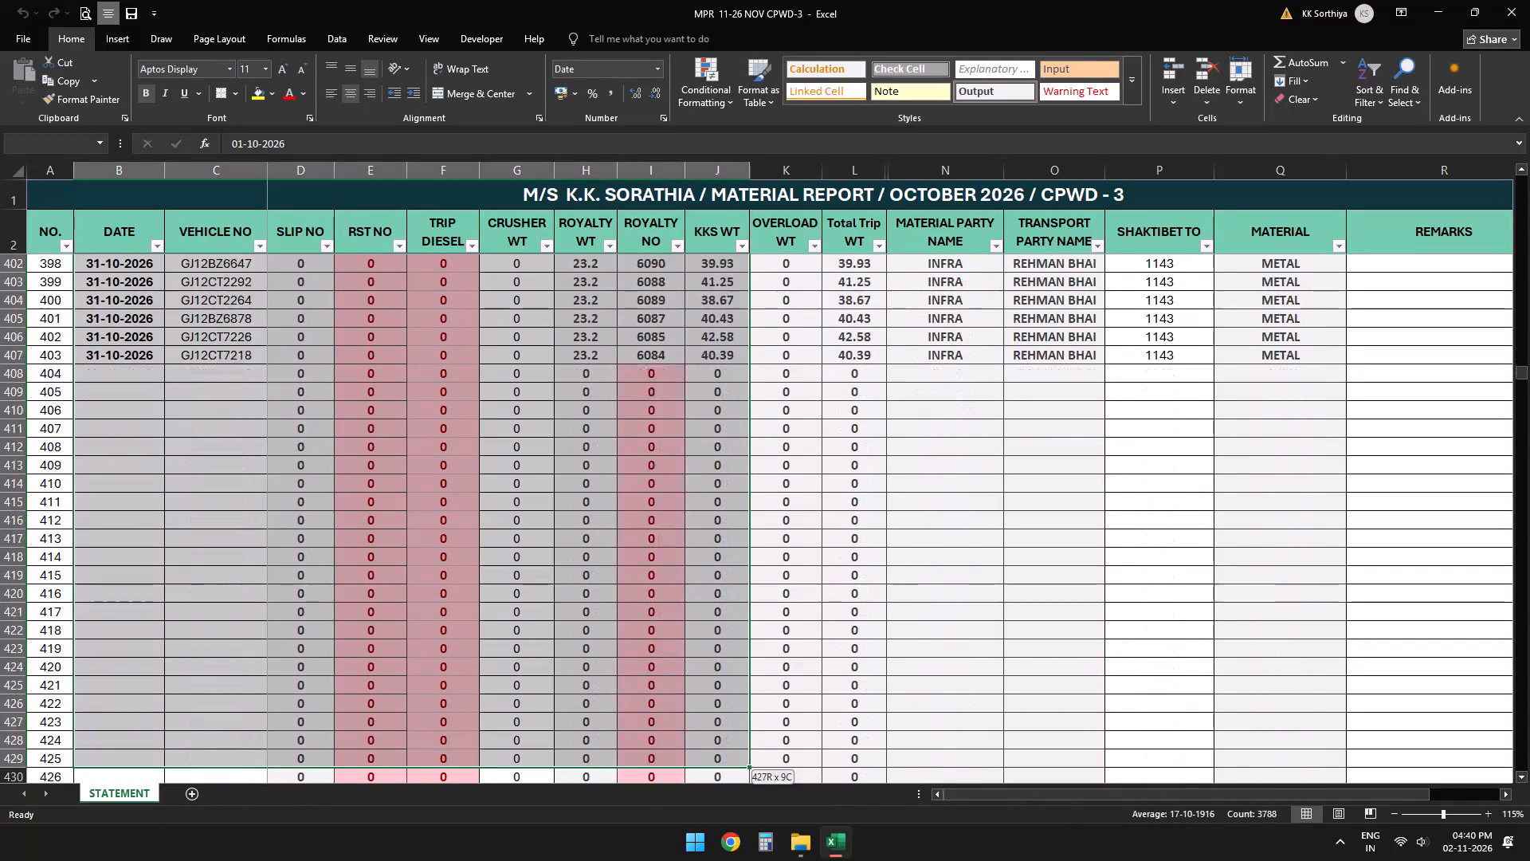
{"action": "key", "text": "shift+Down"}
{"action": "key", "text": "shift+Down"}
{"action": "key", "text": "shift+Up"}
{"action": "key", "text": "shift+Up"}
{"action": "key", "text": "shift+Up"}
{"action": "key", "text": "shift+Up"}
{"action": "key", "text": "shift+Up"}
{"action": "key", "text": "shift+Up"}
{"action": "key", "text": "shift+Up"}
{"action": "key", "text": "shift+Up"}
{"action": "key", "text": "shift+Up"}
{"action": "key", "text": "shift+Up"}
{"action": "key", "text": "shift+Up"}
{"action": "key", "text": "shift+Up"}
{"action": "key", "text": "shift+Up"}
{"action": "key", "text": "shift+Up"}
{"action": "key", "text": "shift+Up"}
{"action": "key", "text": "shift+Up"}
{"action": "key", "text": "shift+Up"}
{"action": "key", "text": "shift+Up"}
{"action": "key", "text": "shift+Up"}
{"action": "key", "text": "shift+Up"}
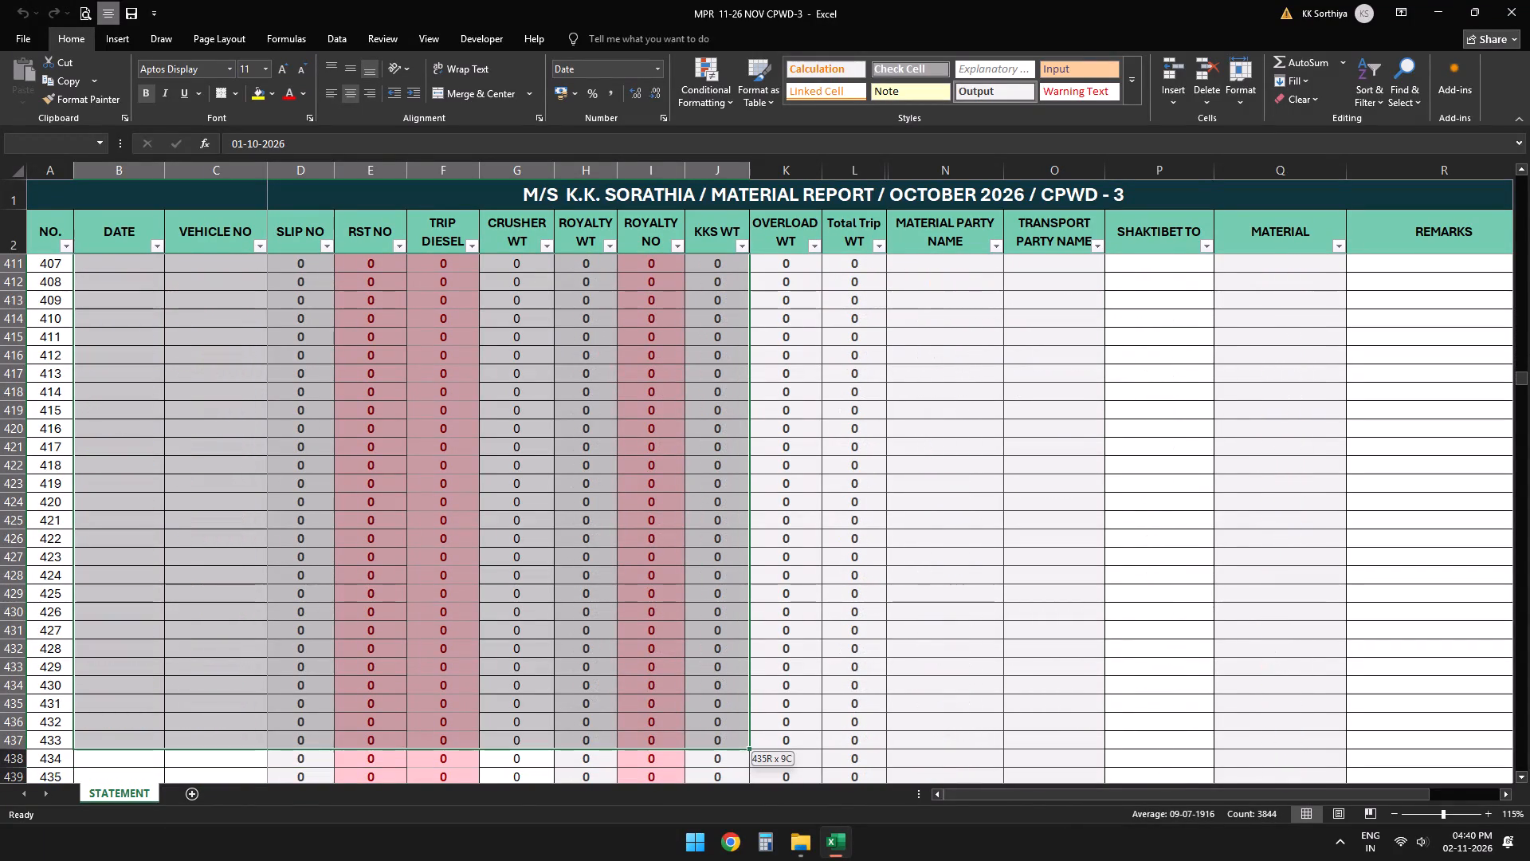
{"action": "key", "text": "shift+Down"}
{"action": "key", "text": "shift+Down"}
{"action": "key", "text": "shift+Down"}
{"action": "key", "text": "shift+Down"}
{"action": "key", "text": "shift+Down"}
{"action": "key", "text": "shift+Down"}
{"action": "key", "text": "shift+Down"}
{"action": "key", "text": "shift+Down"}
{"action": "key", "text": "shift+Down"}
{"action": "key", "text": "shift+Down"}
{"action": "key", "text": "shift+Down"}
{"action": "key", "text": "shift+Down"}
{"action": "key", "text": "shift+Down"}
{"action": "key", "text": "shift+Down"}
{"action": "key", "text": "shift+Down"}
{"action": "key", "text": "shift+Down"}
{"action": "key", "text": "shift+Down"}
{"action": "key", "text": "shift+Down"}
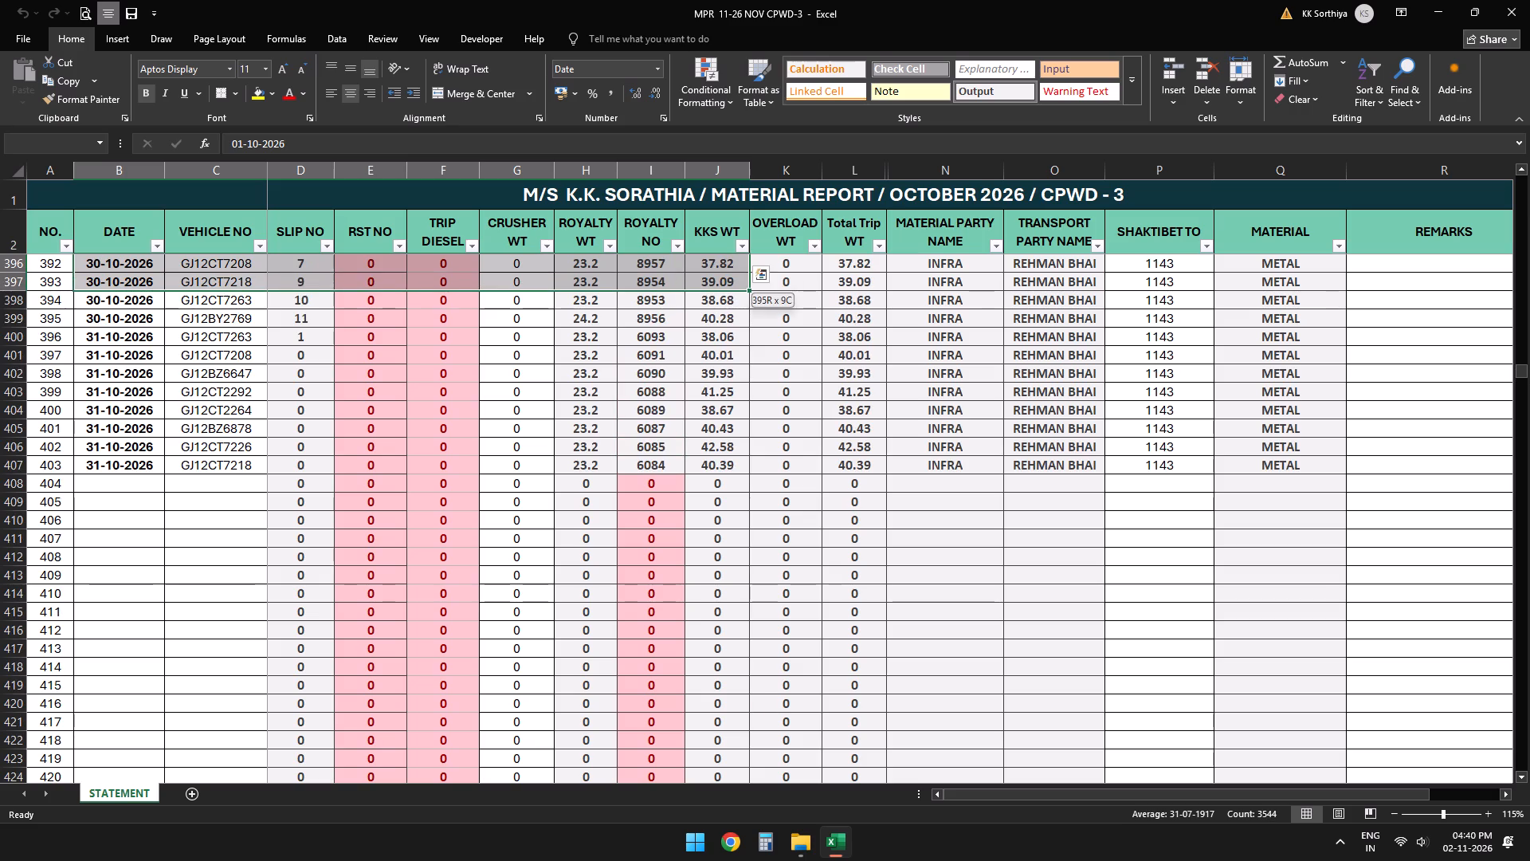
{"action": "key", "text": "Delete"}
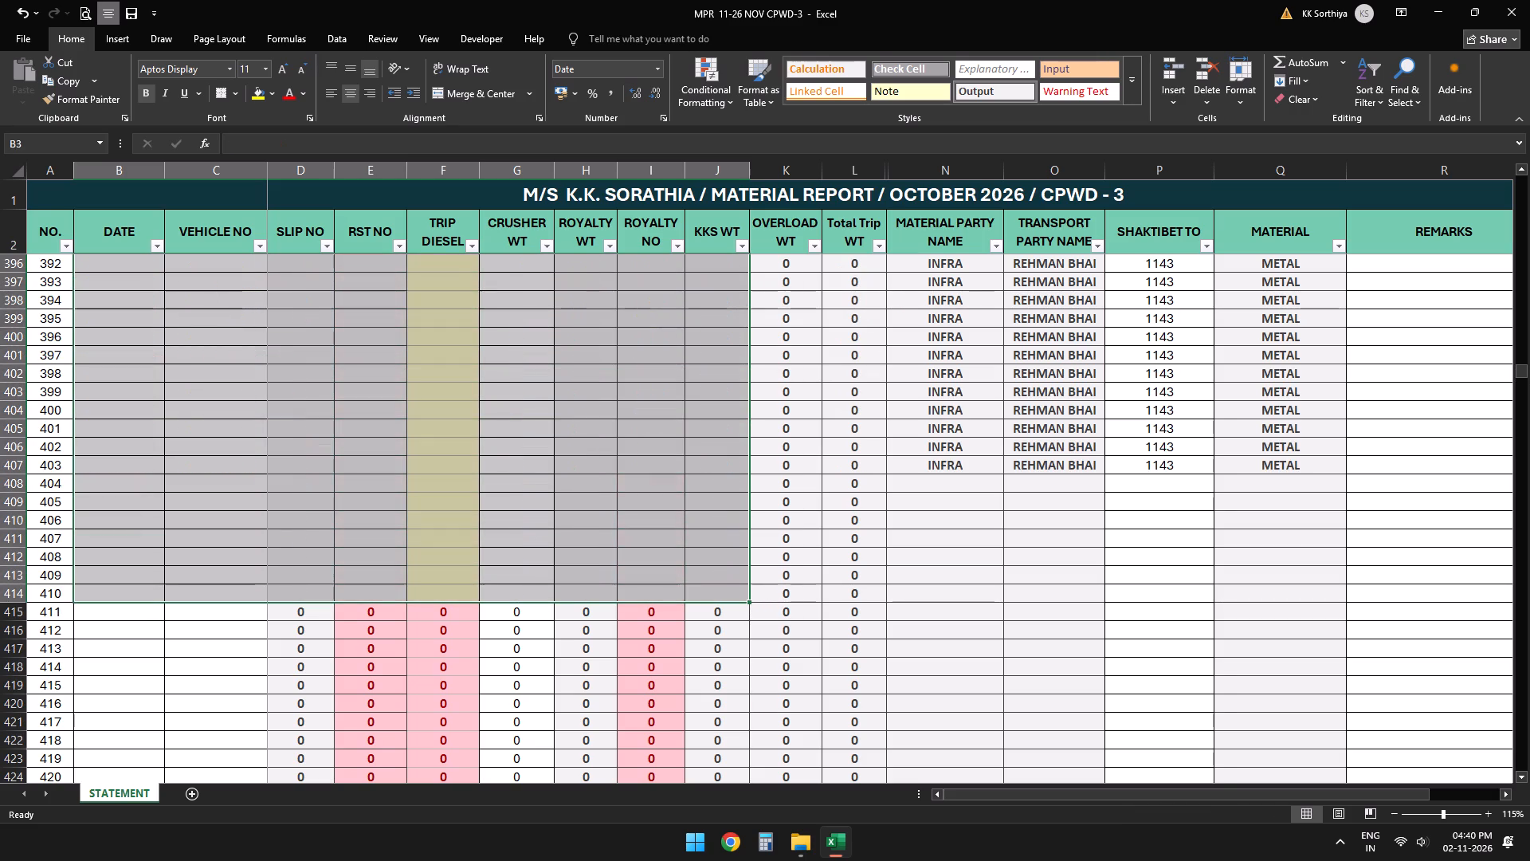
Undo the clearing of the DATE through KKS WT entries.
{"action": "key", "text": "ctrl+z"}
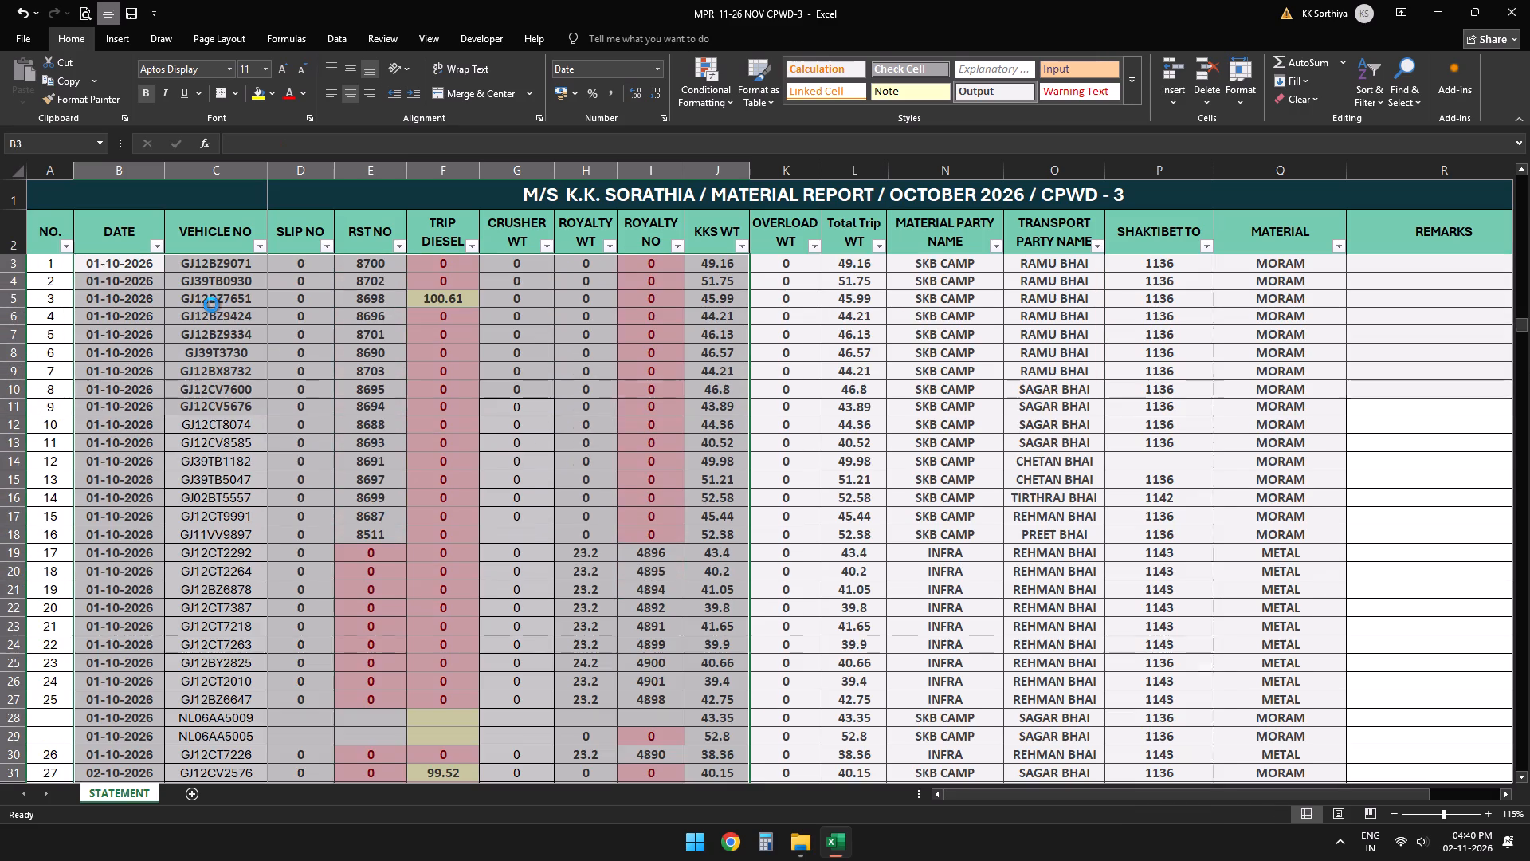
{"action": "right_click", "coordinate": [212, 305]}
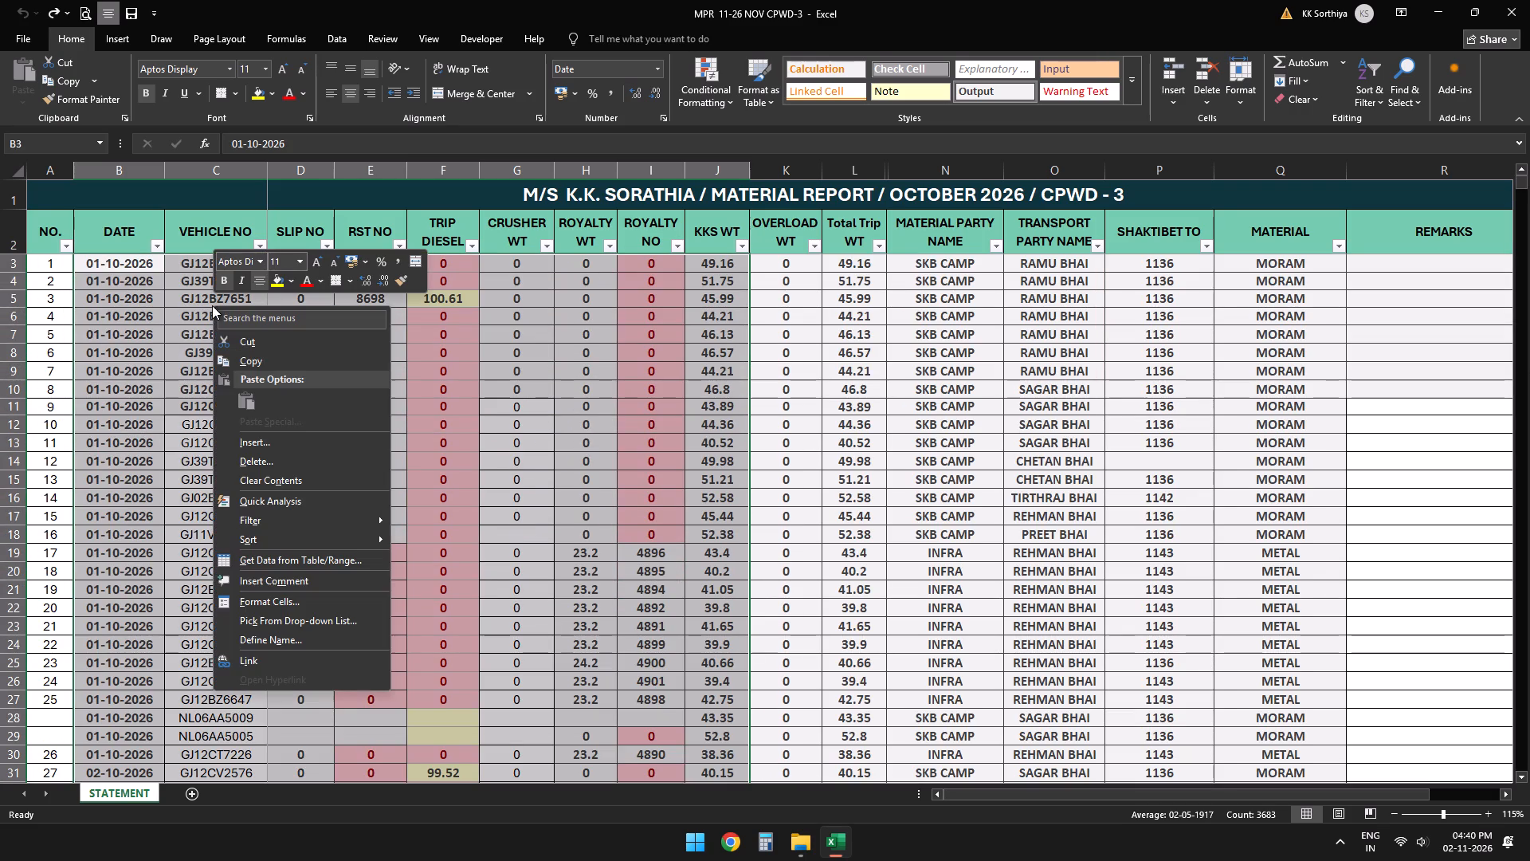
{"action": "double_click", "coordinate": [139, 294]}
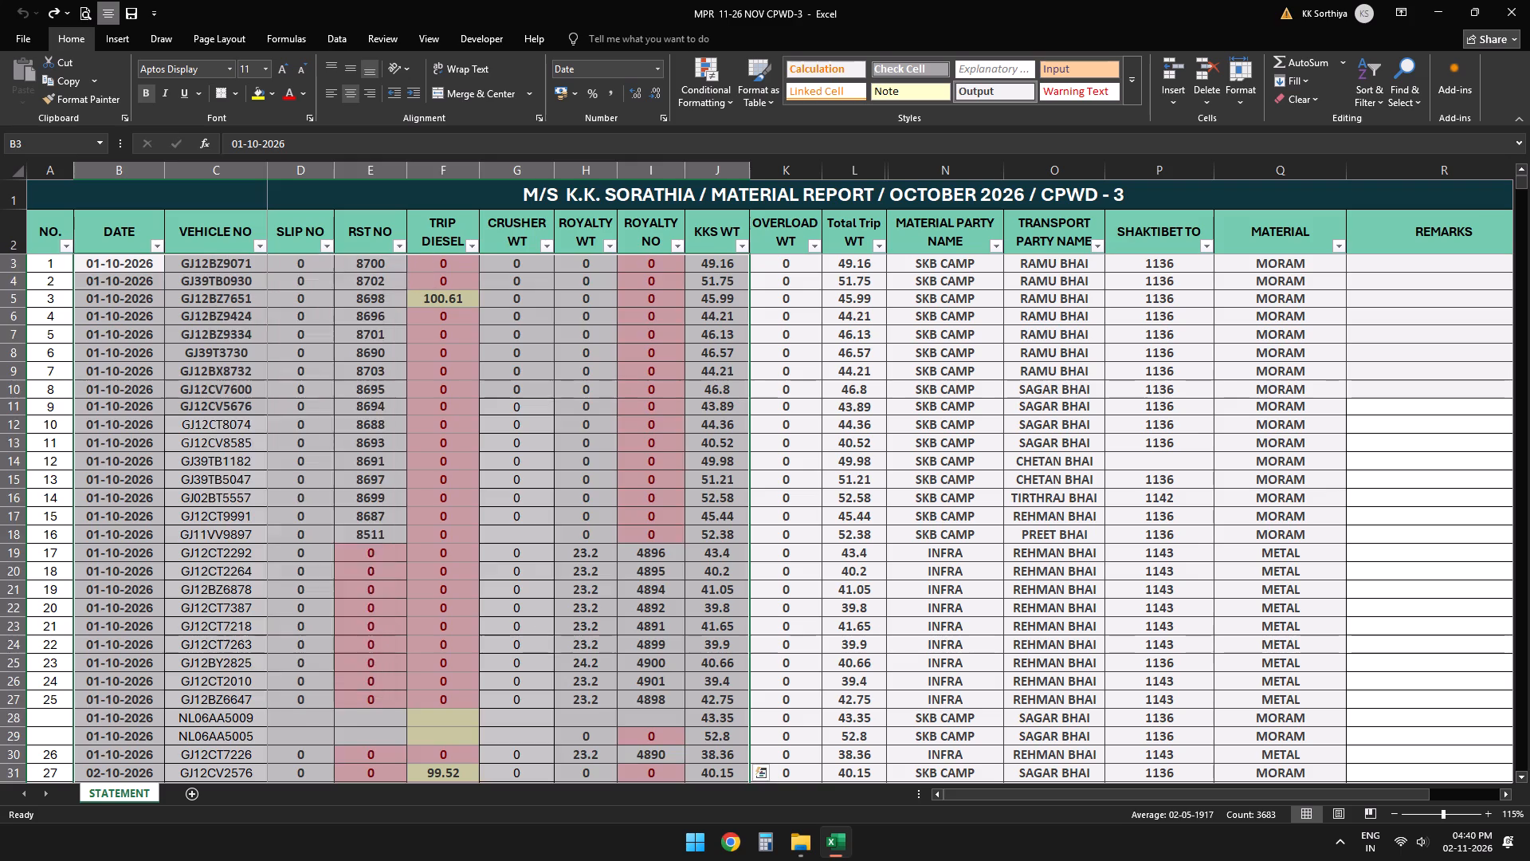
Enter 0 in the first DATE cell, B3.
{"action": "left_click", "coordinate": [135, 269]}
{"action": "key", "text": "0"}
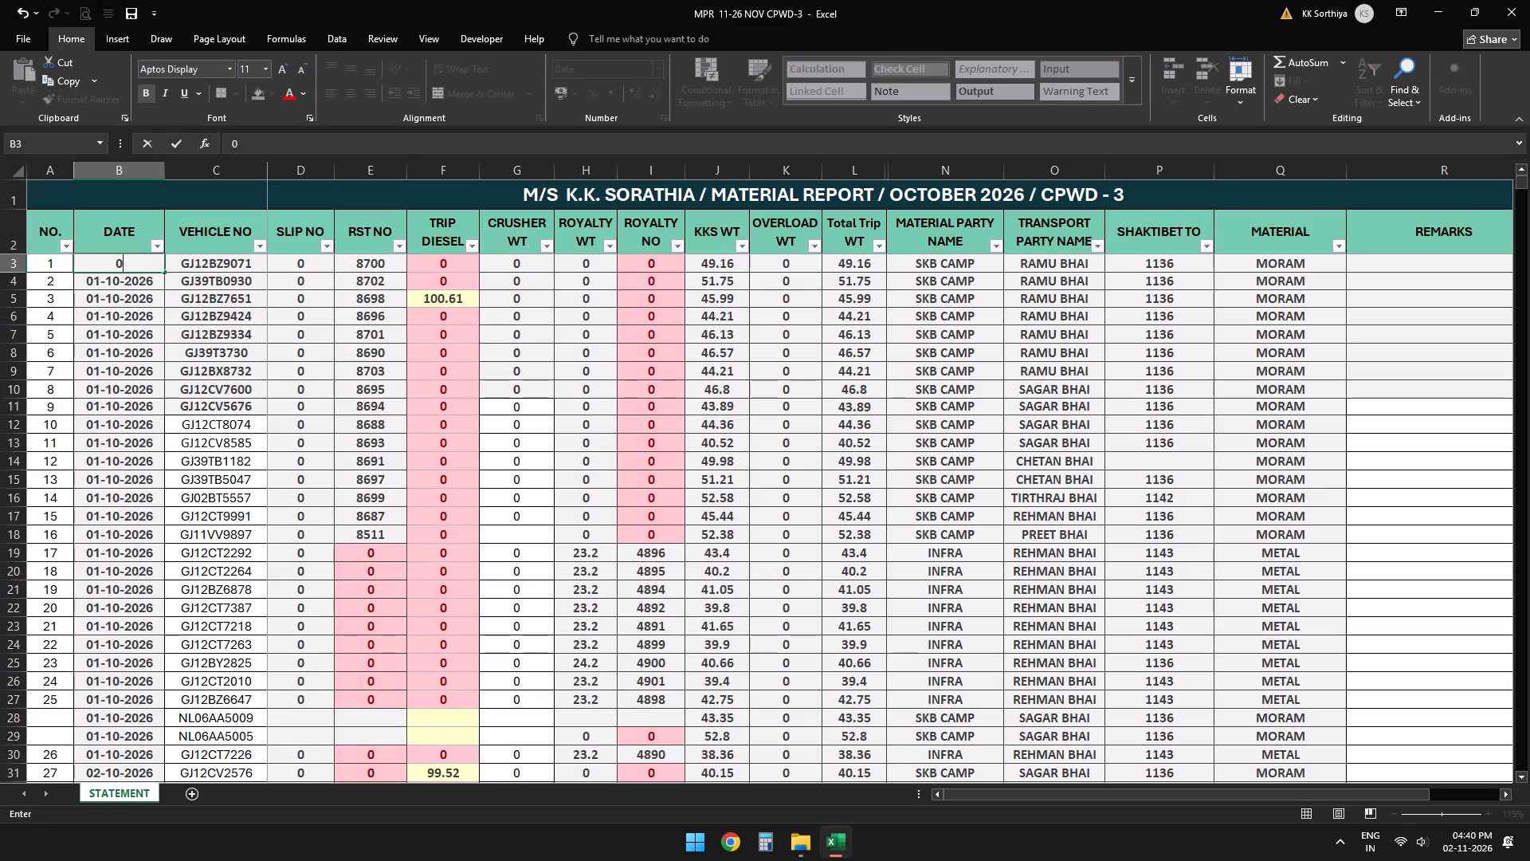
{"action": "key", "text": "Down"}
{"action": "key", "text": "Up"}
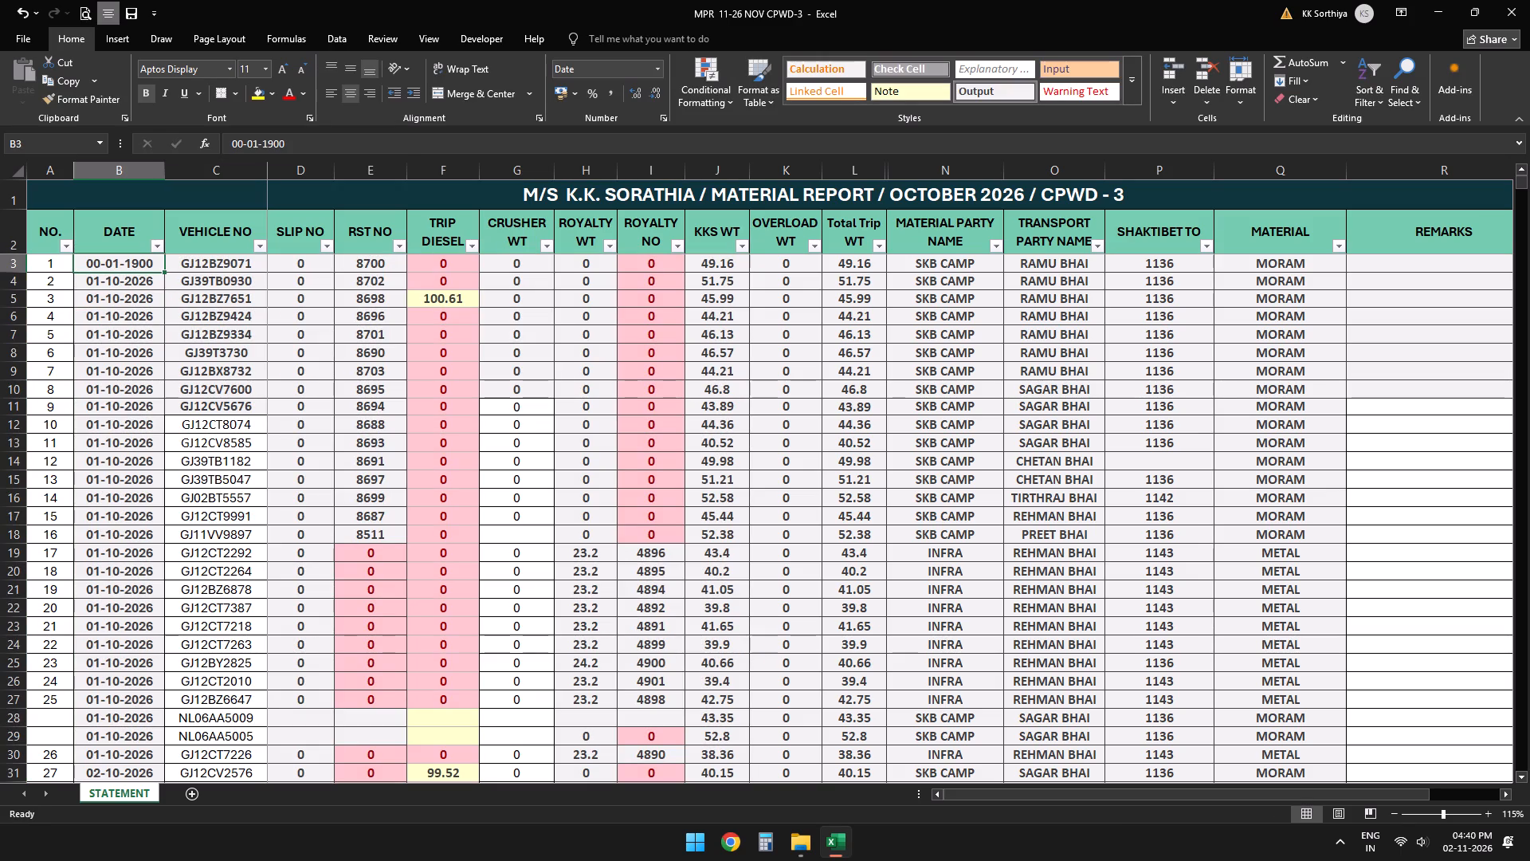
Clear the contents of the first DATE cell, B3.
{"action": "key", "text": "Delete"}
{"action": "key", "text": "Down"}
{"action": "key", "text": "Up"}
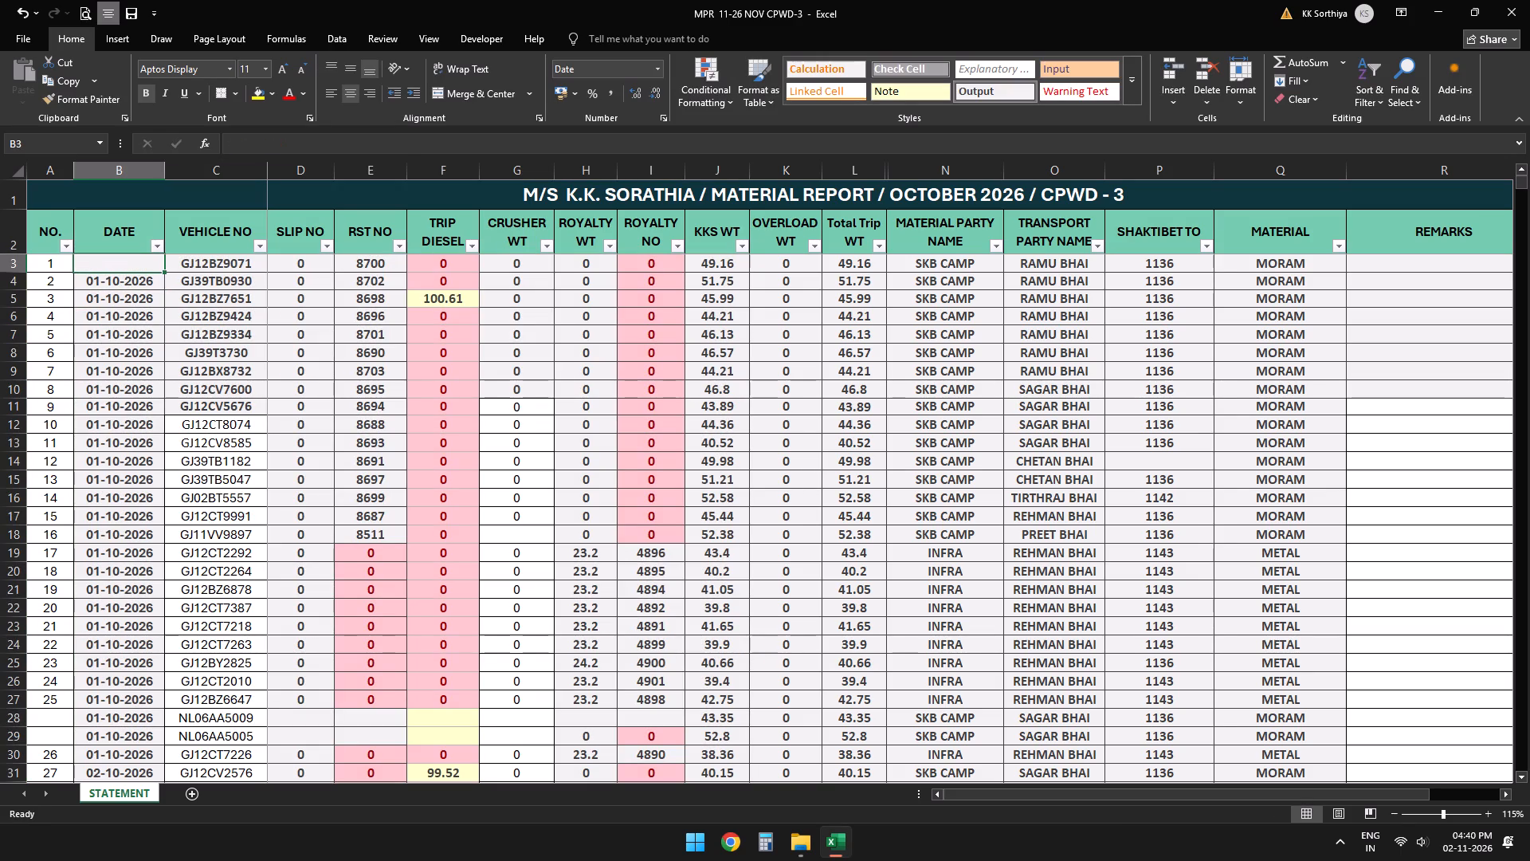
Fill the blank B3 cell down the DATE column to about row 522 to clear all the October dates.
{"action": "double_click", "coordinate": [168, 272]}
{"action": "left_click", "coordinate": [135, 260]}
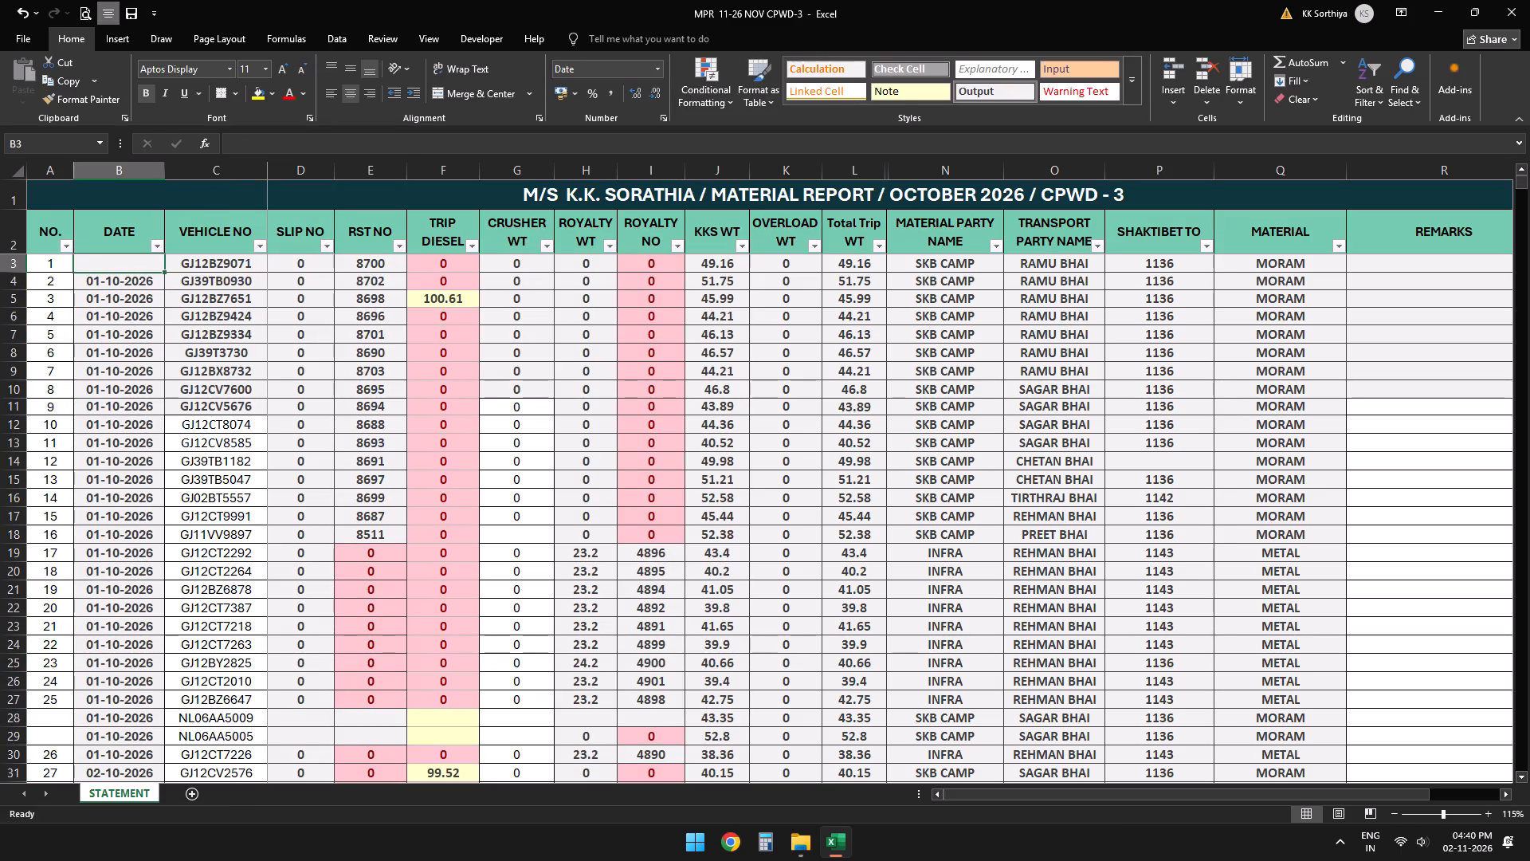
{"action": "double_click", "coordinate": [162, 274]}
{"action": "triple_click", "coordinate": [165, 271]}
{"action": "double_click", "coordinate": [165, 271]}
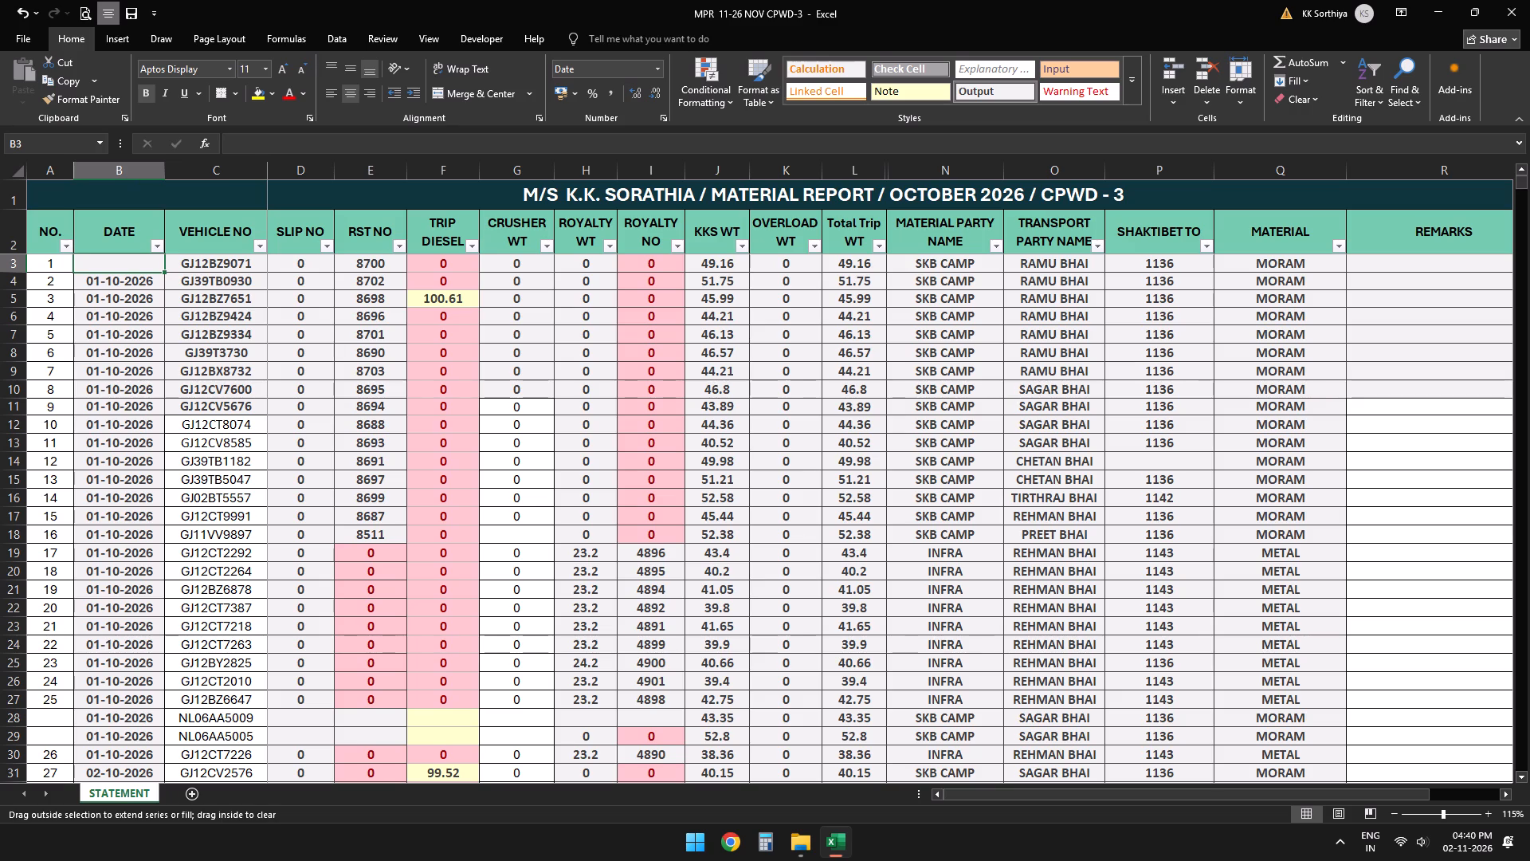
{"action": "left_click_drag", "start_coordinate": [165, 271], "coordinate": [155, 860]}
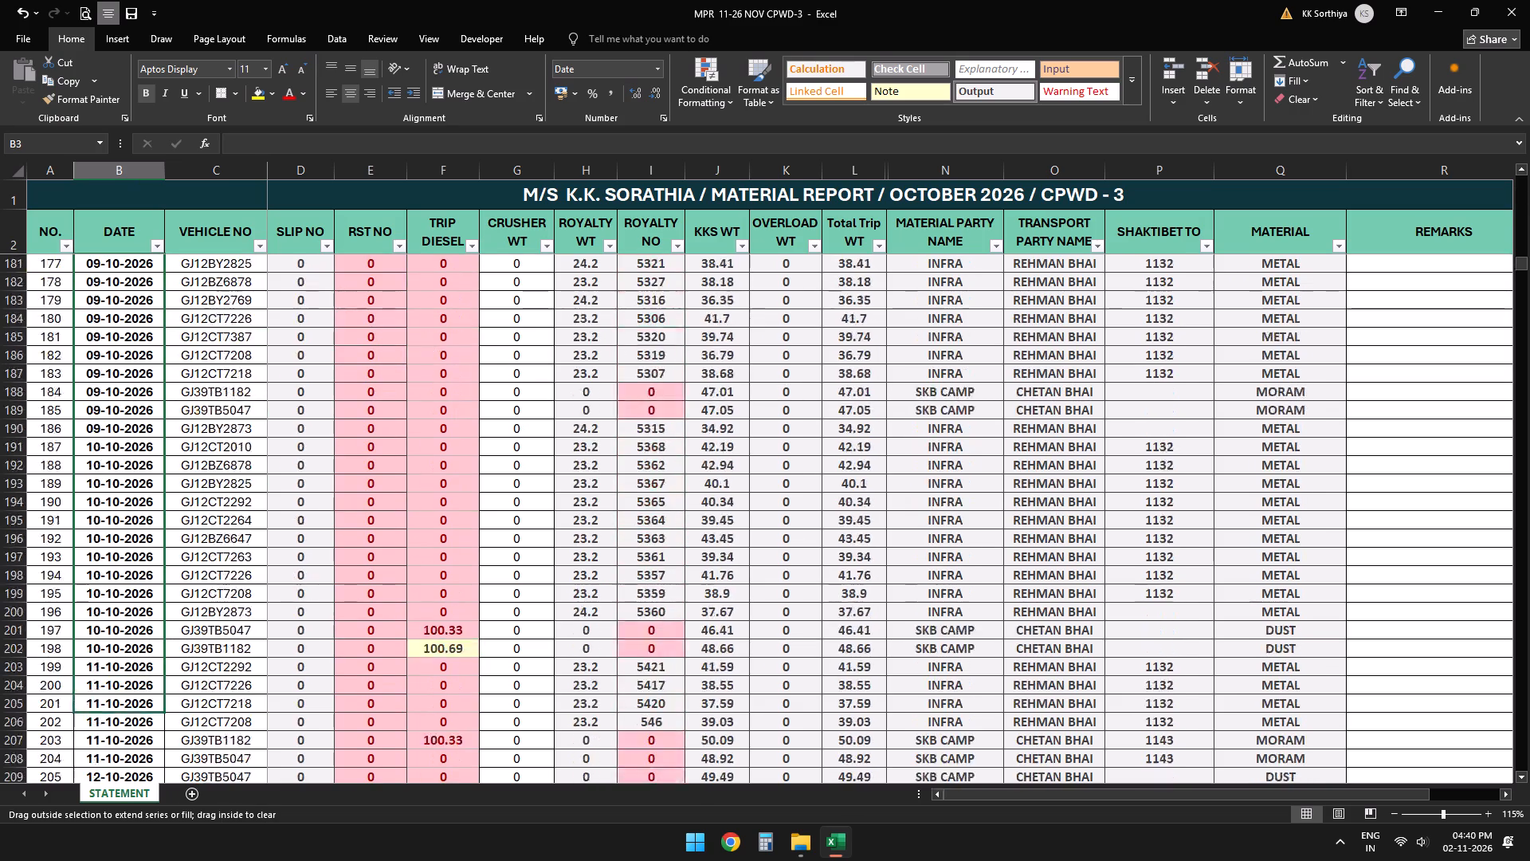
{"action": "left_click_drag", "start_coordinate": [155, 860], "coordinate": [155, 856]}
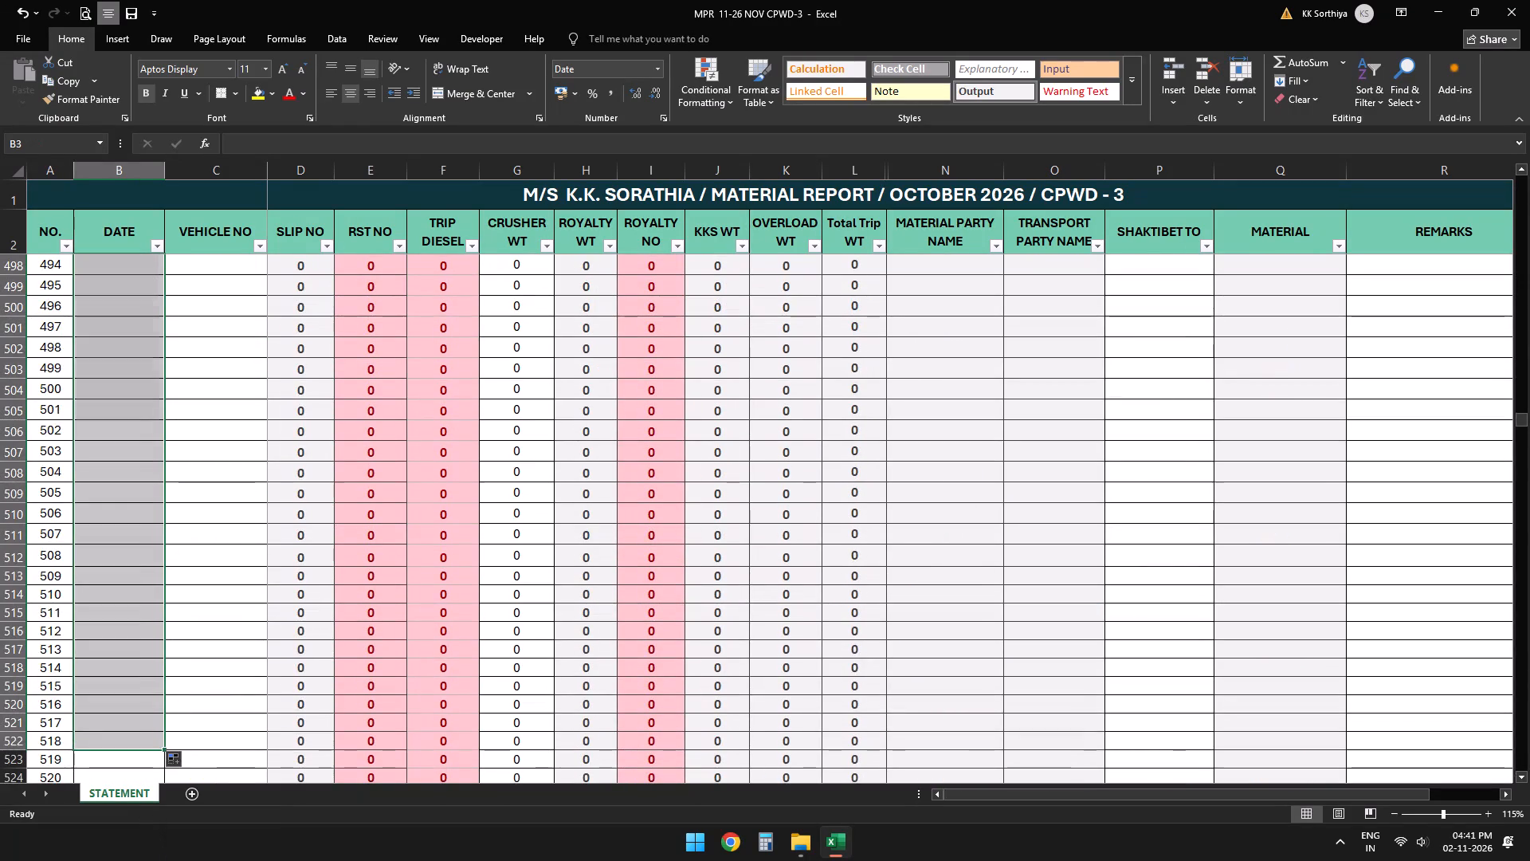
Save the MPR 11-26 NOV CPWD-3 workbook with its cleared DATE column.
{"action": "scroll", "coordinate": [233, 572], "scroll_direction": "up", "scroll_amount": 8}
{"action": "scroll", "coordinate": [233, 572], "scroll_direction": "down", "scroll_amount": 1}
{"action": "scroll", "coordinate": [233, 572], "scroll_direction": "up", "scroll_amount": 1}
{"action": "scroll", "coordinate": [233, 572], "scroll_direction": "down", "scroll_amount": 1}
{"action": "scroll", "coordinate": [233, 572], "scroll_direction": "up", "scroll_amount": 1}
{"action": "scroll", "coordinate": [233, 572], "scroll_direction": "down", "scroll_amount": 1}
{"action": "scroll", "coordinate": [233, 572], "scroll_direction": "up", "scroll_amount": 3}
{"action": "scroll", "coordinate": [233, 572], "scroll_direction": "down", "scroll_amount": 1}
{"action": "scroll", "coordinate": [233, 572], "scroll_direction": "up", "scroll_amount": 1}
{"action": "scroll", "coordinate": [233, 572], "scroll_direction": "down", "scroll_amount": 1}
{"action": "scroll", "coordinate": [233, 572], "scroll_direction": "up", "scroll_amount": 12}
{"action": "scroll", "coordinate": [233, 572], "scroll_direction": "down", "scroll_amount": 1}
{"action": "scroll", "coordinate": [233, 572], "scroll_direction": "up", "scroll_amount": 1}
{"action": "scroll", "coordinate": [233, 572], "scroll_direction": "down", "scroll_amount": 1}
{"action": "scroll", "coordinate": [233, 572], "scroll_direction": "up", "scroll_amount": 8}
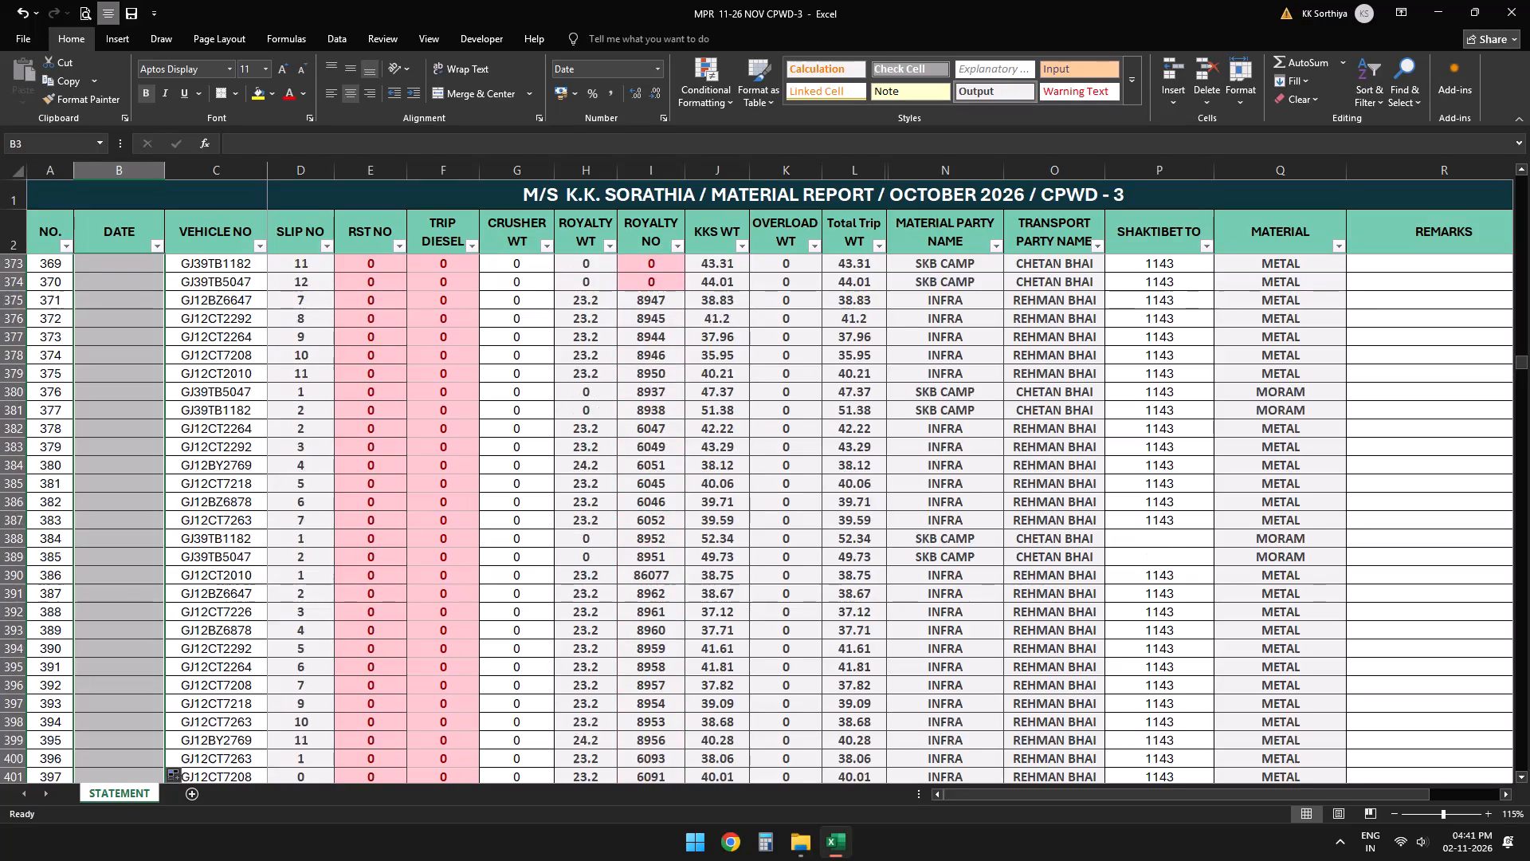
{"action": "scroll", "coordinate": [233, 572], "scroll_direction": "up", "scroll_amount": 12}
{"action": "scroll", "coordinate": [233, 572], "scroll_direction": "down", "scroll_amount": 1}
{"action": "scroll", "coordinate": [233, 572], "scroll_direction": "up", "scroll_amount": 5}
{"action": "key", "text": "ctrl+s"}
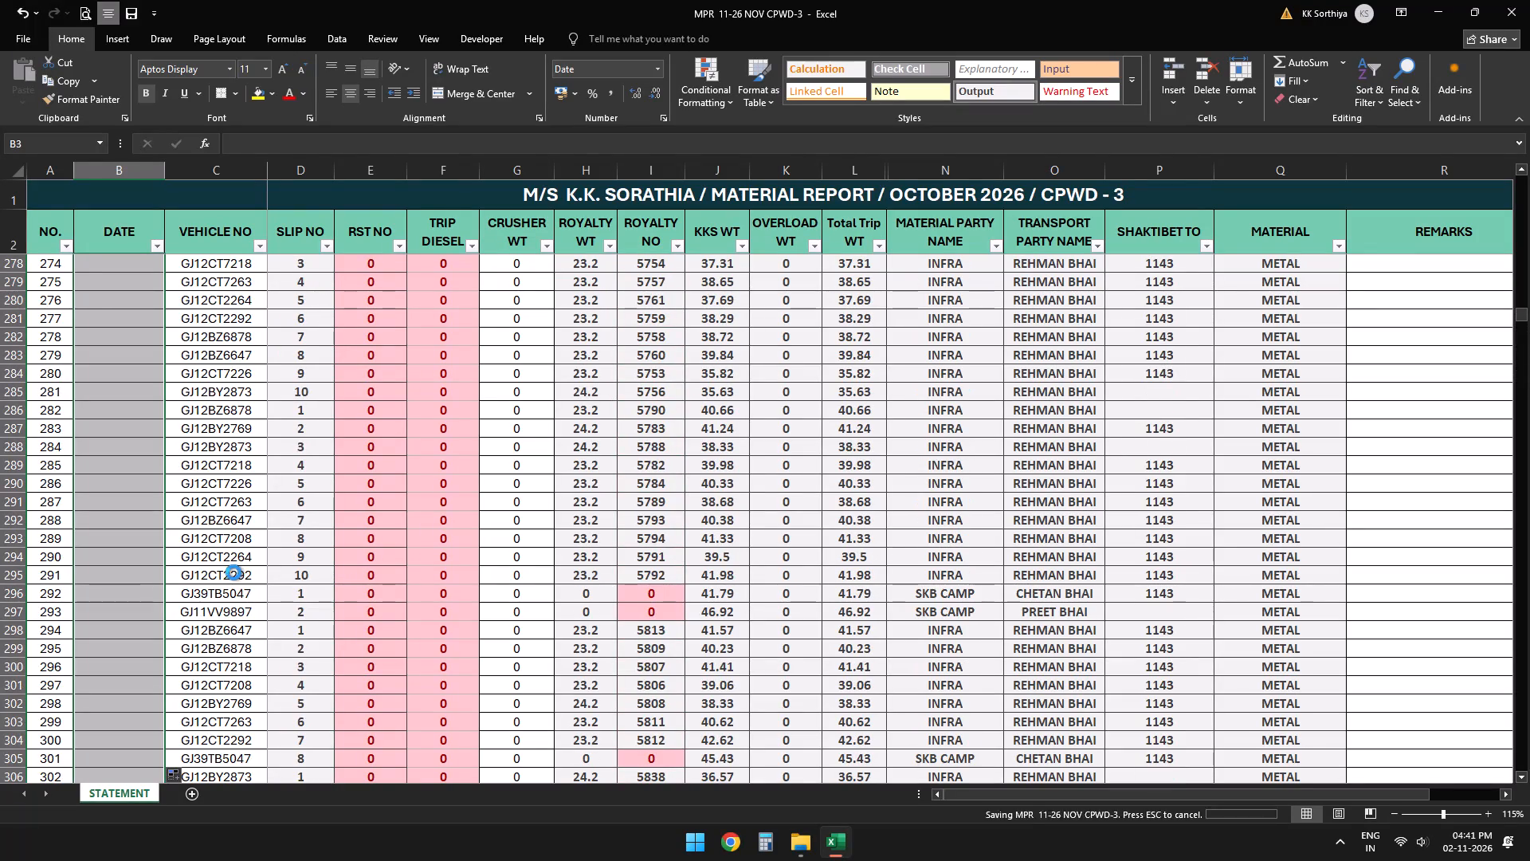
Replace the month in the row 1 report title with NOVEBER, keeping 2026 / CPWD - 3.
{"action": "scroll", "coordinate": [233, 572], "scroll_direction": "down", "scroll_amount": 1}
{"action": "scroll", "coordinate": [233, 572], "scroll_direction": "up", "scroll_amount": 5}
{"action": "scroll", "coordinate": [233, 572], "scroll_direction": "down", "scroll_amount": 1}
{"action": "scroll", "coordinate": [233, 572], "scroll_direction": "up", "scroll_amount": 18}
{"action": "scroll", "coordinate": [233, 572], "scroll_direction": "up", "scroll_amount": 6}
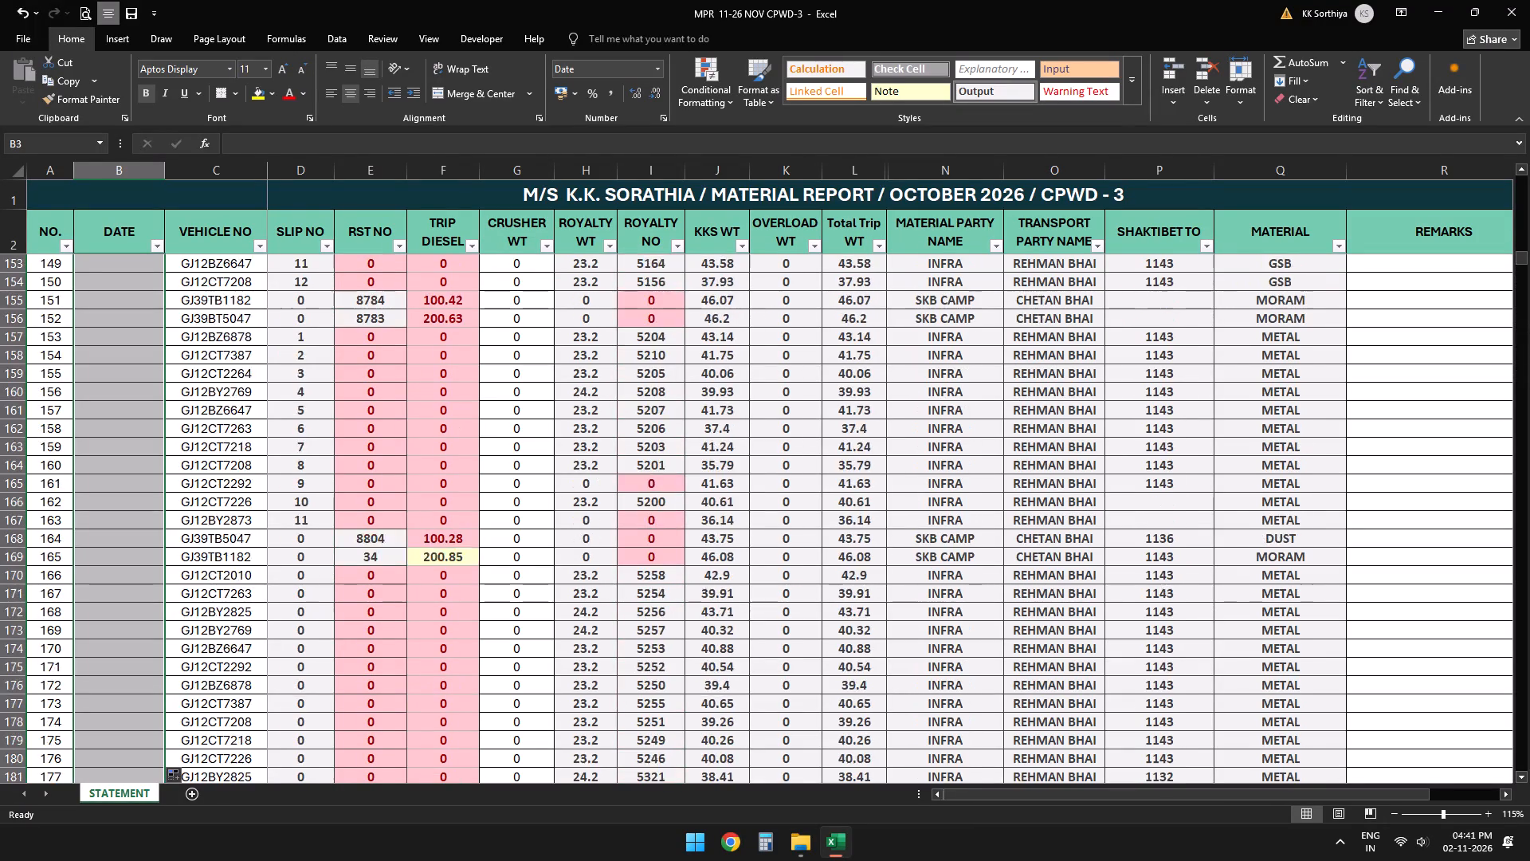
{"action": "scroll", "coordinate": [233, 572], "scroll_direction": "up", "scroll_amount": 20}
{"action": "scroll", "coordinate": [233, 572], "scroll_direction": "up", "scroll_amount": 13}
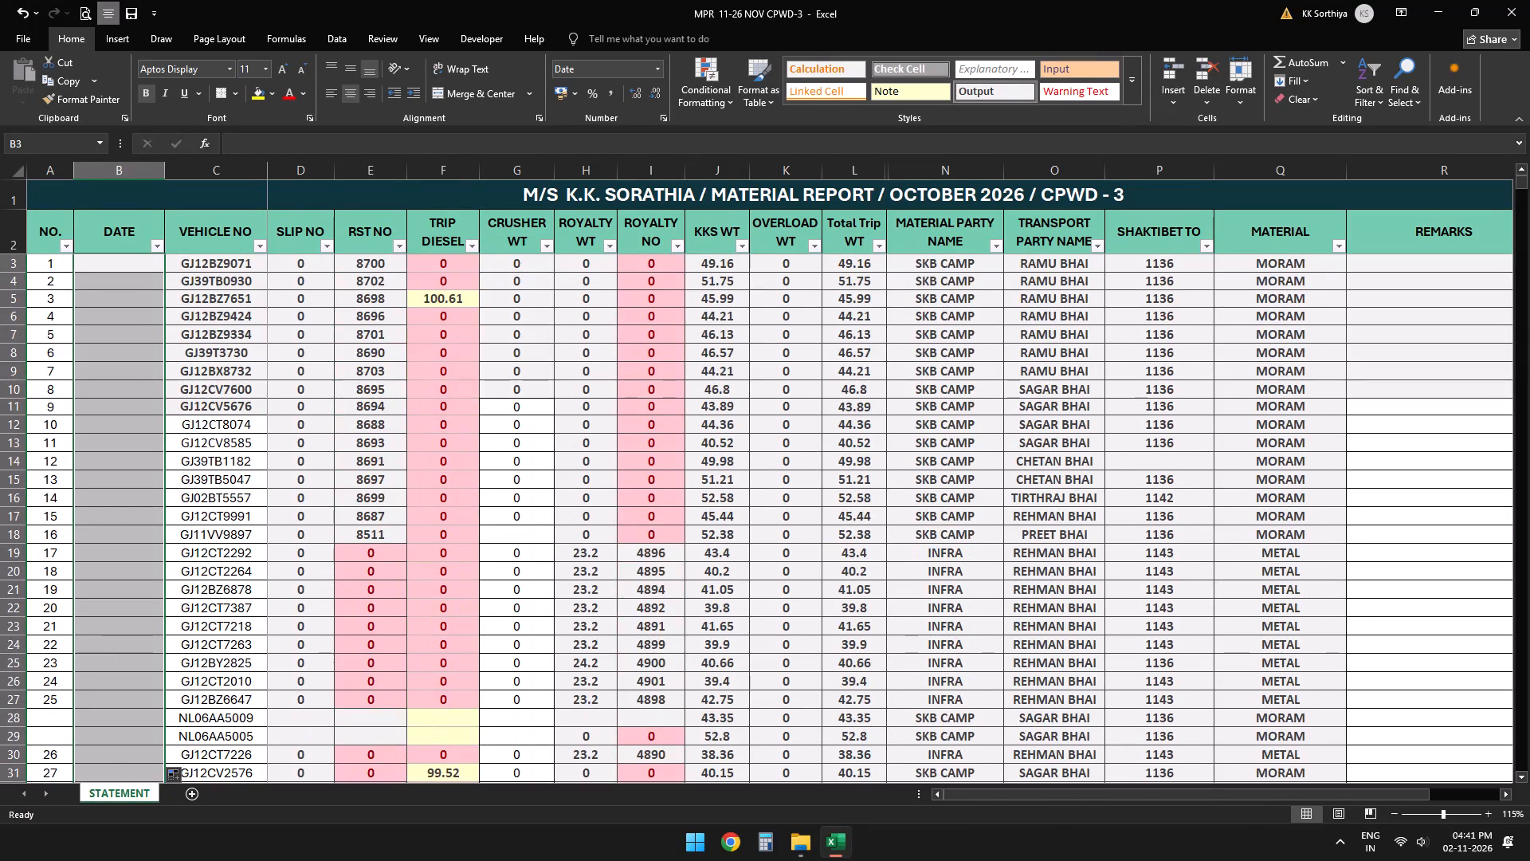
{"action": "left_click", "coordinate": [1008, 195]}
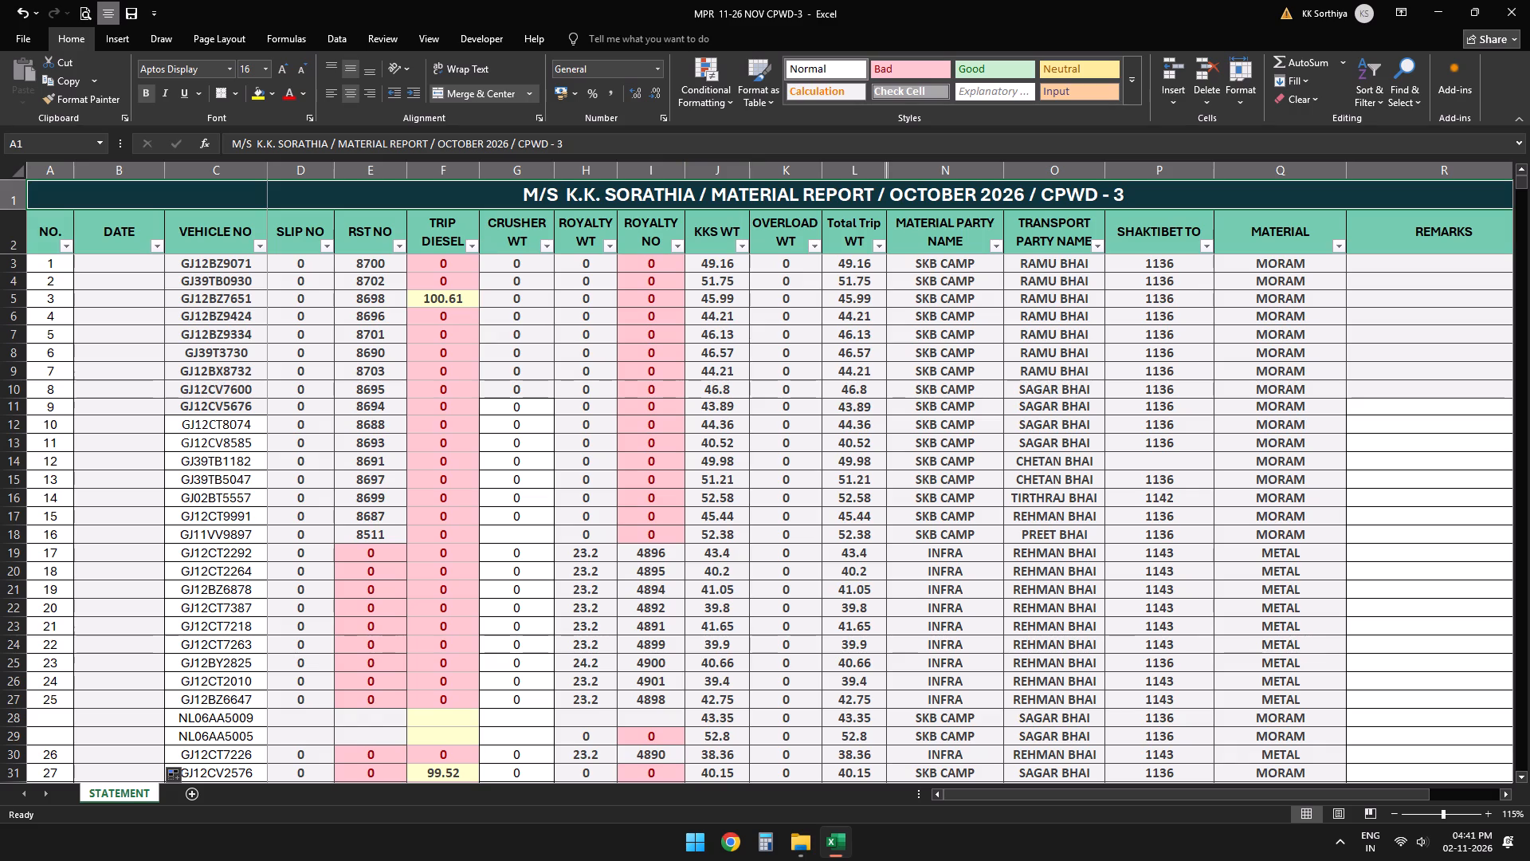
{"action": "left_click", "coordinate": [481, 145]}
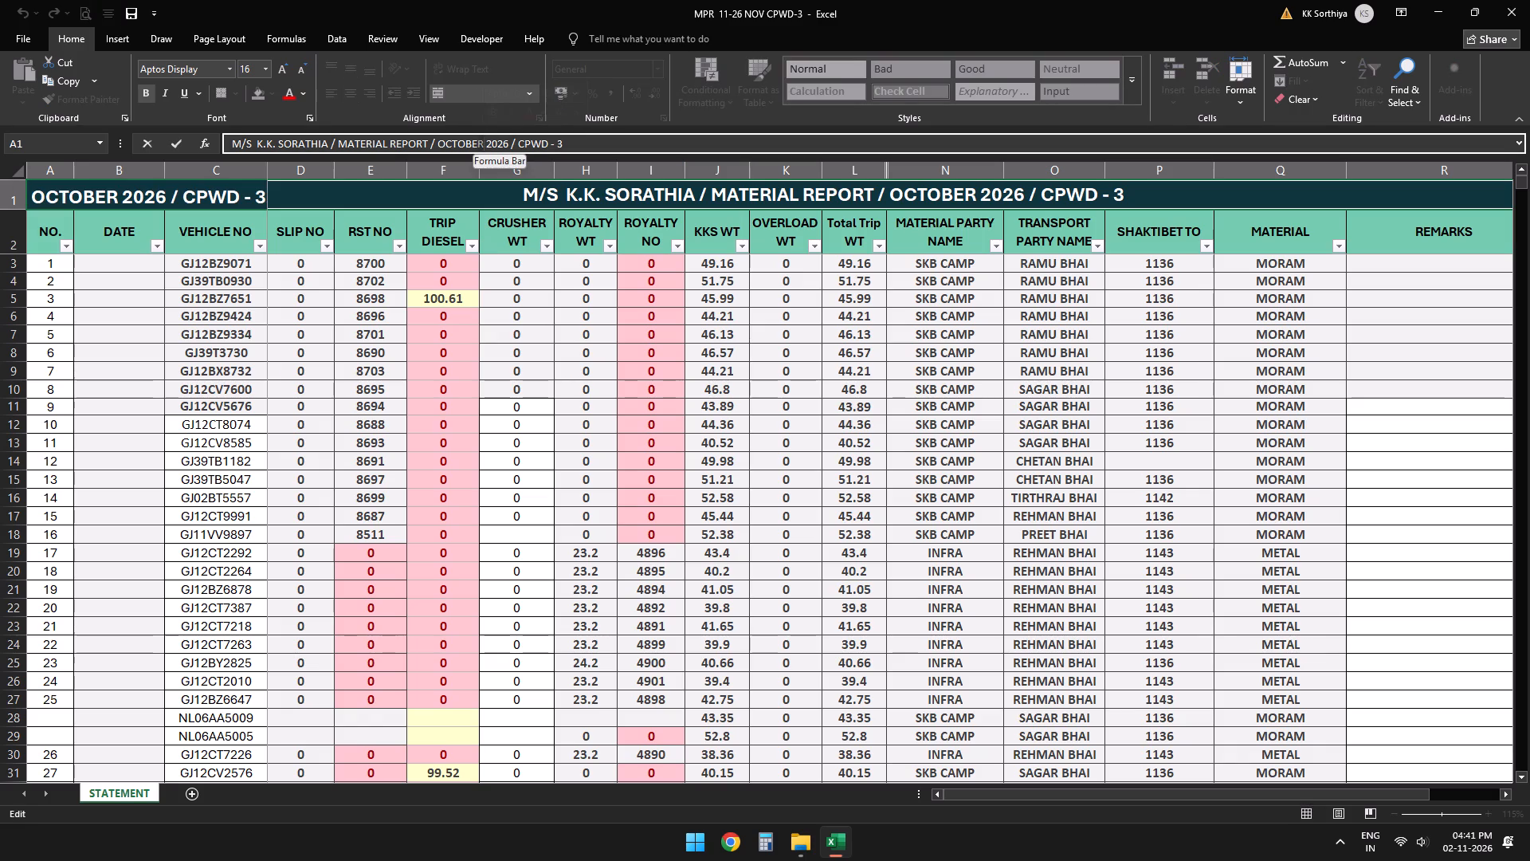
{"action": "key", "text": "Left"}
{"action": "key", "text": "Left"}
{"action": "key", "text": "Left"}
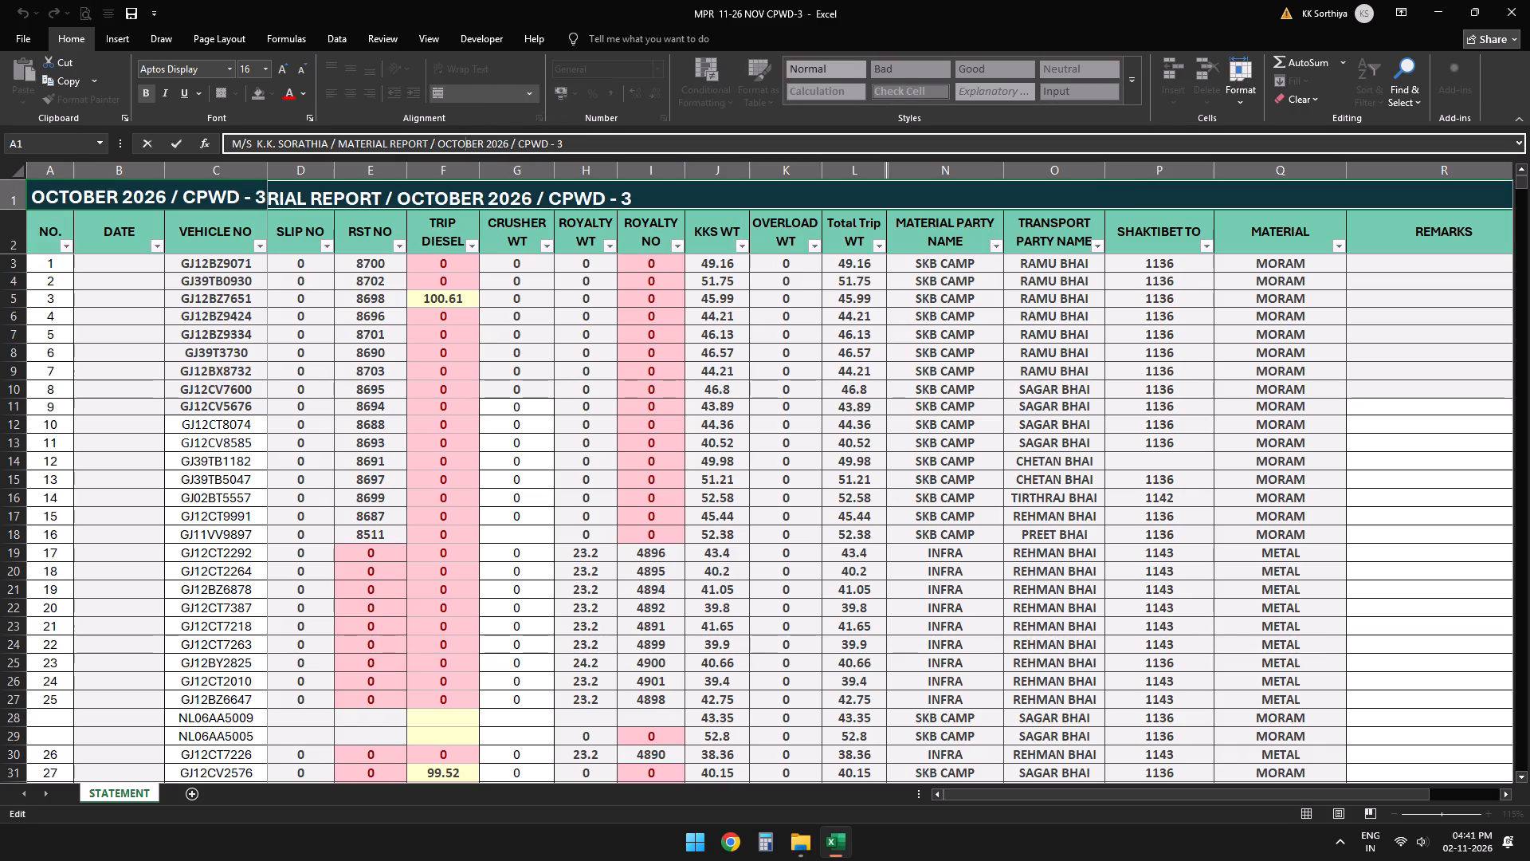
{"action": "key", "text": "Left"}
{"action": "key", "text": "Right"}
{"action": "key", "text": "BackSpace"}
{"action": "key", "text": "BackSpace"}
{"action": "key", "text": "BackSpace"}
{"action": "key", "text": "BackSpace"}
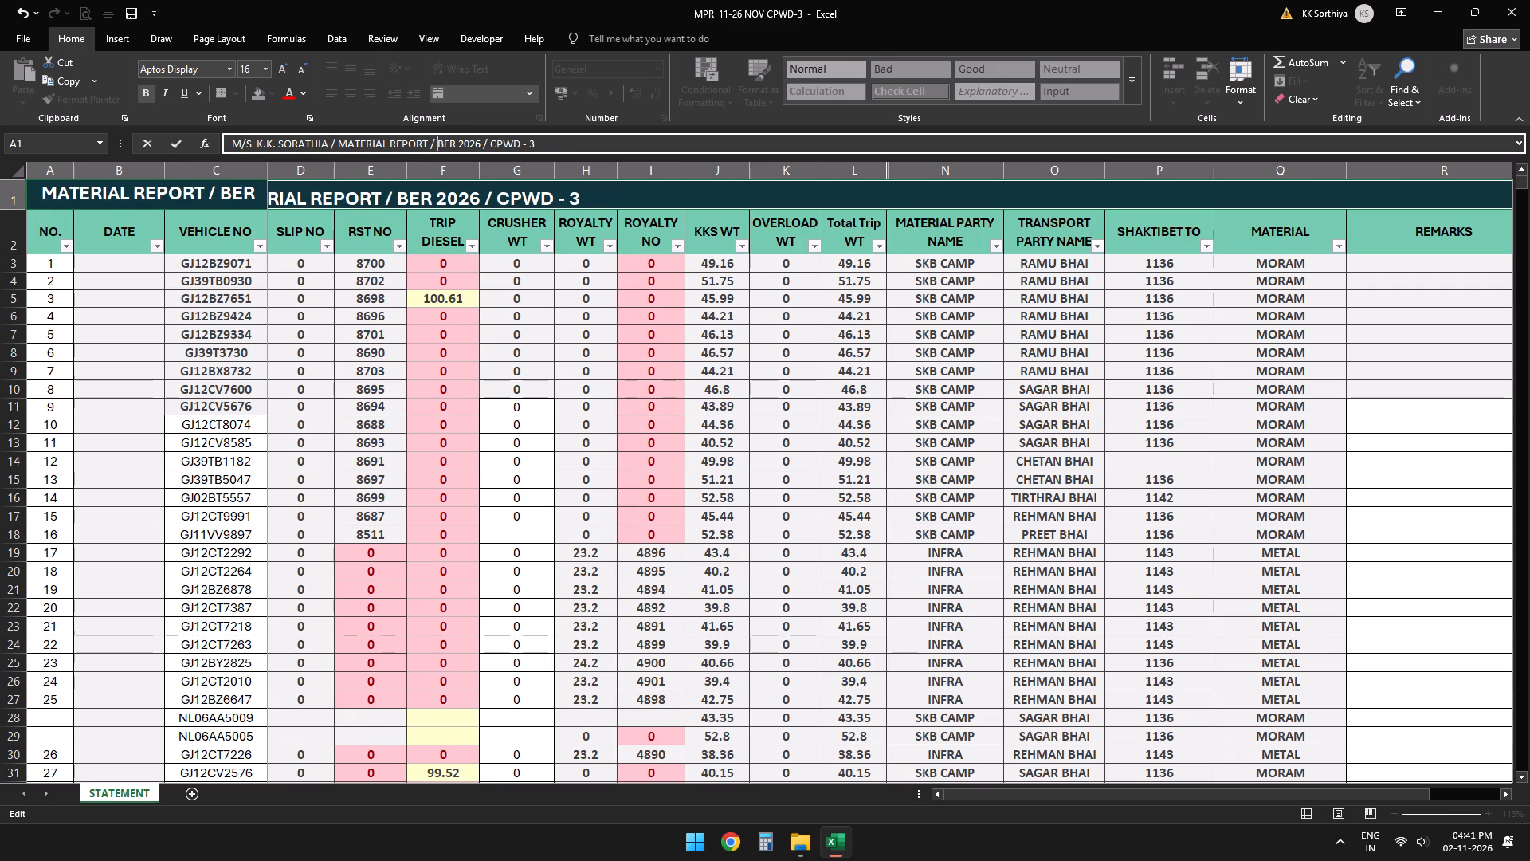
{"action": "type", "text": "NO"}
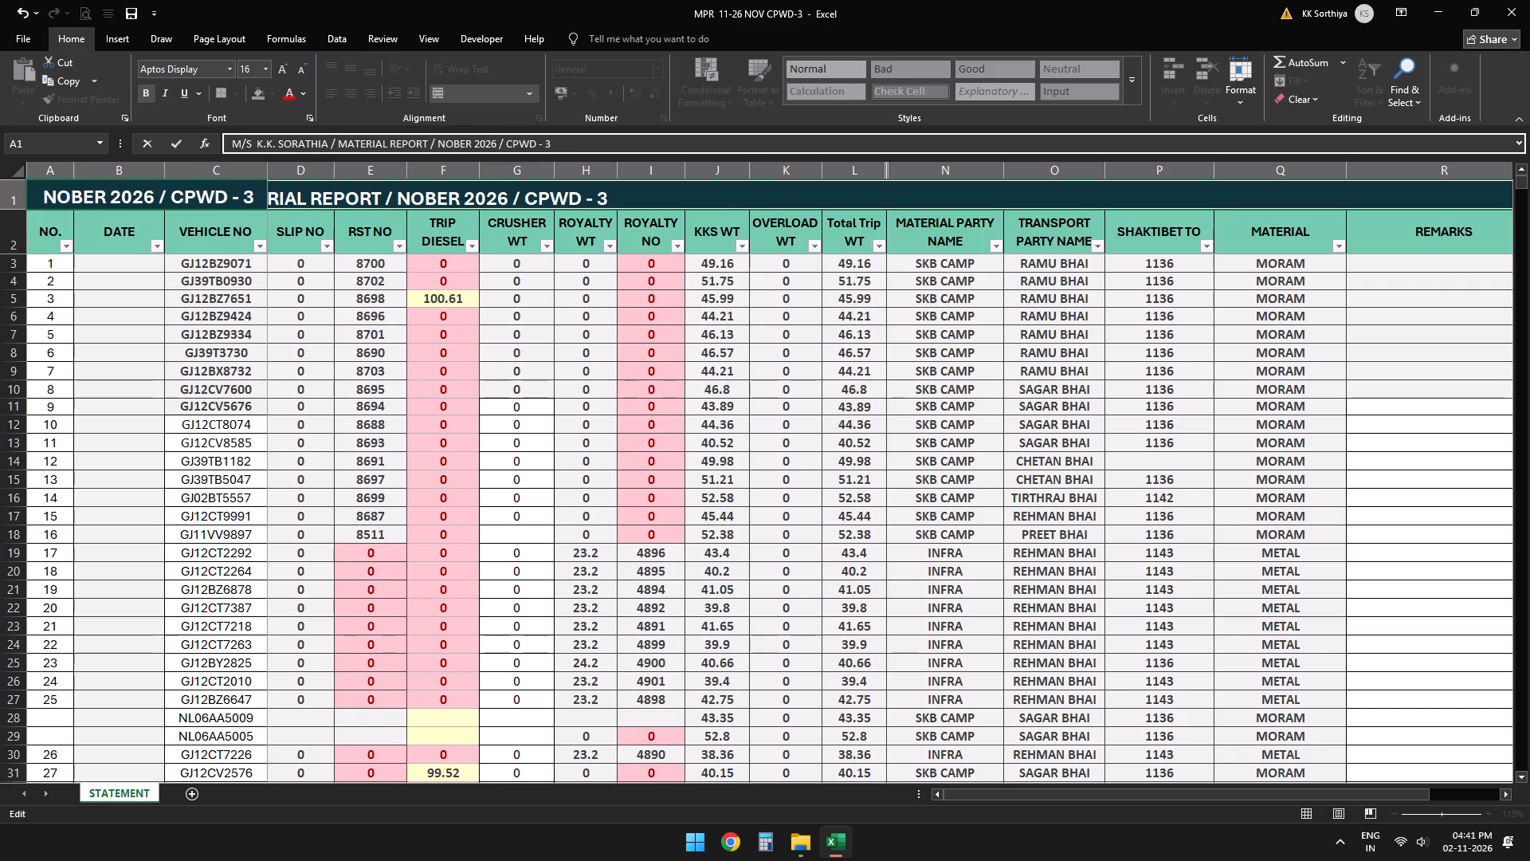
{"action": "type", "text": "VE"}
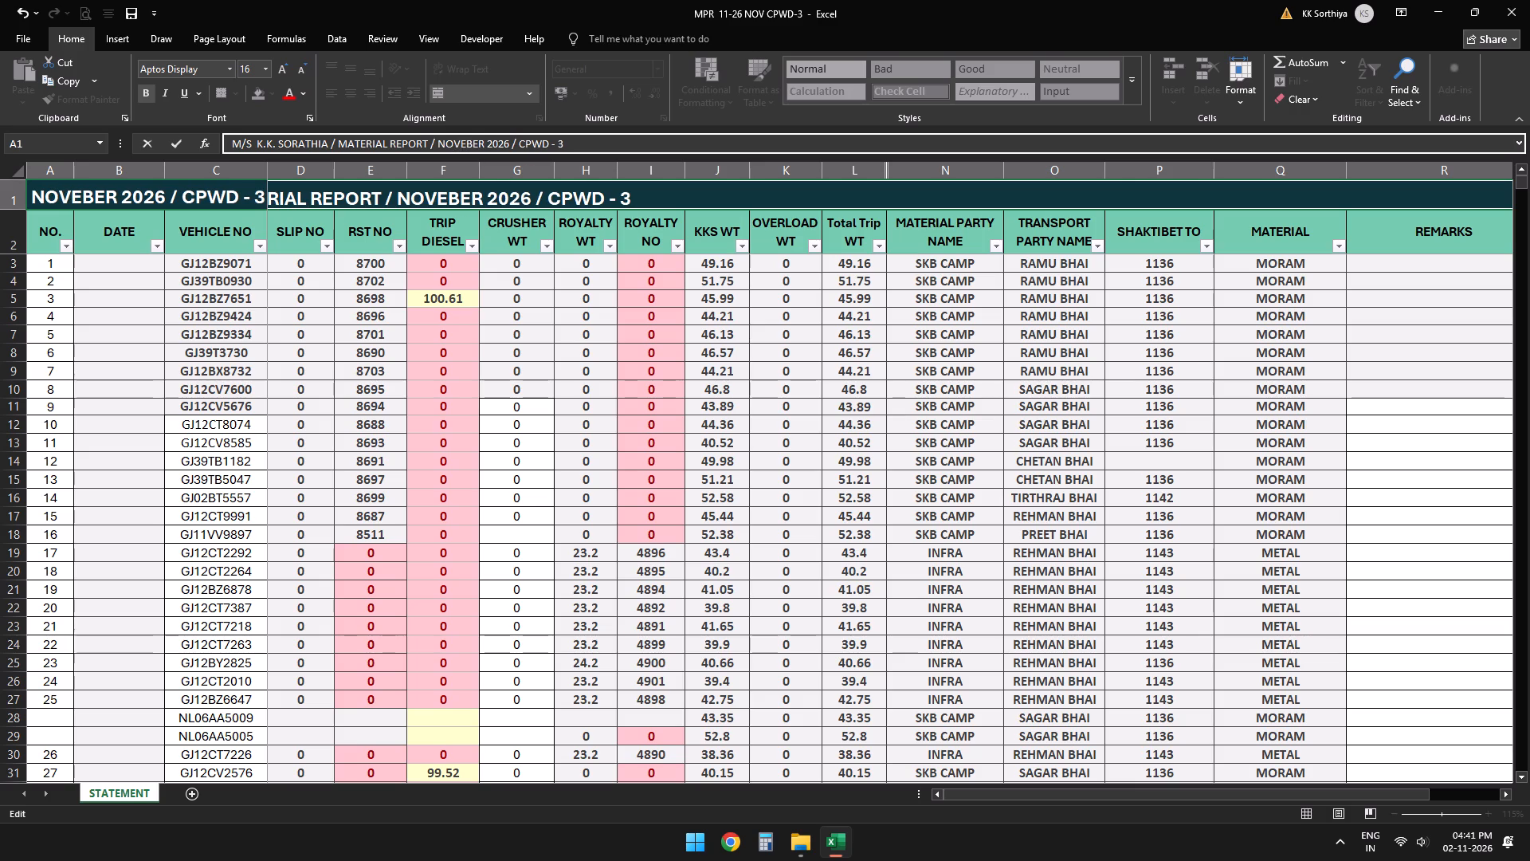
{"action": "key", "text": "Return"}
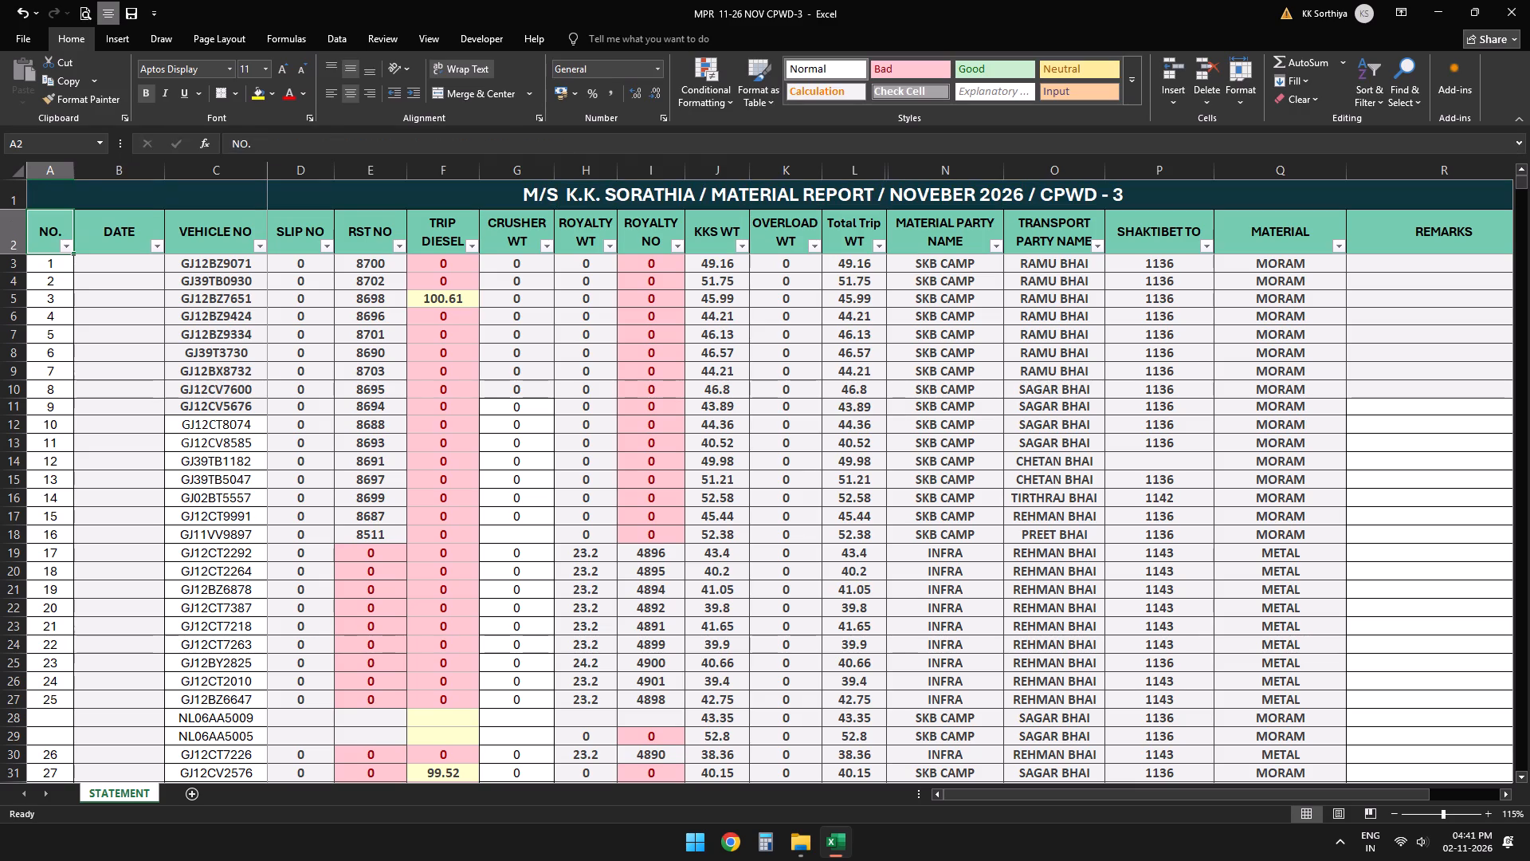
Correct the month's spelling in the row 1 report title to NOVEMBER.
{"action": "left_click", "coordinate": [916, 201]}
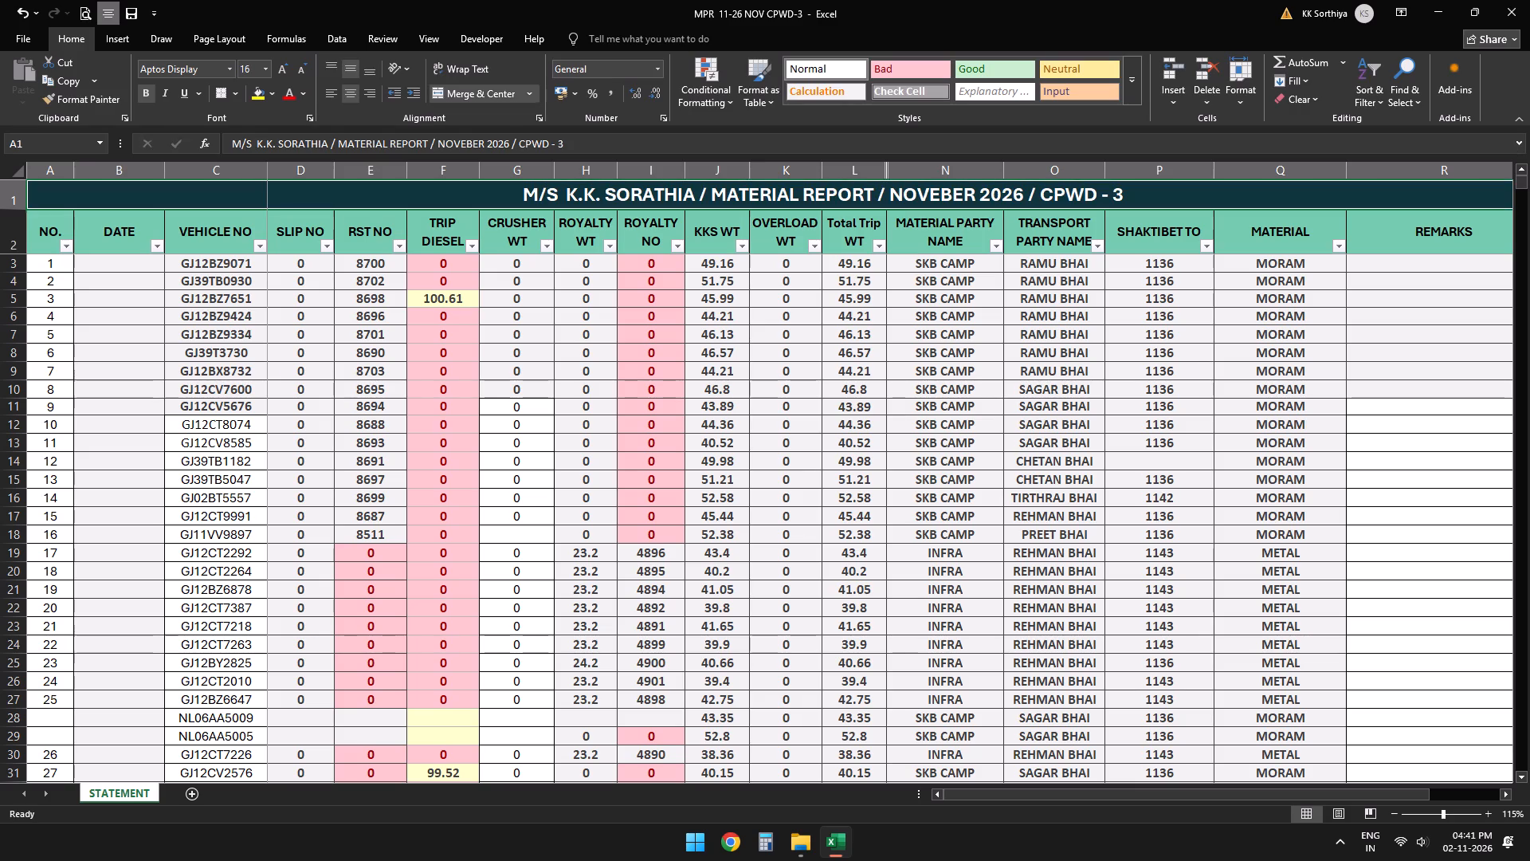
{"action": "left_click", "coordinate": [485, 140]}
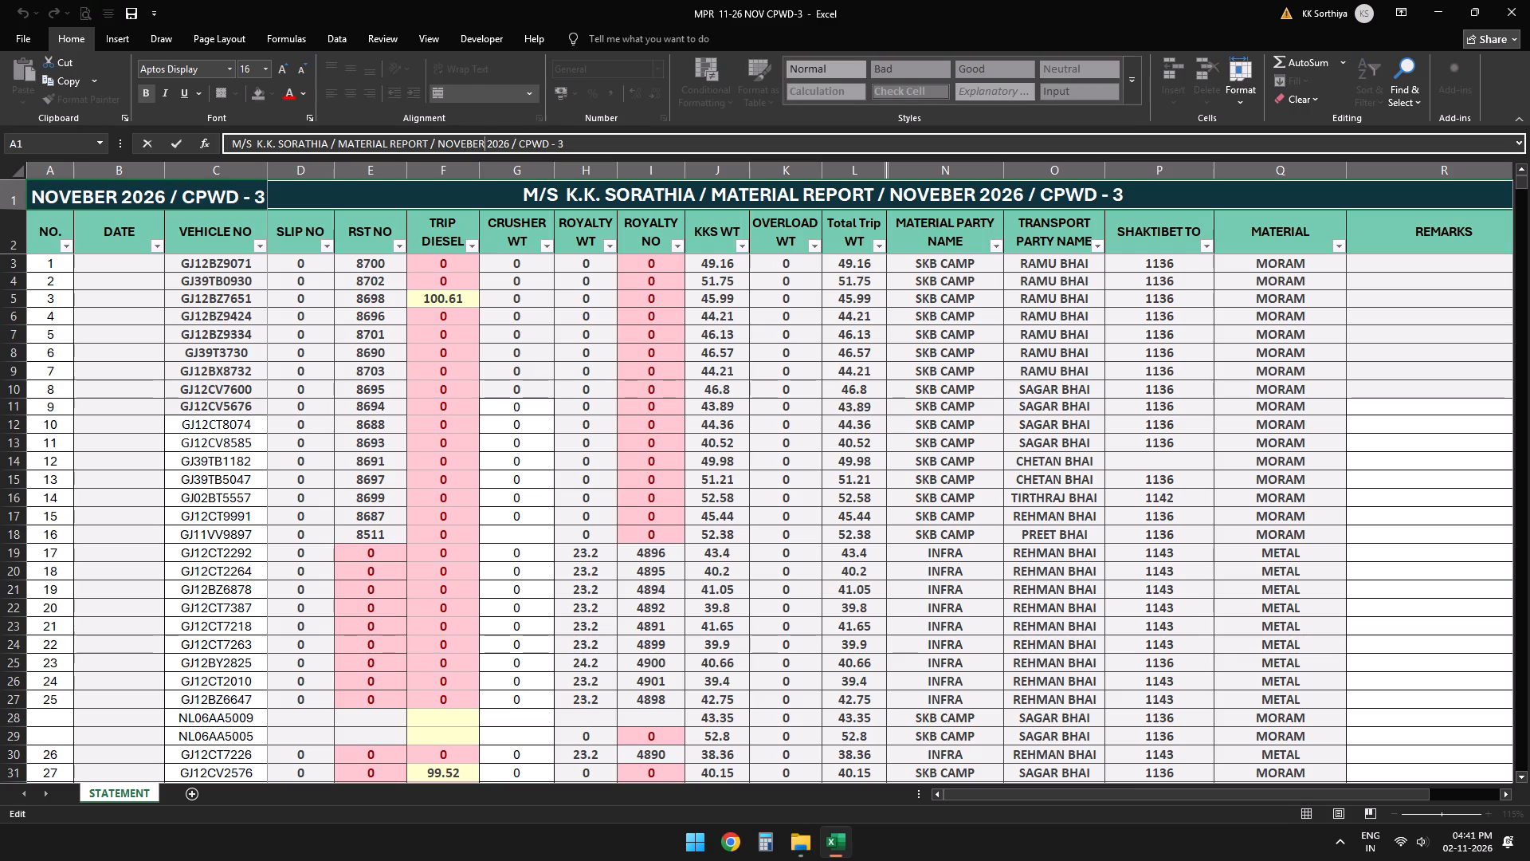
{"action": "key", "text": "BackSpace"}
{"action": "key", "text": "BackSpace"}
{"action": "key", "text": "BackSpace"}
{"action": "key", "text": "BackSpace"}
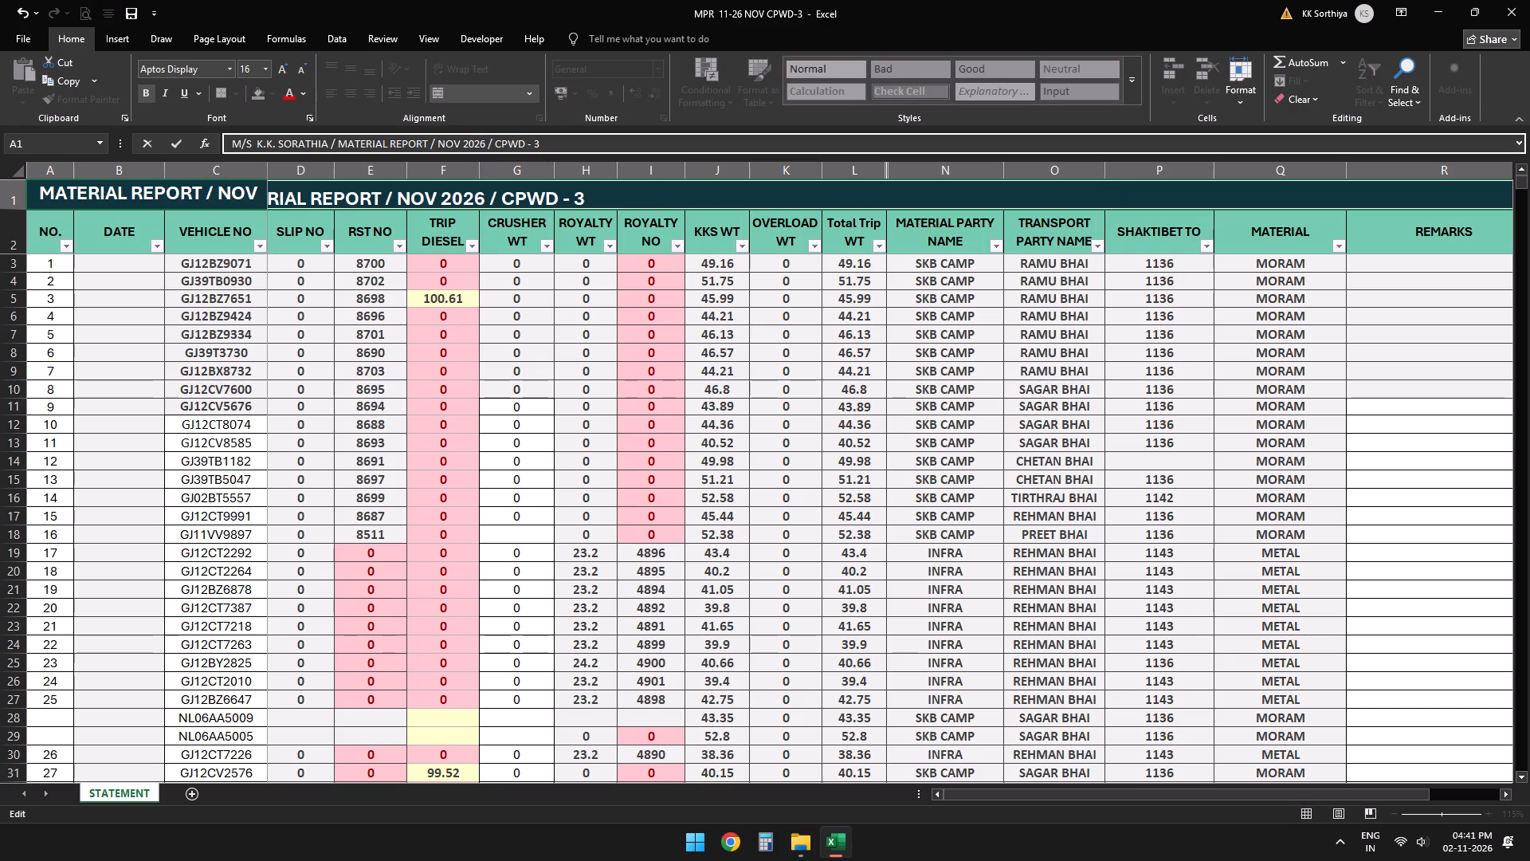
{"action": "type", "text": "EMBER"}
{"action": "key", "text": "Return"}
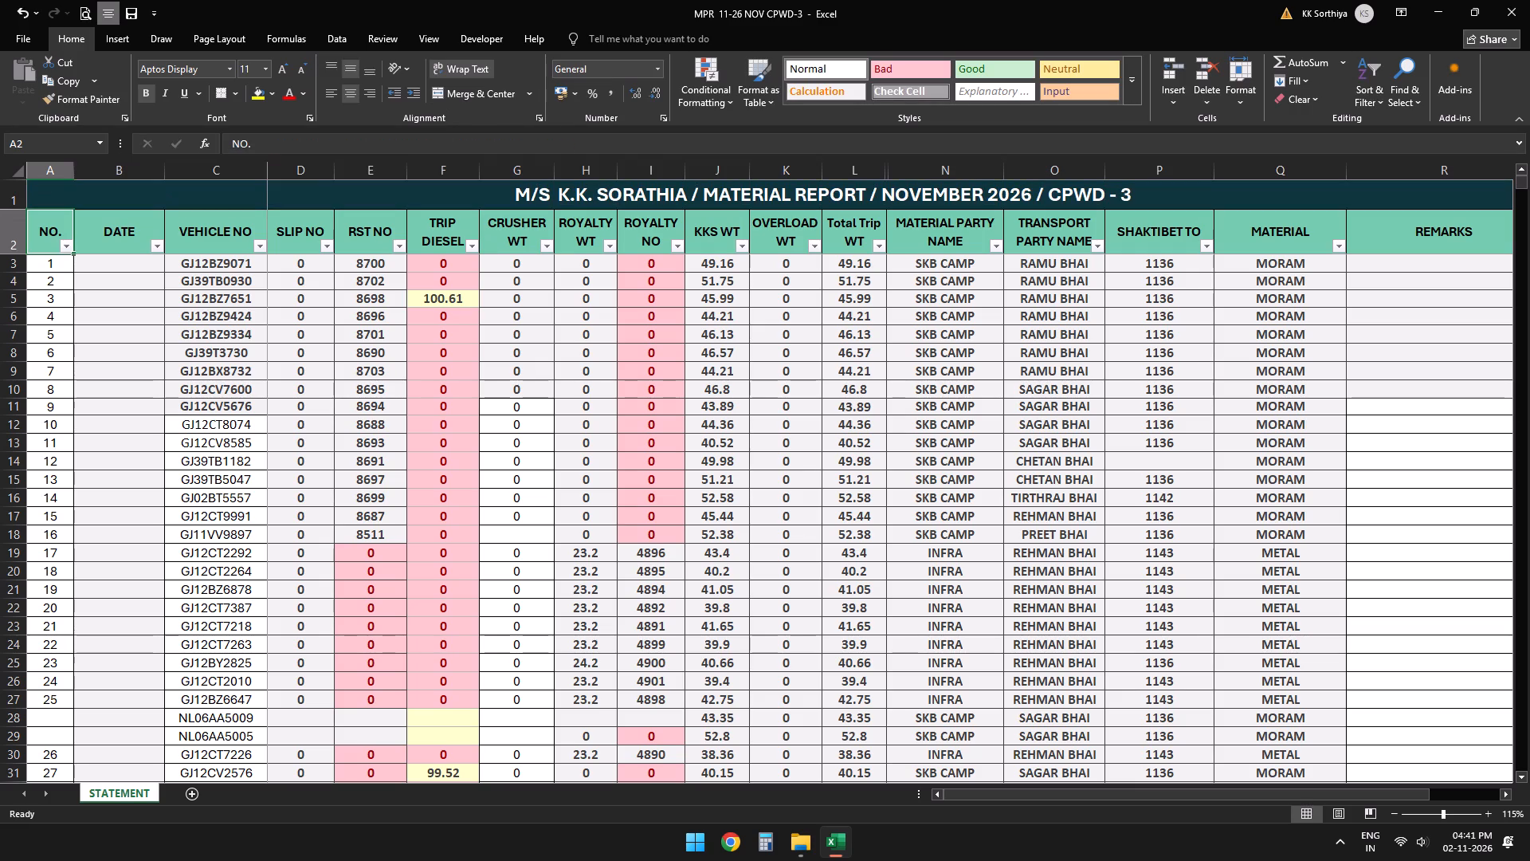
{"action": "left_click", "coordinate": [926, 193]}
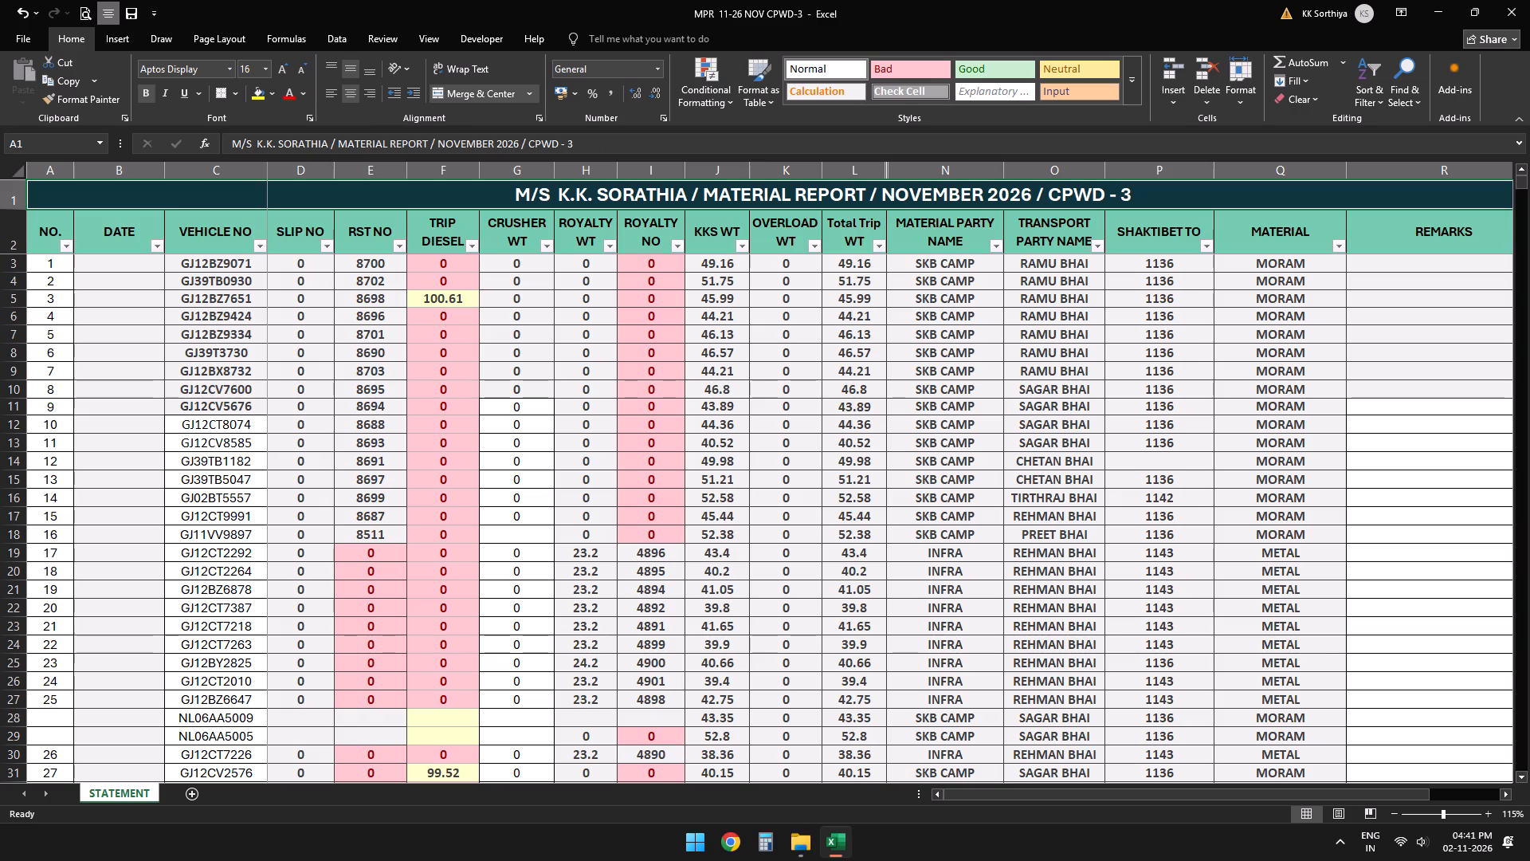
{"action": "left_click", "coordinate": [491, 140]}
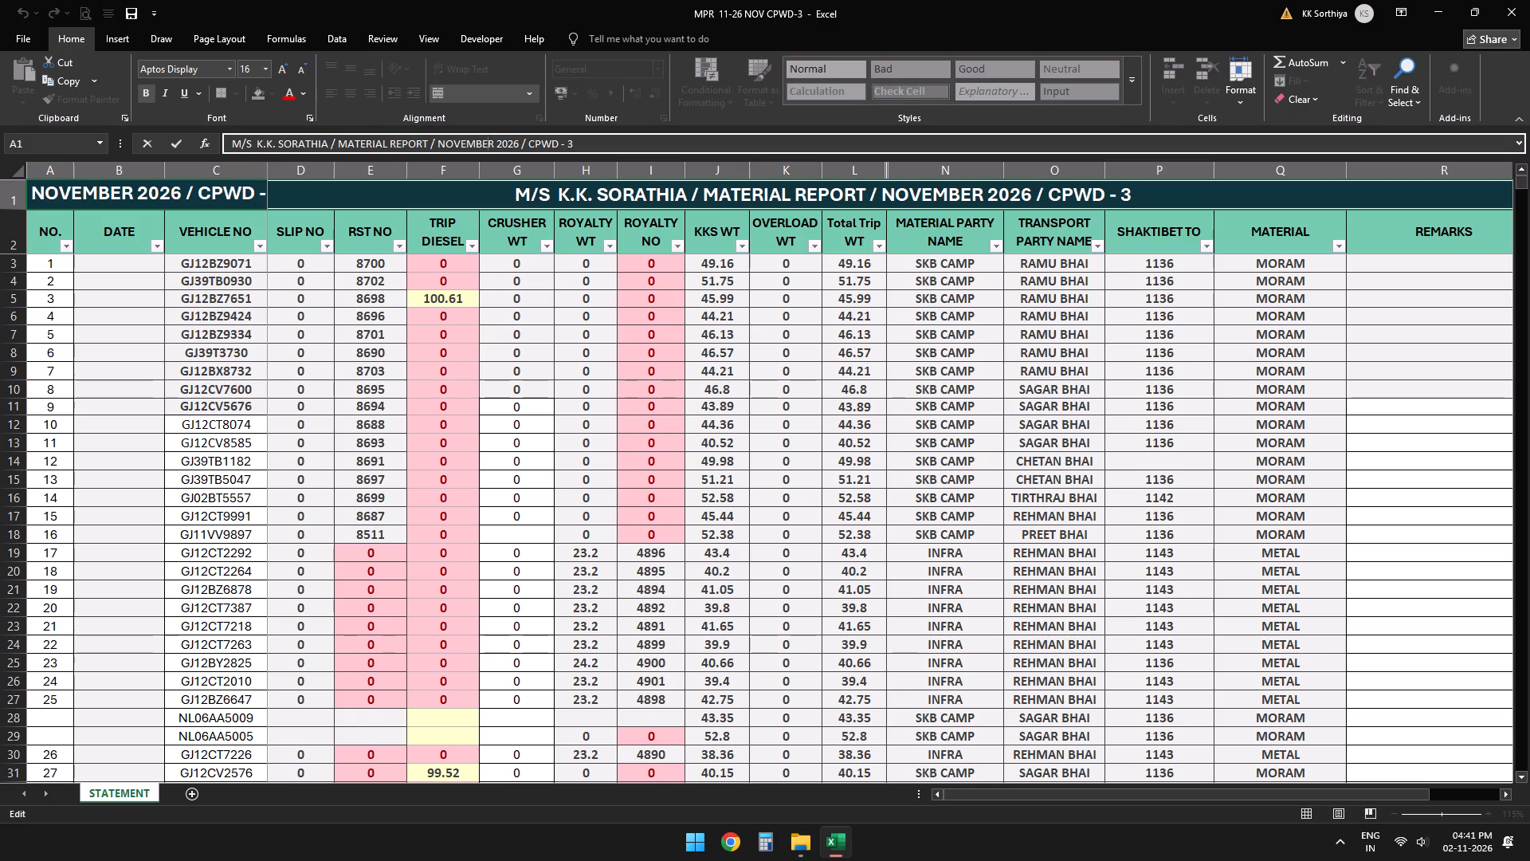
{"action": "key", "text": "Return"}
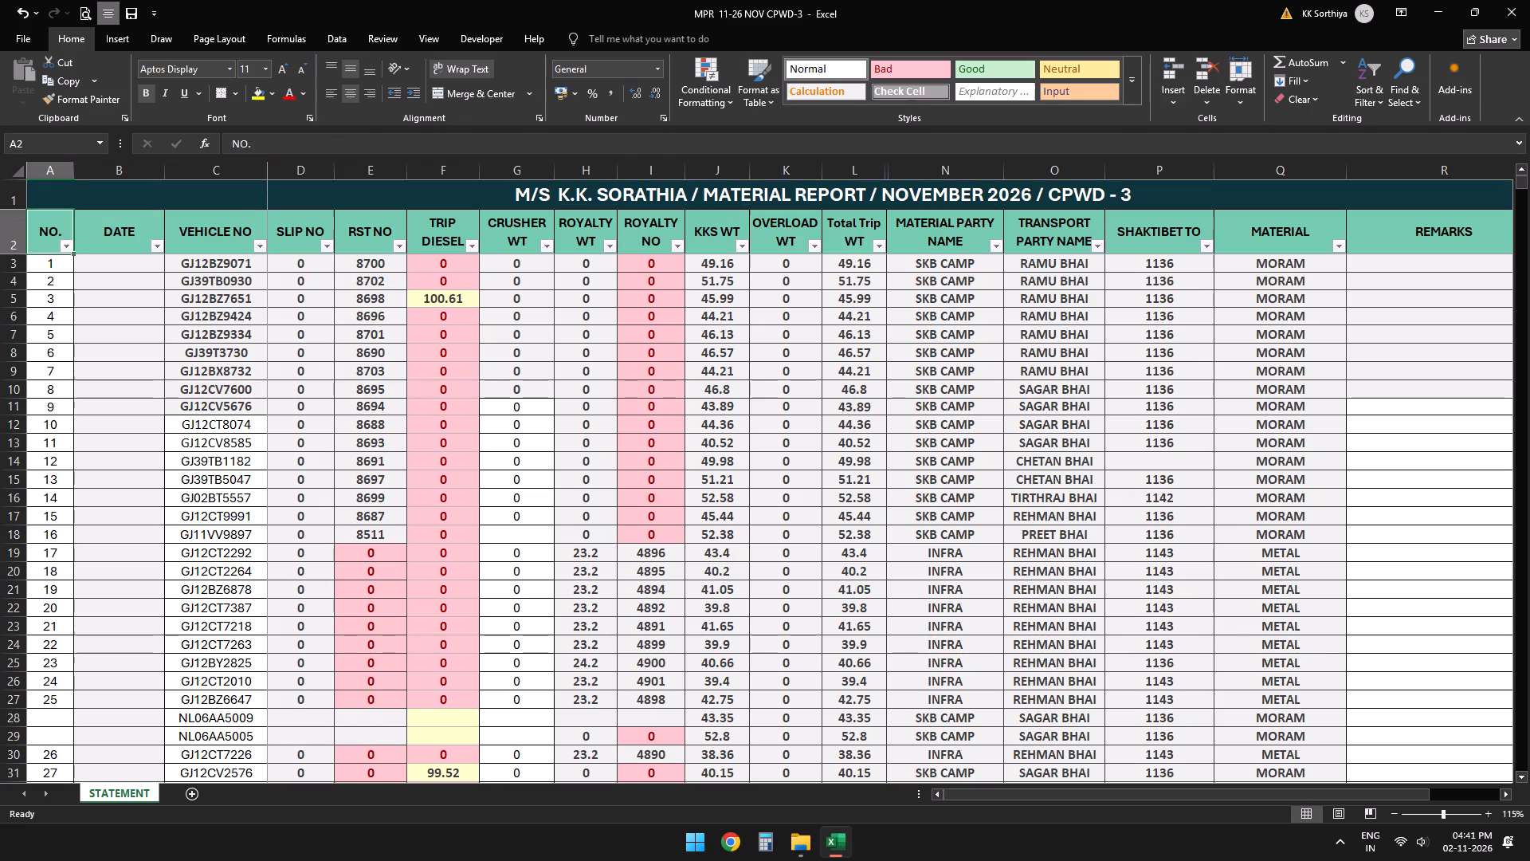
Clear the VEHICLE NO entries from C3 down to about row 422.
{"action": "left_click", "coordinate": [227, 265]}
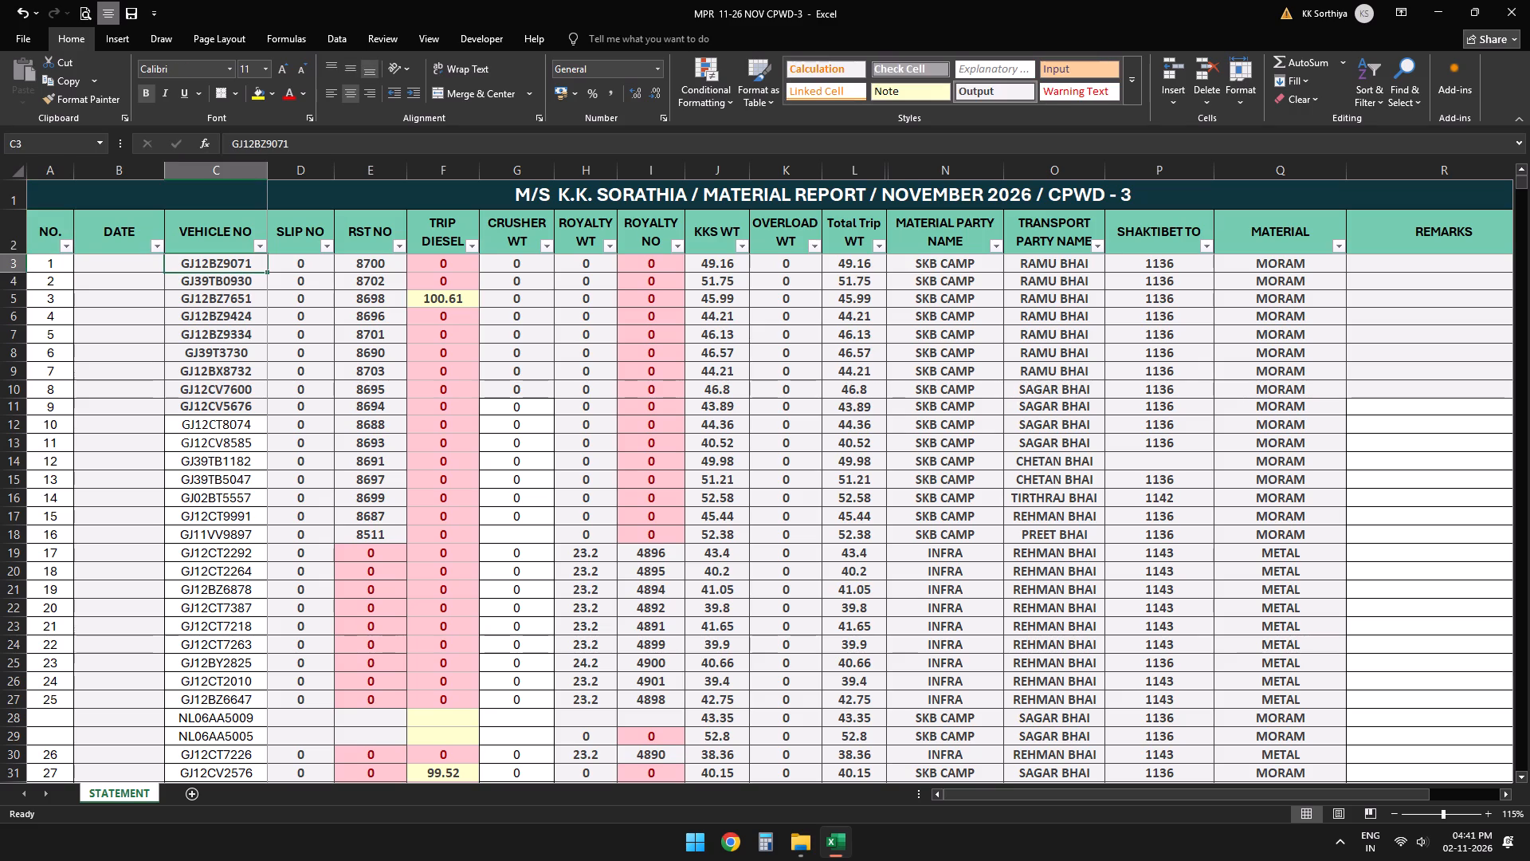
{"action": "key", "text": "shift+Down"}
{"action": "key", "text": "shift+Down"}
{"action": "key", "text": "shift+Down"}
{"action": "key", "text": "shift+Down"}
{"action": "key", "text": "shift+Down"}
{"action": "key", "text": "shift+Down"}
{"action": "key", "text": "shift+Down"}
{"action": "key", "text": "shift+Down"}
{"action": "key", "text": "shift+Down"}
{"action": "key", "text": "shift+Down"}
{"action": "key", "text": "shift+Down"}
{"action": "key", "text": "shift+Down"}
{"action": "key", "text": "shift+Down"}
{"action": "key", "text": "shift+Down"}
{"action": "key", "text": "shift+Down"}
{"action": "key", "text": "shift+Down"}
{"action": "key", "text": "shift+Down"}
{"action": "key", "text": "shift+Down"}
{"action": "key", "text": "shift+Down"}
{"action": "key", "text": "shift+Down"}
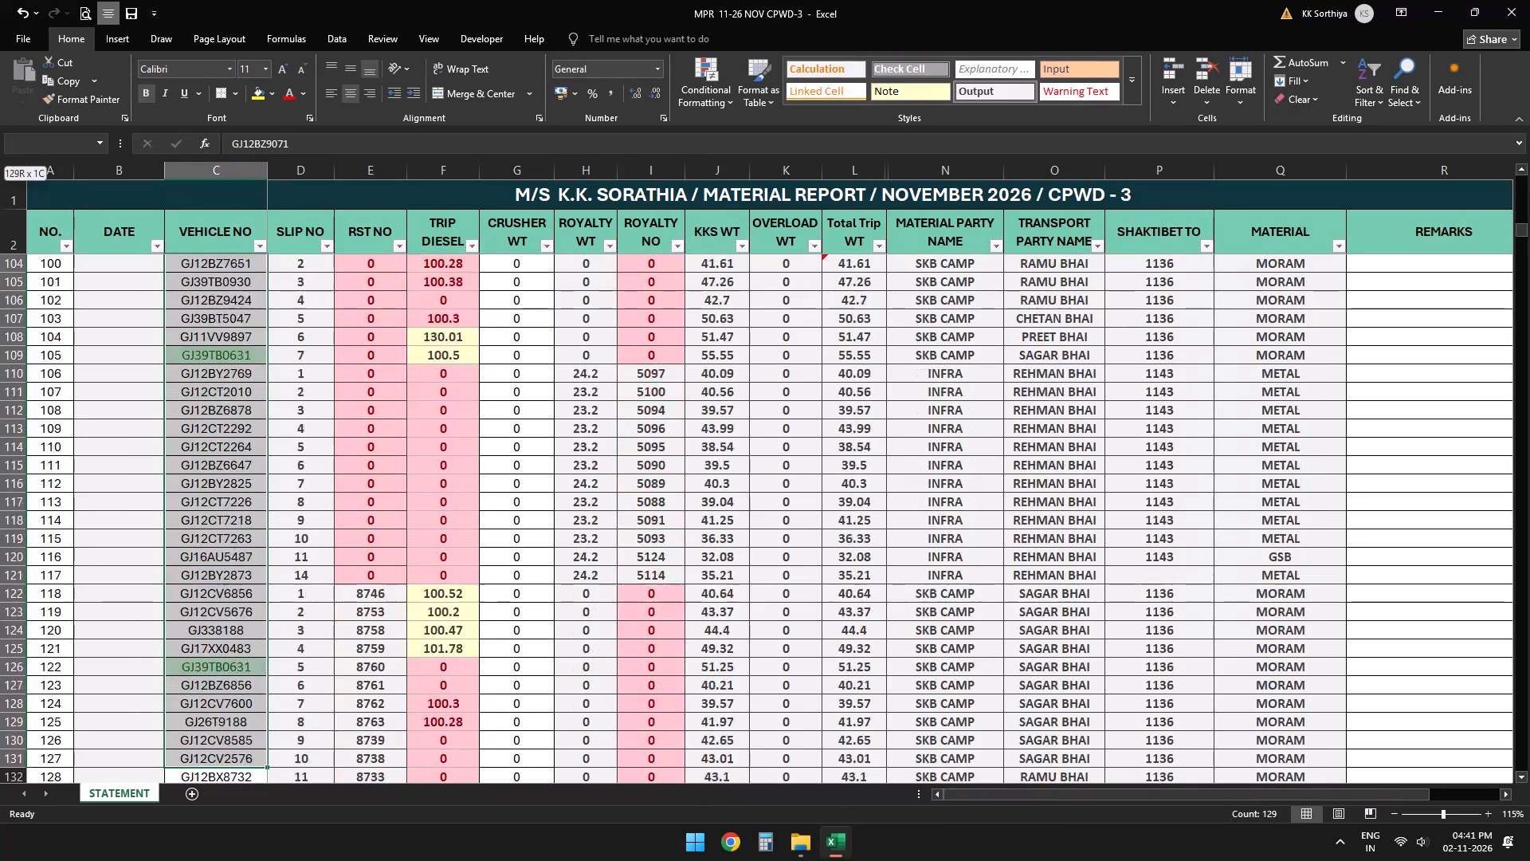
{"action": "key", "text": "shift+Down"}
{"action": "key", "text": "shift+Down"}
{"action": "key", "text": "shift+Down"}
{"action": "key", "text": "shift+Down"}
{"action": "key", "text": "shift+Down"}
{"action": "key", "text": "shift+Down"}
{"action": "key", "text": "shift+Down"}
{"action": "key", "text": "shift+Down"}
{"action": "key", "text": "shift+Down"}
{"action": "key", "text": "shift+Down"}
{"action": "key", "text": "shift+Down"}
{"action": "key", "text": "shift+Down"}
{"action": "key", "text": "shift+Down"}
{"action": "key", "text": "shift+Down"}
{"action": "key", "text": "shift+Down"}
{"action": "key", "text": "shift+Down"}
{"action": "key", "text": "shift+Down"}
{"action": "key", "text": "shift+Down"}
{"action": "key", "text": "shift+Down"}
{"action": "key", "text": "shift+Down"}
{"action": "key", "text": "shift+Down"}
{"action": "key", "text": "shift+Down"}
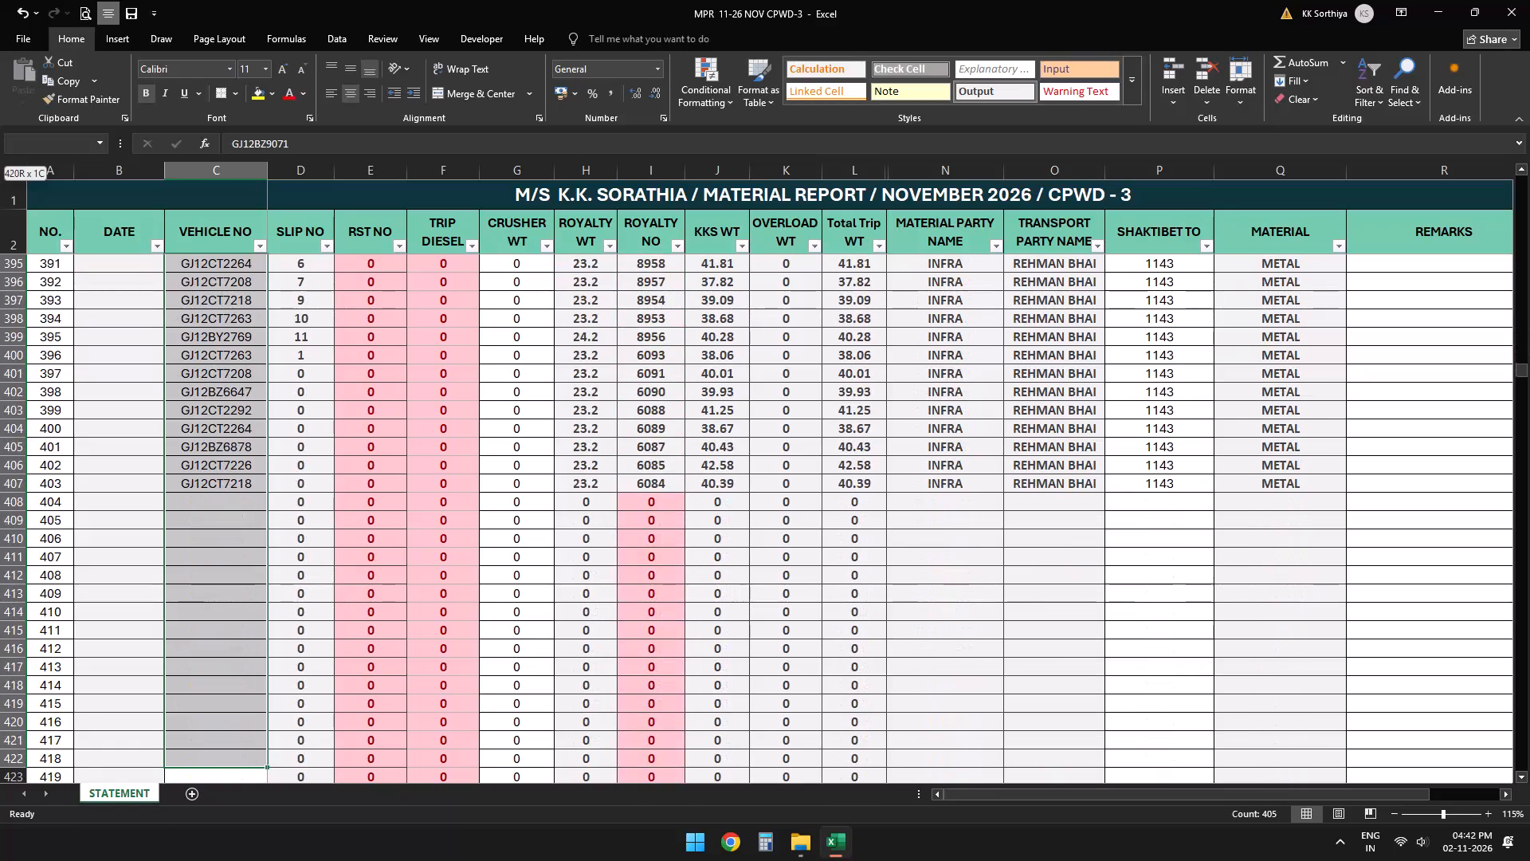
{"action": "key", "text": "Delete"}
Fill the 0 in D3 down the SLIP NO column to row 27.
{"action": "scroll", "coordinate": [444, 526], "scroll_direction": "up", "scroll_amount": 3}
{"action": "scroll", "coordinate": [444, 526], "scroll_direction": "down", "scroll_amount": 1}
{"action": "scroll", "coordinate": [444, 526], "scroll_direction": "up", "scroll_amount": 10}
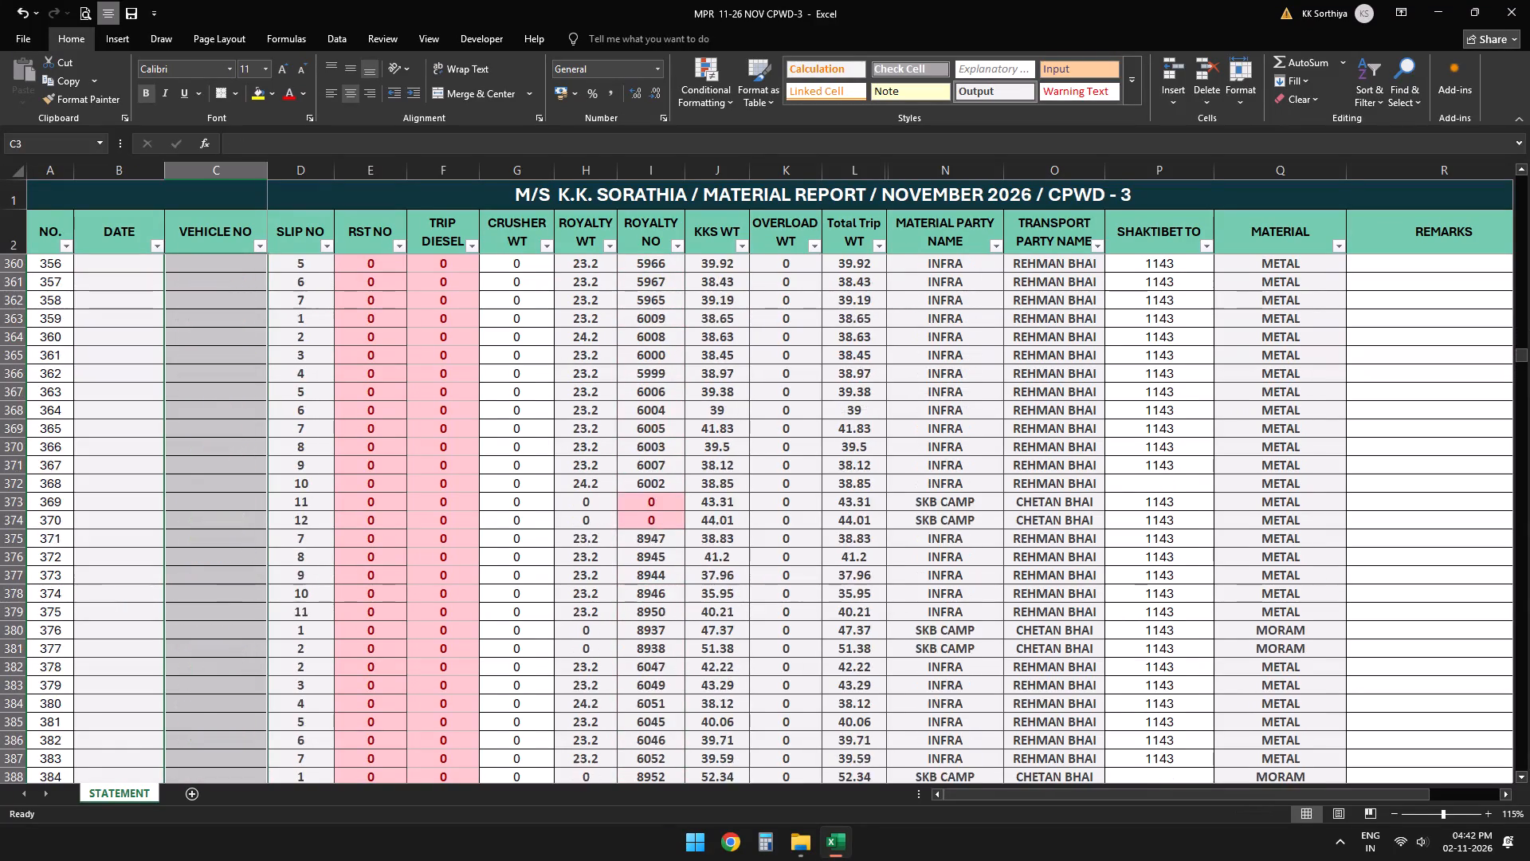
{"action": "scroll", "coordinate": [444, 526], "scroll_direction": "up", "scroll_amount": 3}
{"action": "scroll", "coordinate": [444, 526], "scroll_direction": "down", "scroll_amount": 1}
{"action": "scroll", "coordinate": [444, 526], "scroll_direction": "up", "scroll_amount": 1}
{"action": "scroll", "coordinate": [444, 526], "scroll_direction": "down", "scroll_amount": 1}
{"action": "scroll", "coordinate": [444, 526], "scroll_direction": "up", "scroll_amount": 5}
{"action": "scroll", "coordinate": [444, 526], "scroll_direction": "down", "scroll_amount": 1}
{"action": "scroll", "coordinate": [444, 526], "scroll_direction": "up", "scroll_amount": 5}
{"action": "scroll", "coordinate": [444, 526], "scroll_direction": "down", "scroll_amount": 1}
{"action": "scroll", "coordinate": [444, 526], "scroll_direction": "up", "scroll_amount": 7}
{"action": "scroll", "coordinate": [443, 528], "scroll_direction": "down", "scroll_amount": 1}
{"action": "scroll", "coordinate": [441, 529], "scroll_direction": "up", "scroll_amount": 3}
{"action": "scroll", "coordinate": [441, 529], "scroll_direction": "down", "scroll_amount": 1}
{"action": "scroll", "coordinate": [441, 529], "scroll_direction": "up", "scroll_amount": 7}
{"action": "scroll", "coordinate": [441, 529], "scroll_direction": "down", "scroll_amount": 1}
{"action": "scroll", "coordinate": [441, 529], "scroll_direction": "up", "scroll_amount": 13}
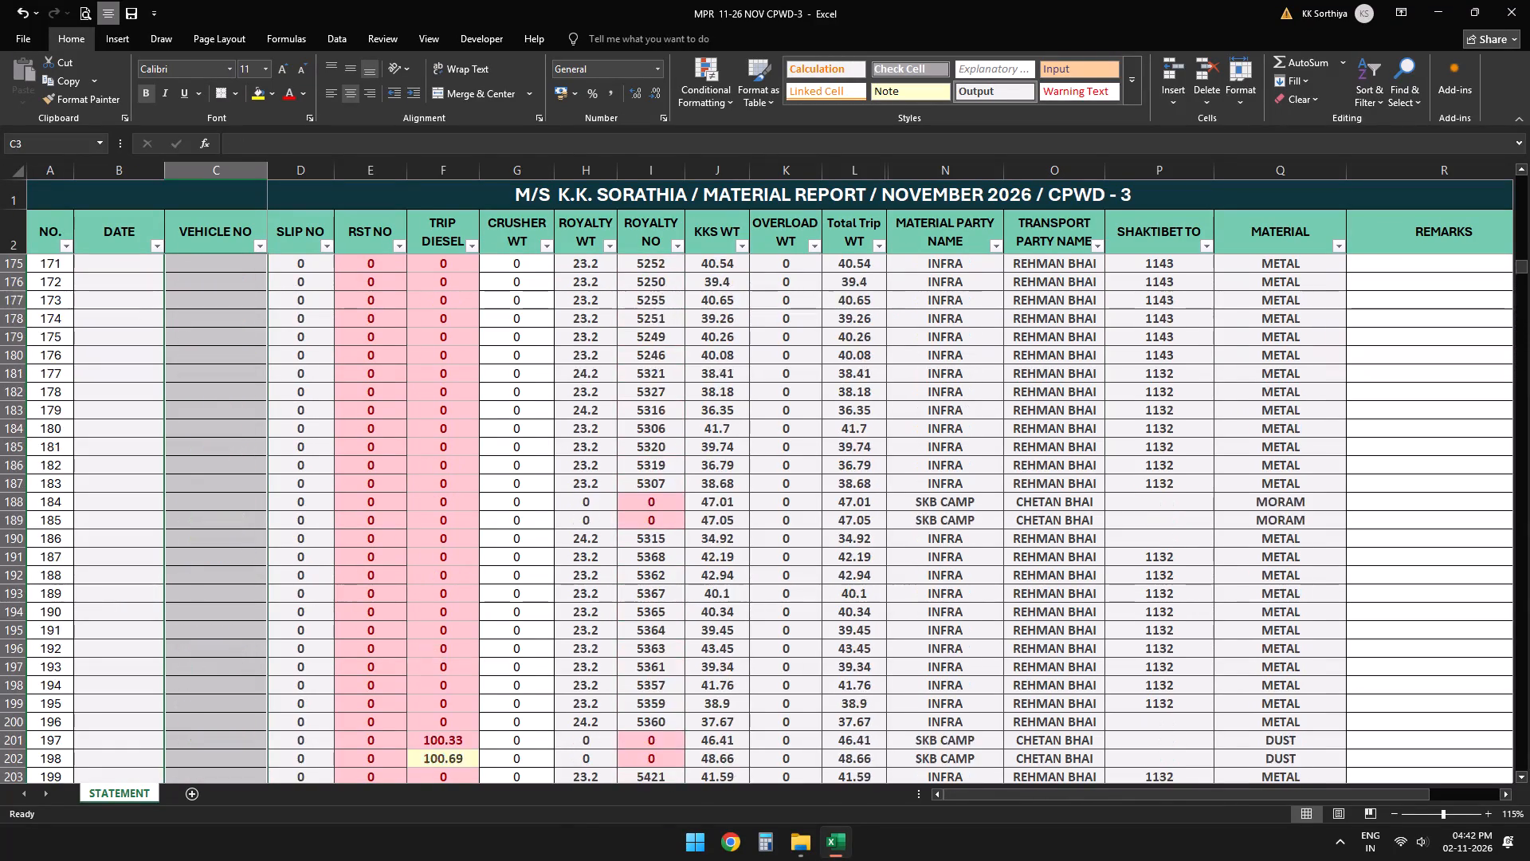
{"action": "scroll", "coordinate": [441, 529], "scroll_direction": "up", "scroll_amount": 12}
{"action": "scroll", "coordinate": [441, 529], "scroll_direction": "down", "scroll_amount": 1}
{"action": "scroll", "coordinate": [441, 529], "scroll_direction": "up", "scroll_amount": 17}
{"action": "scroll", "coordinate": [441, 529], "scroll_direction": "down", "scroll_amount": 1}
{"action": "scroll", "coordinate": [441, 529], "scroll_direction": "up", "scroll_amount": 1}
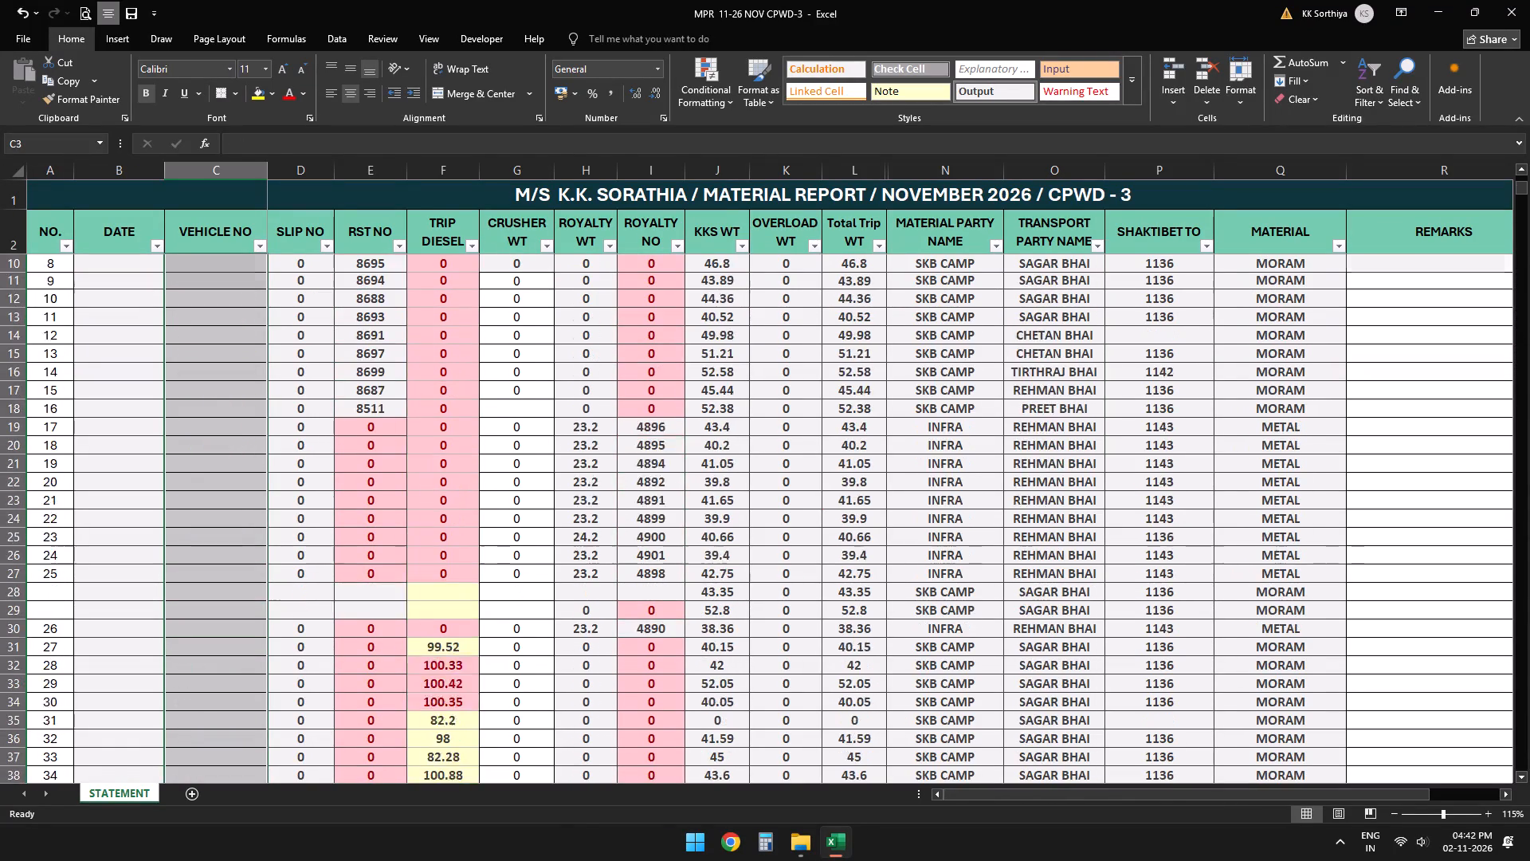
{"action": "scroll", "coordinate": [441, 529], "scroll_direction": "up", "scroll_amount": 15}
{"action": "left_click", "coordinate": [304, 265]}
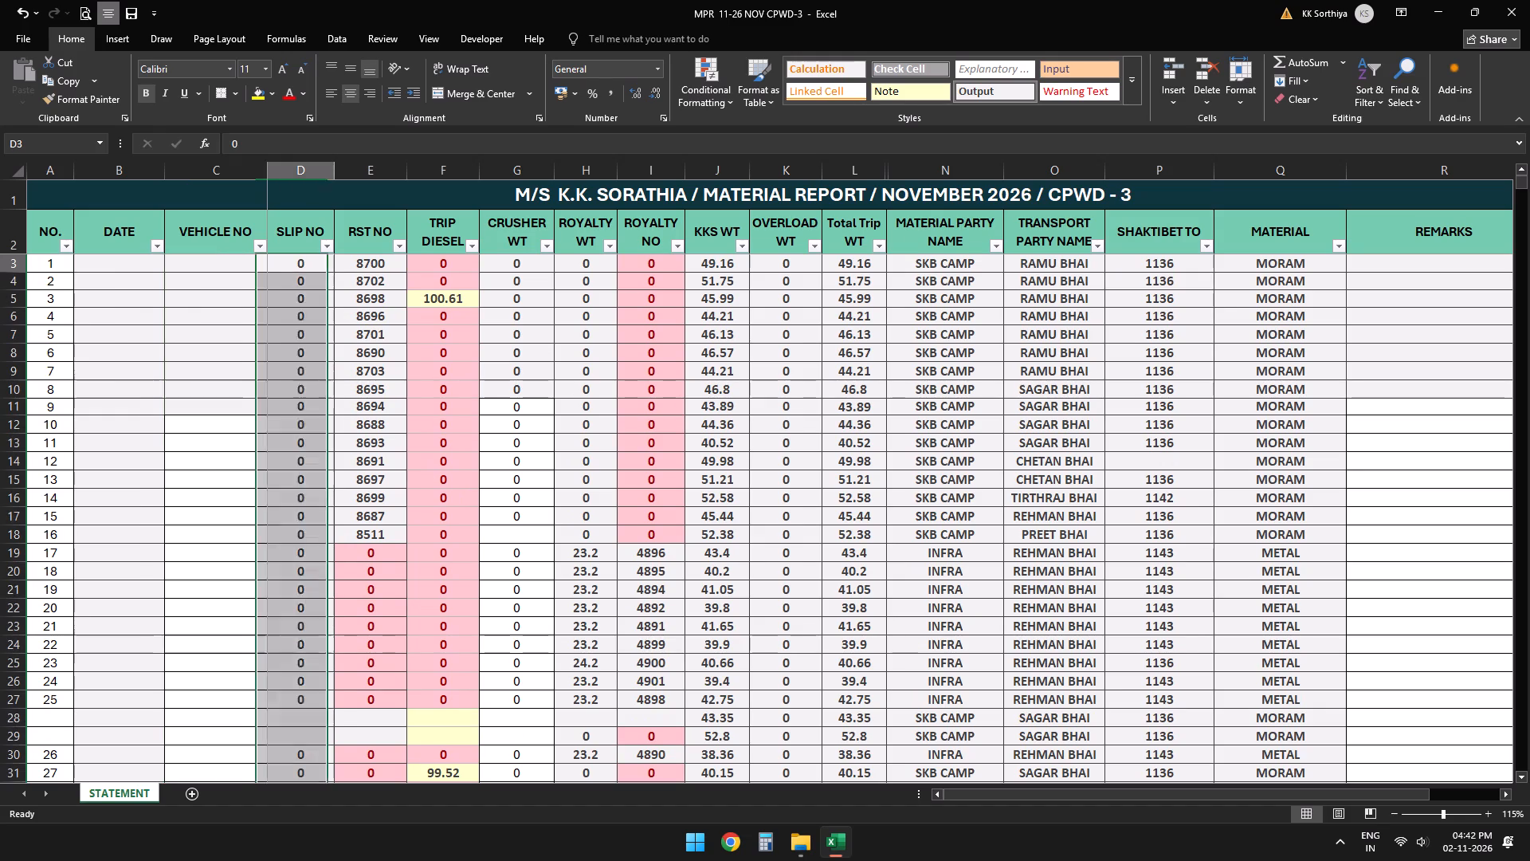
{"action": "double_click", "coordinate": [335, 274]}
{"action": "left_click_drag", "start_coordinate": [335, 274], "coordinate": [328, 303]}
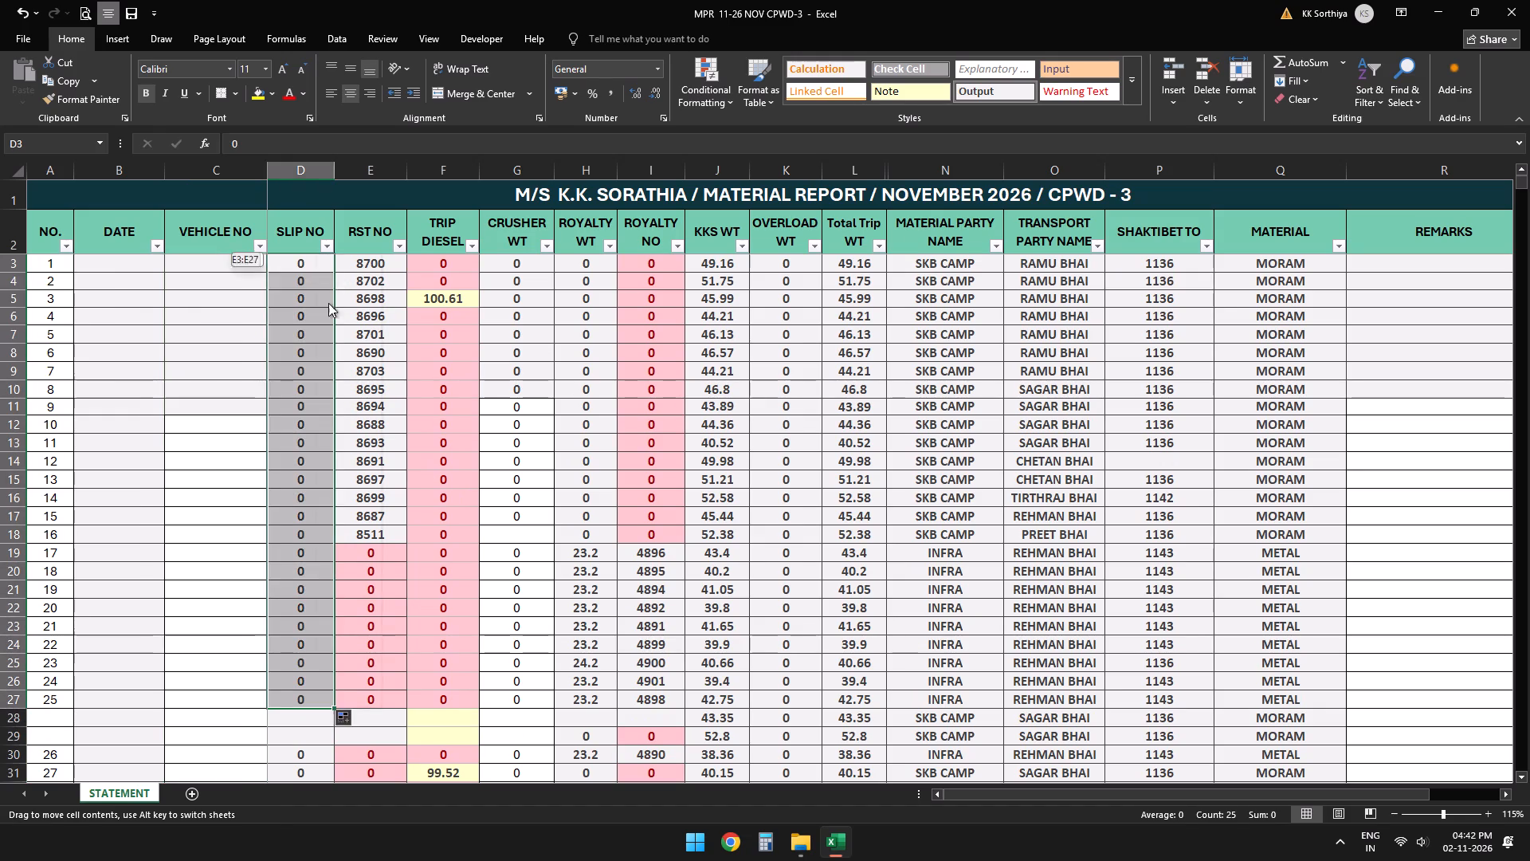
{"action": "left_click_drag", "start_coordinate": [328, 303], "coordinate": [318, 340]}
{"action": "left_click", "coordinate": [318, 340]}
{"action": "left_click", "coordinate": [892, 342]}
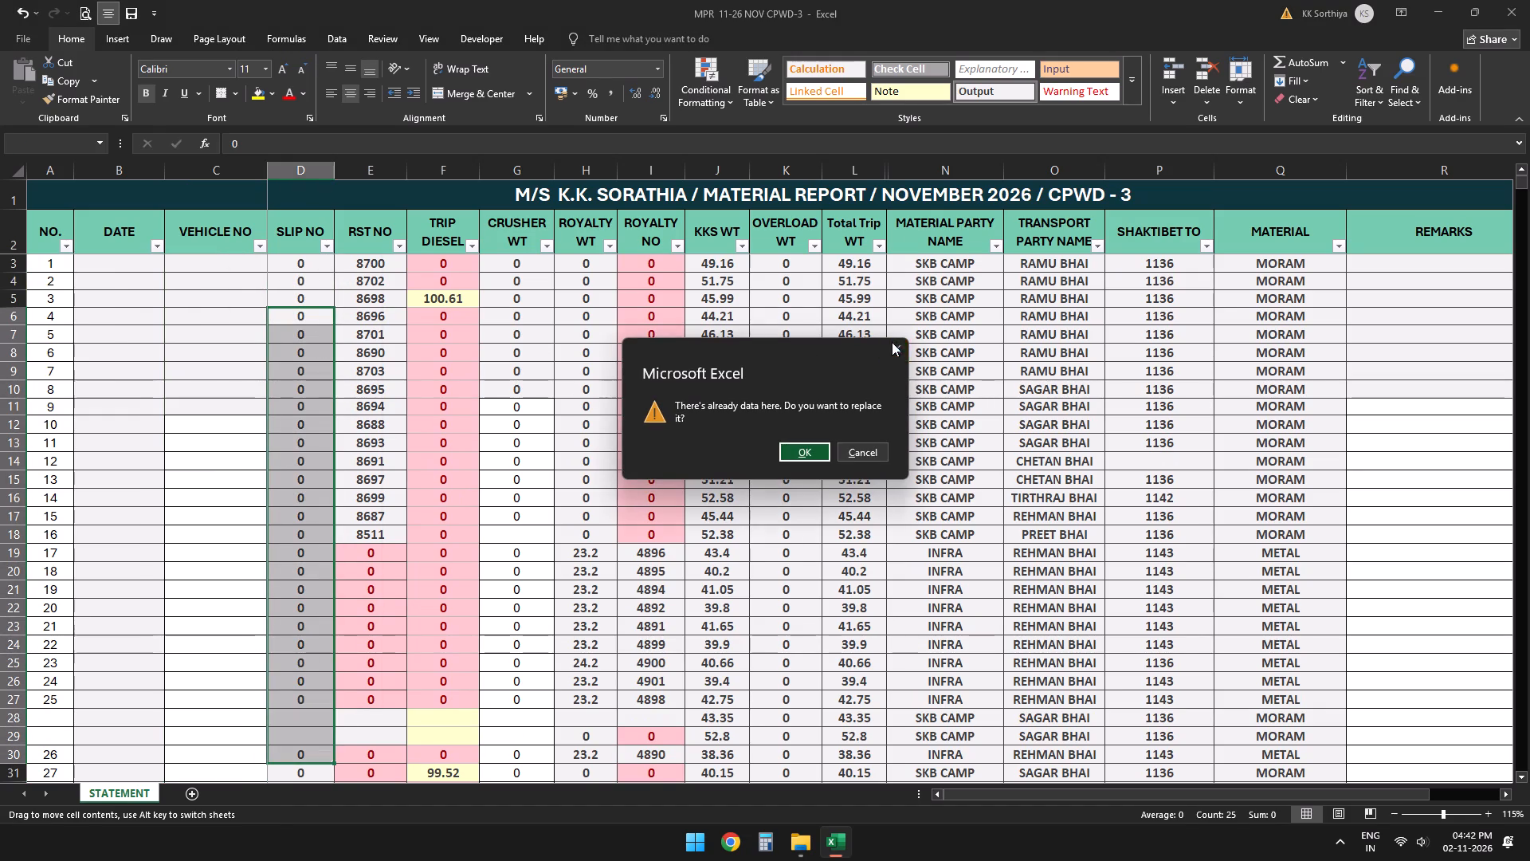
Extend the SLIP NO fill of 0 past the blank rows 28 and 29 and on to the end of the table.
{"action": "scroll", "coordinate": [437, 586], "scroll_direction": "down", "scroll_amount": 3}
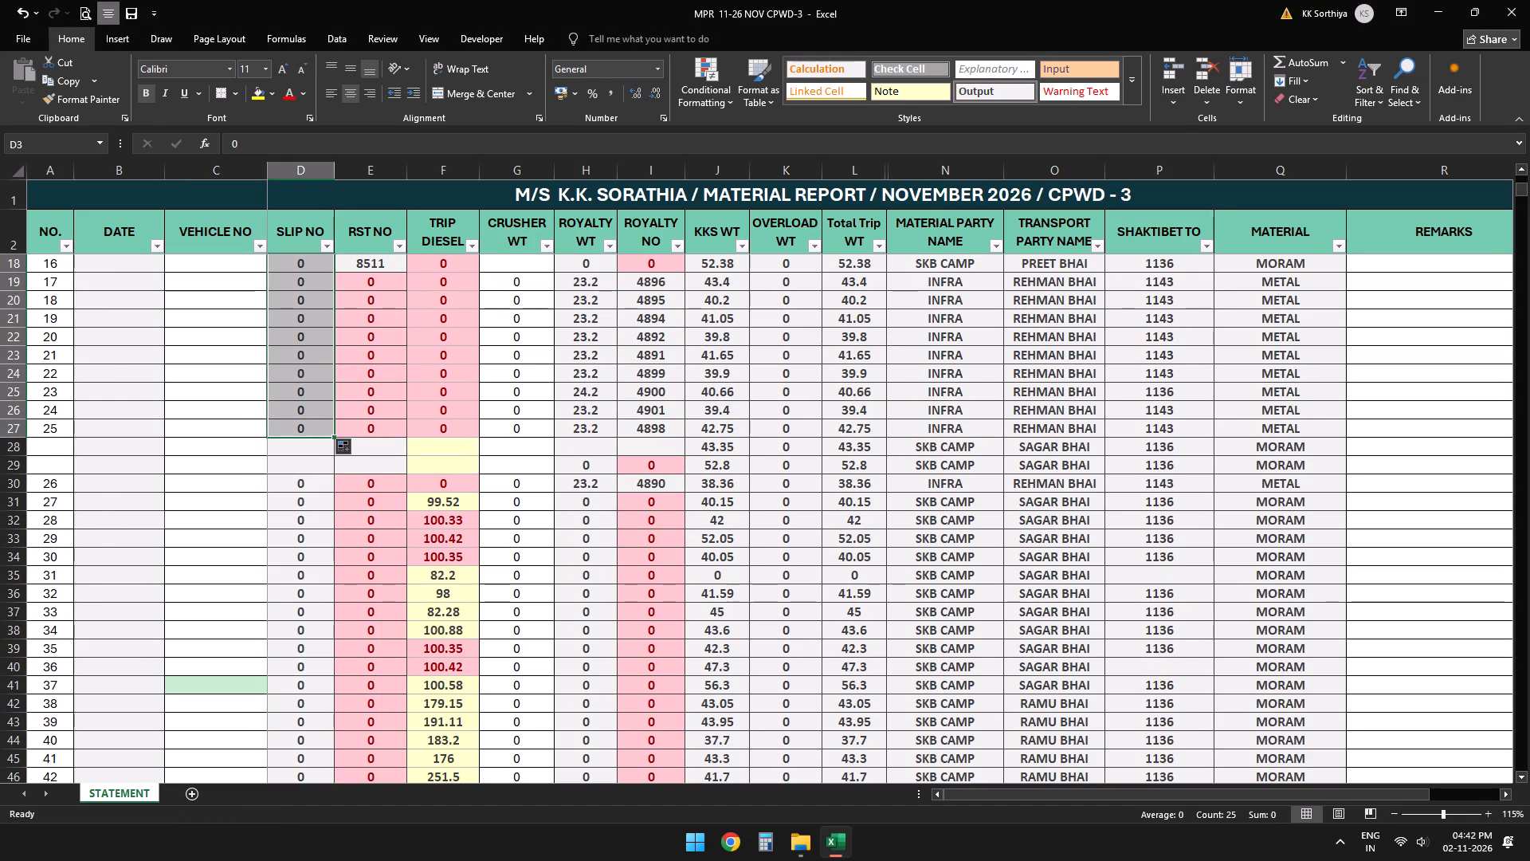
{"action": "double_click", "coordinate": [331, 434]}
{"action": "triple_click", "coordinate": [333, 474]}
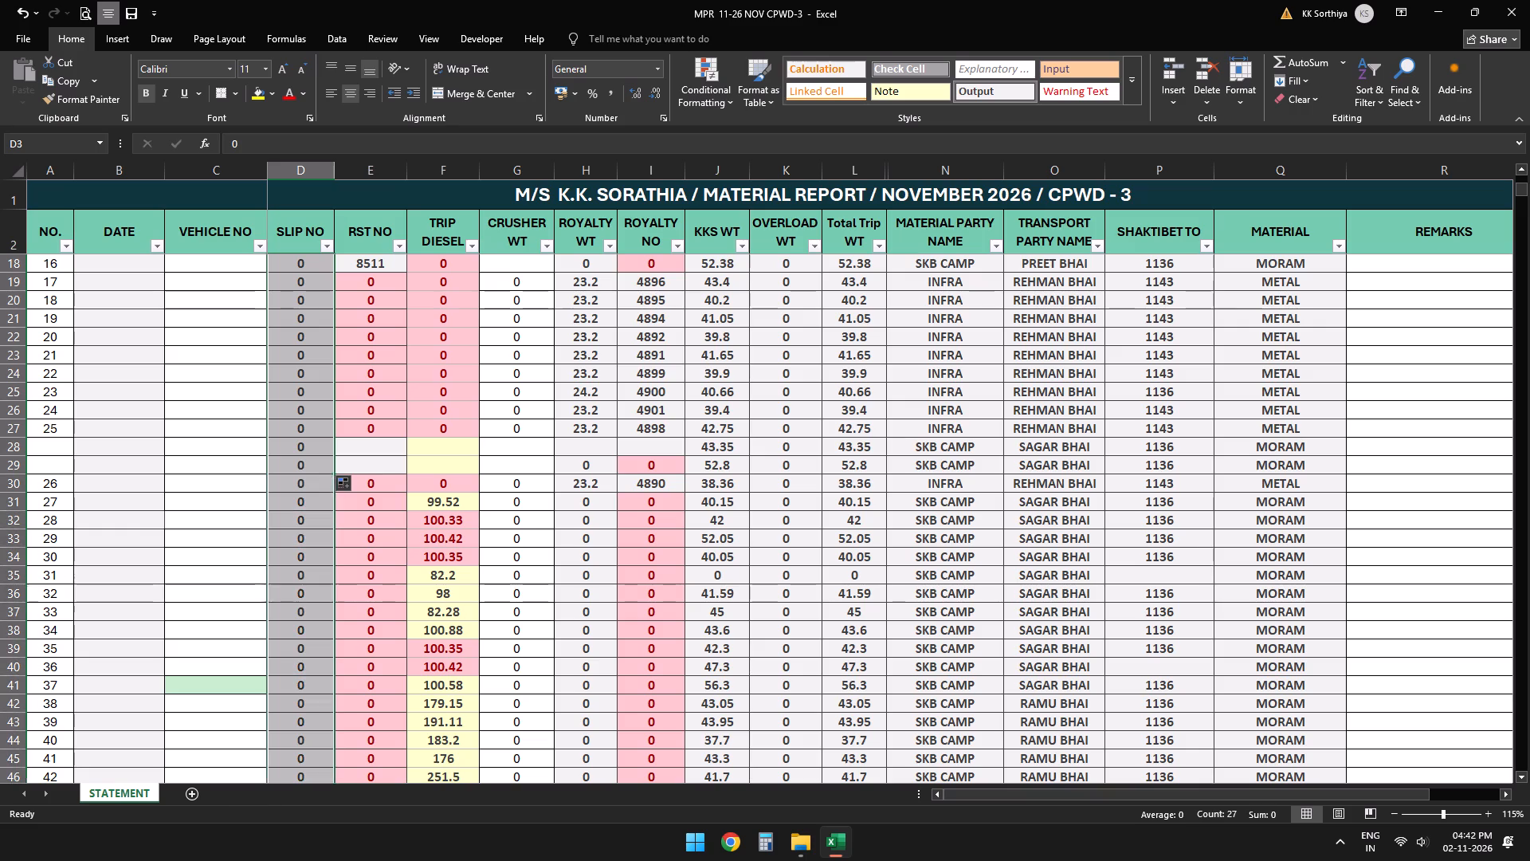
Look down the SLIP NO column to check the filled values, and return to the first rows.
{"action": "scroll", "coordinate": [334, 475], "scroll_direction": "up", "scroll_amount": 1}
{"action": "scroll", "coordinate": [334, 475], "scroll_direction": "down", "scroll_amount": 18}
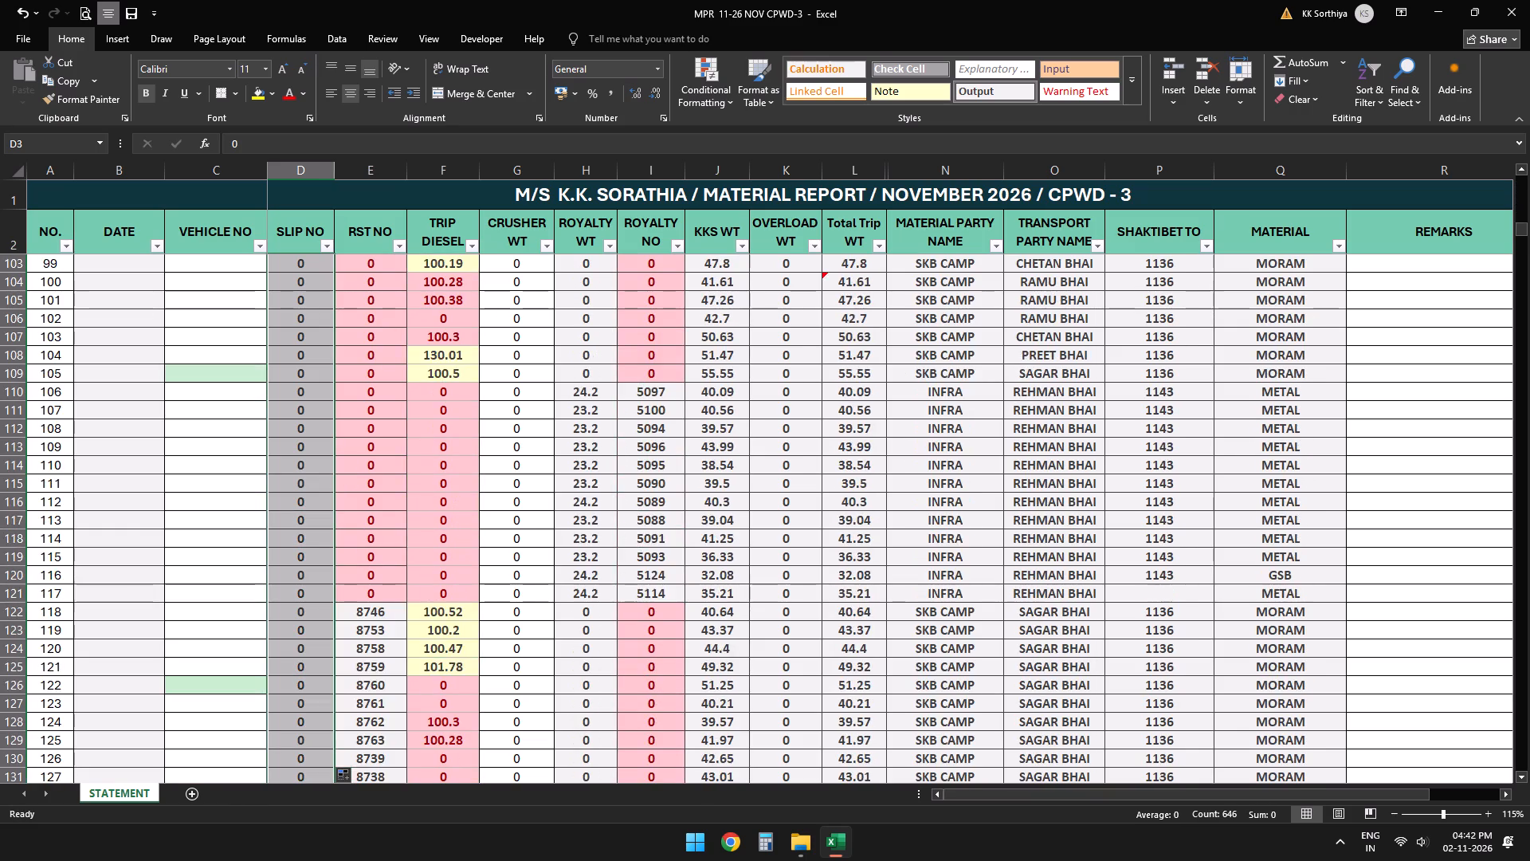
{"action": "scroll", "coordinate": [334, 475], "scroll_direction": "down", "scroll_amount": 14}
{"action": "scroll", "coordinate": [334, 476], "scroll_direction": "up", "scroll_amount": 15}
{"action": "scroll", "coordinate": [334, 476], "scroll_direction": "down", "scroll_amount": 1}
{"action": "scroll", "coordinate": [334, 476], "scroll_direction": "up", "scroll_amount": 2}
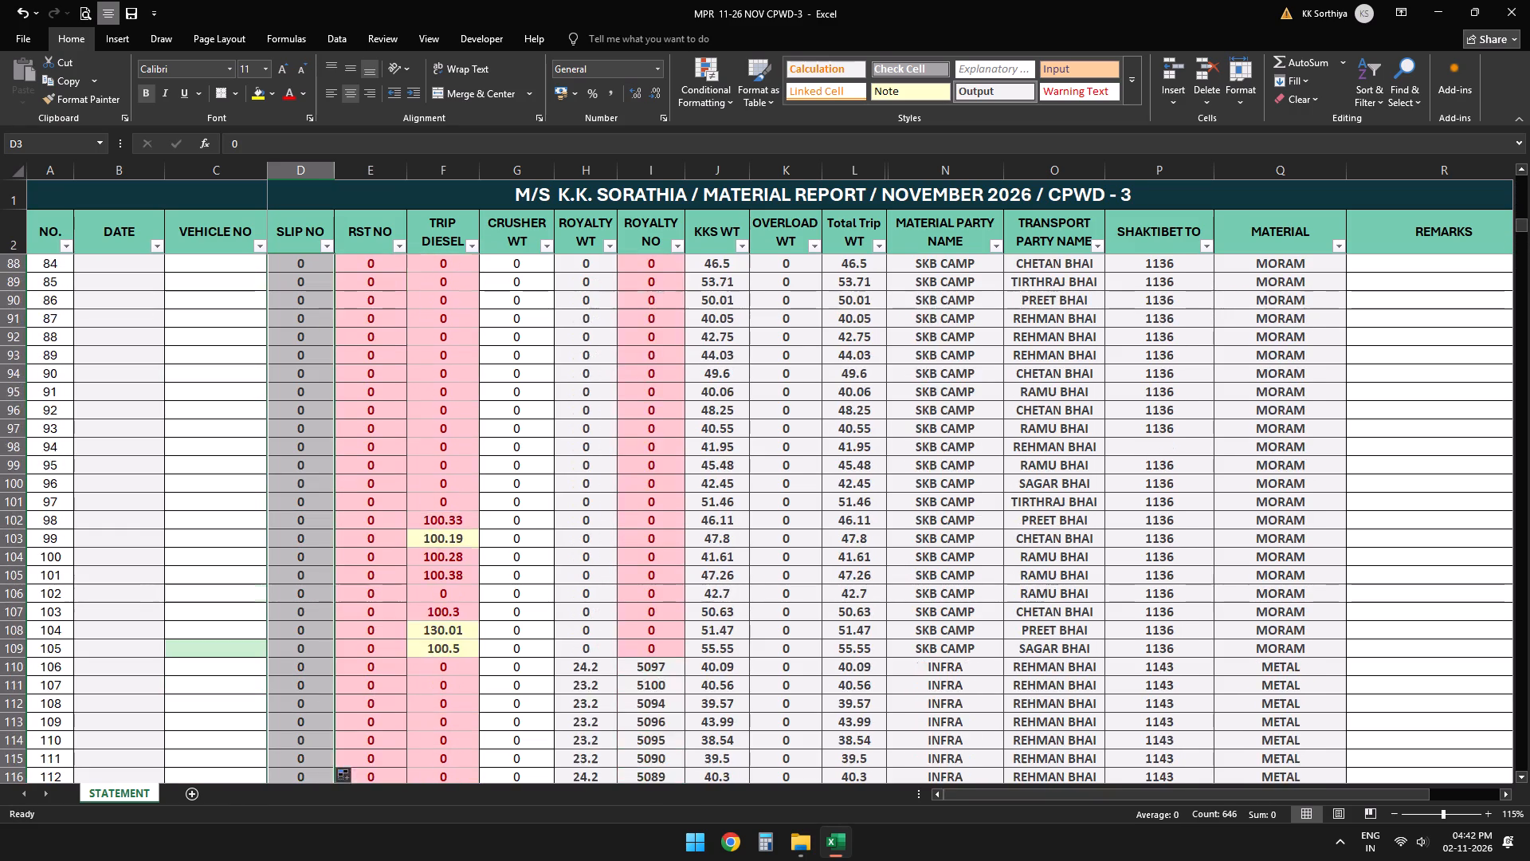
{"action": "scroll", "coordinate": [334, 476], "scroll_direction": "up", "scroll_amount": 2}
{"action": "scroll", "coordinate": [334, 476], "scroll_direction": "down", "scroll_amount": 1}
{"action": "scroll", "coordinate": [334, 476], "scroll_direction": "up", "scroll_amount": 15}
{"action": "scroll", "coordinate": [334, 476], "scroll_direction": "down", "scroll_amount": 1}
{"action": "scroll", "coordinate": [334, 476], "scroll_direction": "up", "scroll_amount": 1}
{"action": "scroll", "coordinate": [334, 476], "scroll_direction": "down", "scroll_amount": 1}
{"action": "scroll", "coordinate": [334, 476], "scroll_direction": "up", "scroll_amount": 3}
{"action": "scroll", "coordinate": [334, 476], "scroll_direction": "down", "scroll_amount": 1}
{"action": "scroll", "coordinate": [334, 476], "scroll_direction": "up", "scroll_amount": 1}
{"action": "scroll", "coordinate": [334, 476], "scroll_direction": "down", "scroll_amount": 1}
{"action": "scroll", "coordinate": [334, 476], "scroll_direction": "up", "scroll_amount": 13}
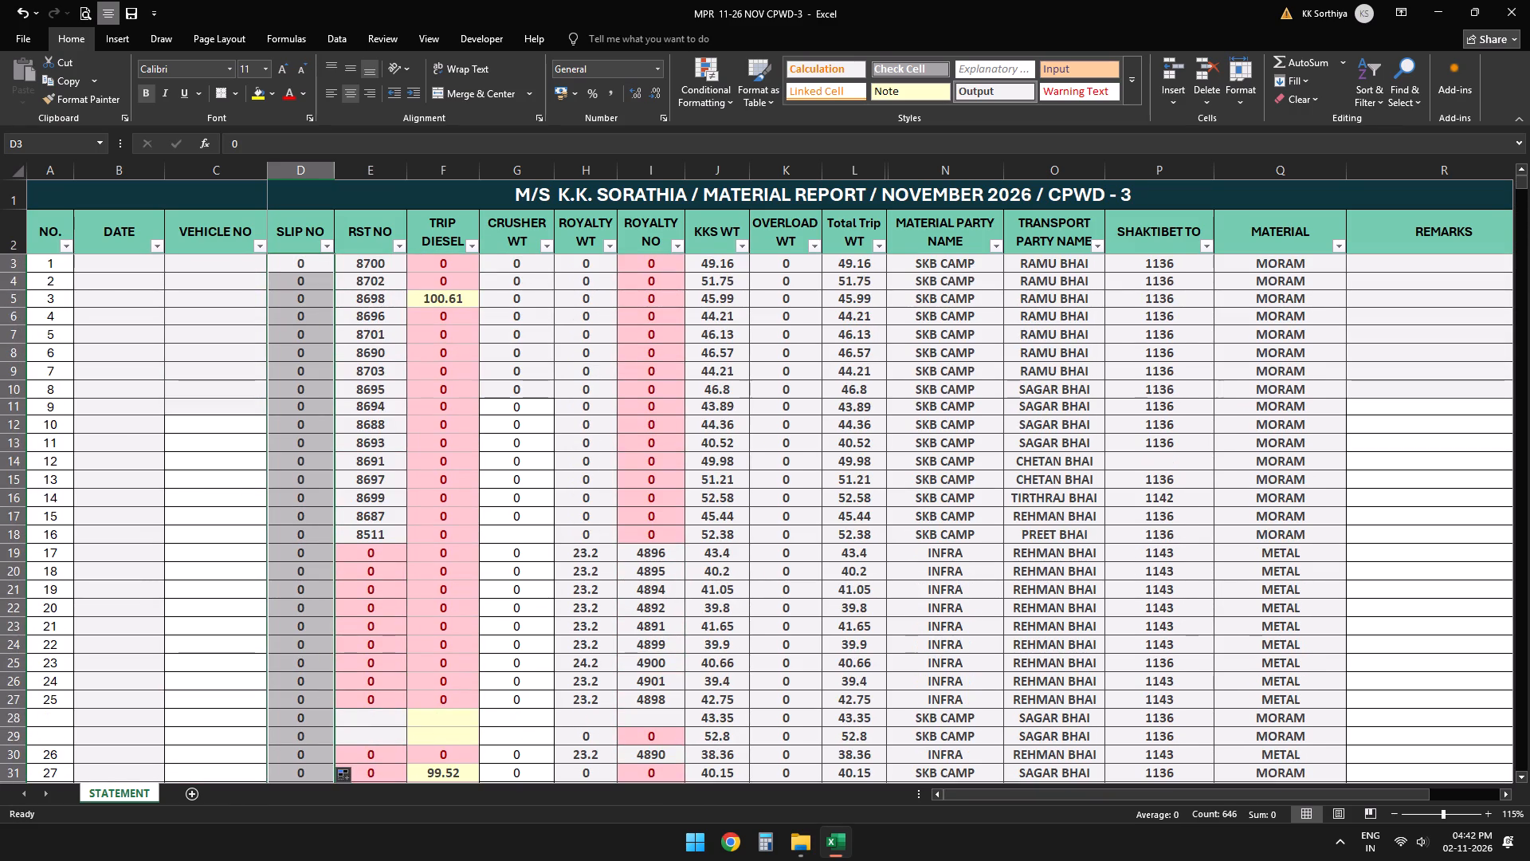
Fill the 1 in A3 down the NO. column to row 27.
{"action": "left_click", "coordinate": [51, 270]}
{"action": "double_click", "coordinate": [71, 273]}
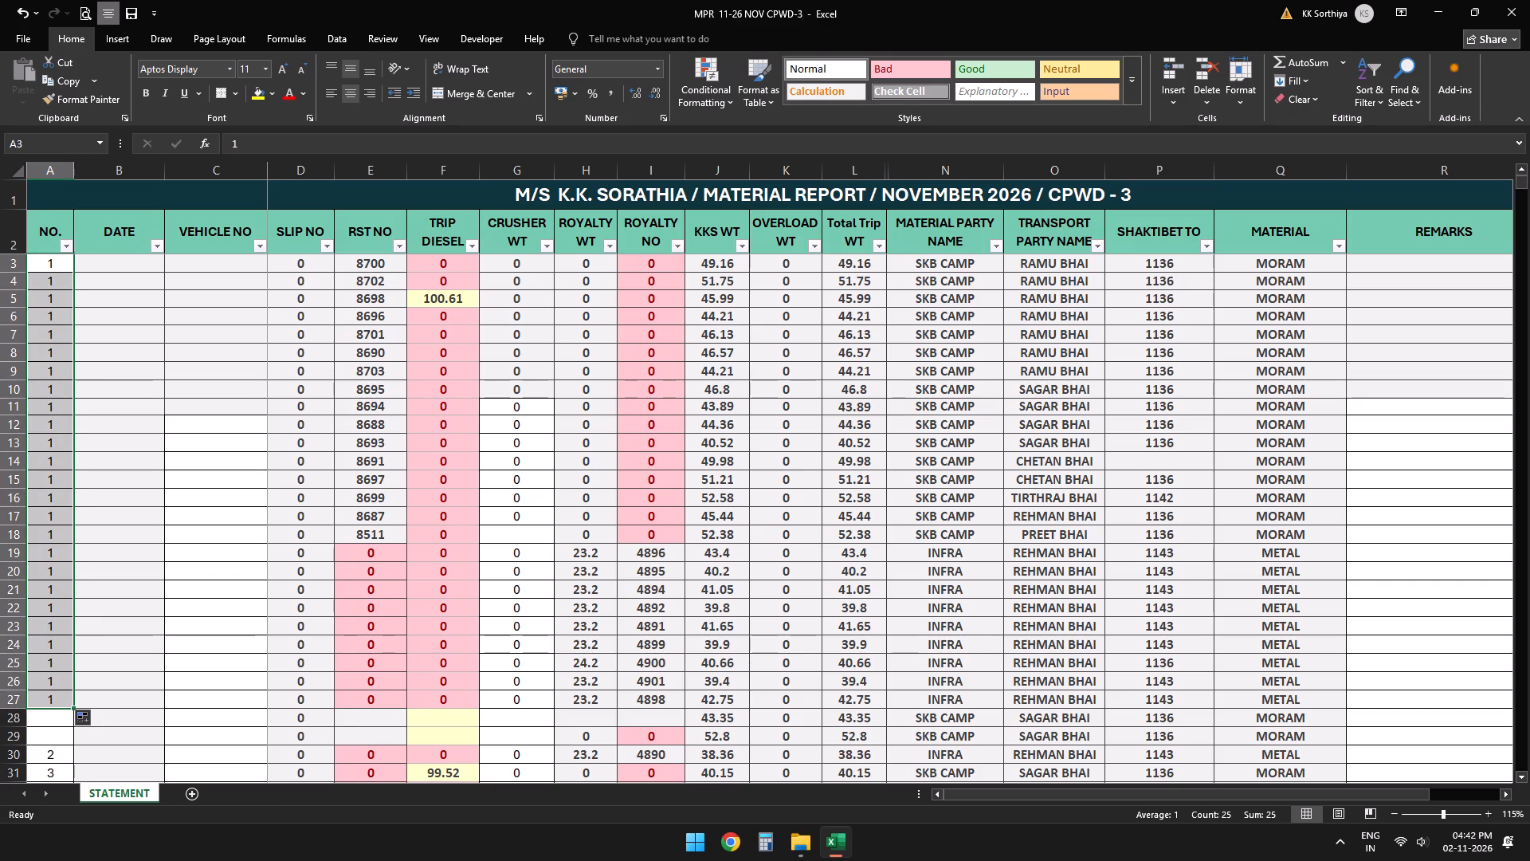
Turn the NO. column fill into a running series from 1 and extend it past rows 28 and 29 to the table's end.
{"action": "left_click", "coordinate": [80, 721]}
{"action": "left_click", "coordinate": [49, 761]}
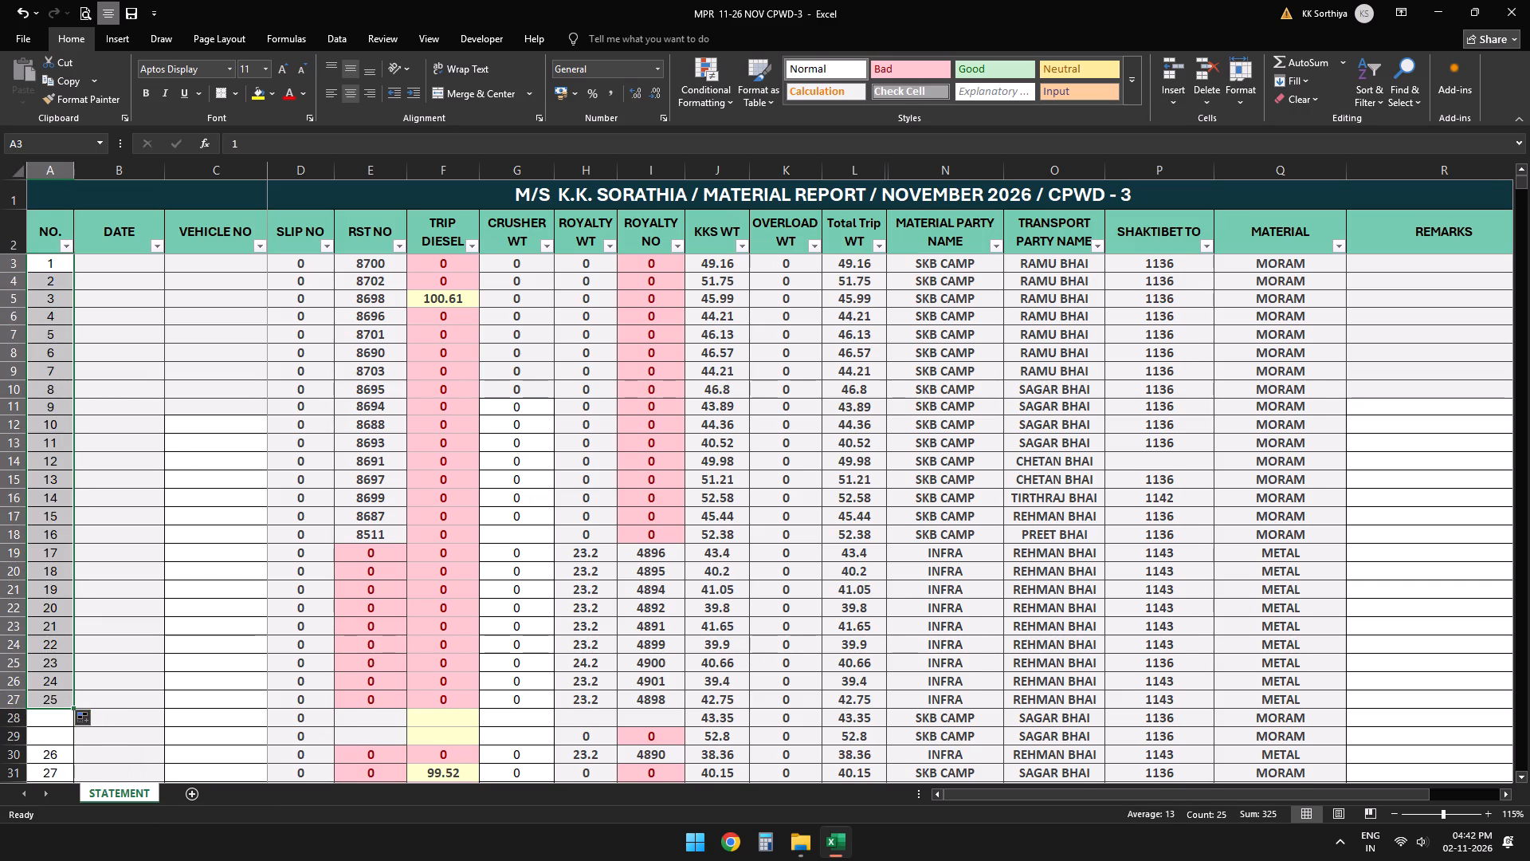
{"action": "scroll", "coordinate": [134, 610], "scroll_direction": "down", "scroll_amount": 2}
{"action": "triple_click", "coordinate": [73, 528]}
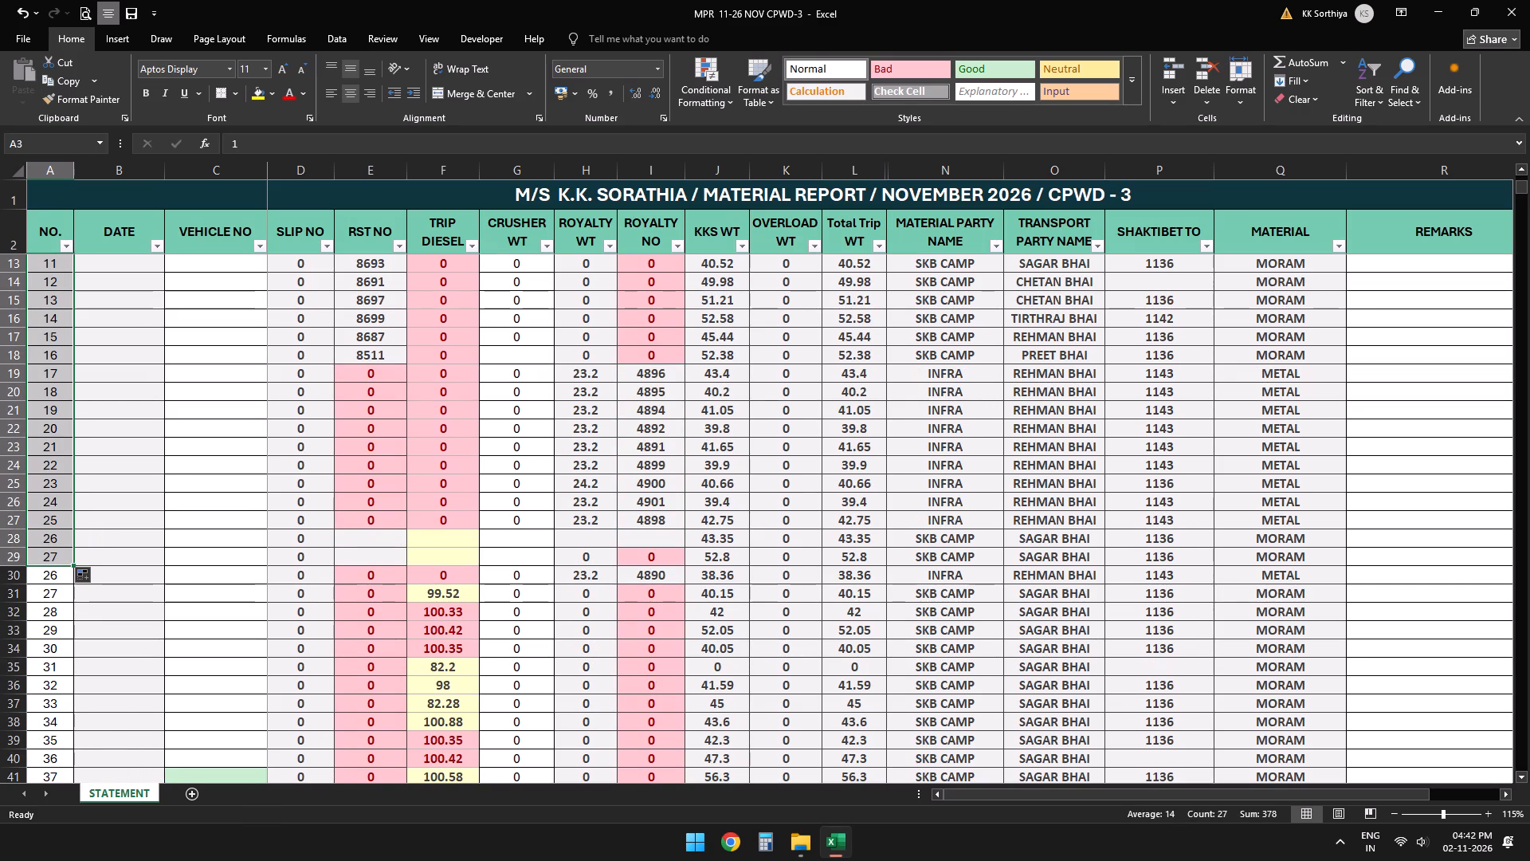
{"action": "double_click", "coordinate": [73, 565]}
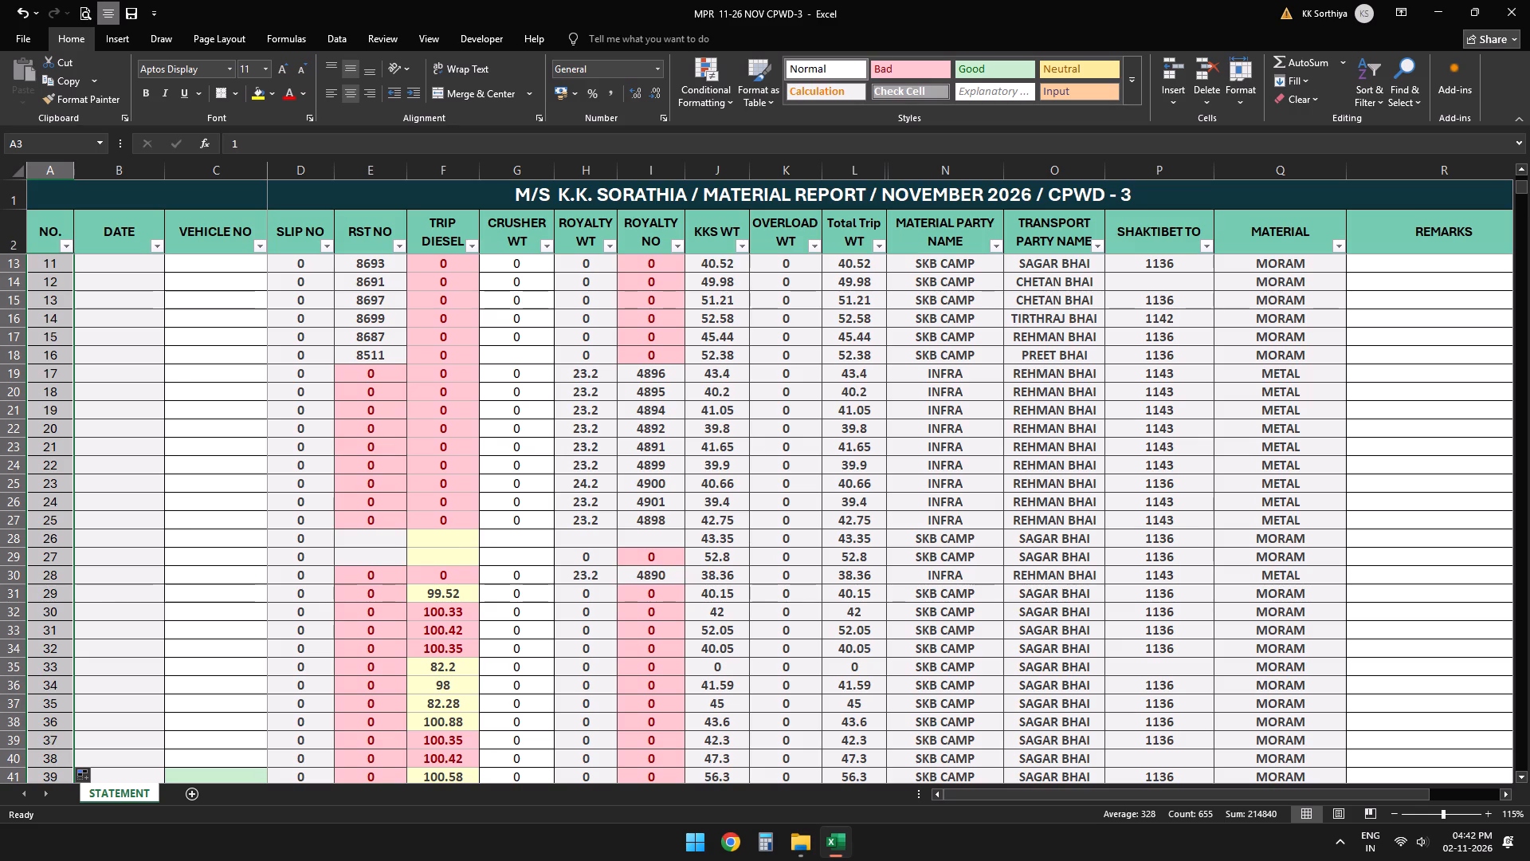
Look down the NO. column to check the serial numbering through the October rows.
{"action": "scroll", "coordinate": [73, 565], "scroll_direction": "down", "scroll_amount": 9}
{"action": "scroll", "coordinate": [73, 565], "scroll_direction": "up", "scroll_amount": 1}
{"action": "scroll", "coordinate": [73, 565], "scroll_direction": "down", "scroll_amount": 1}
{"action": "scroll", "coordinate": [73, 565], "scroll_direction": "up", "scroll_amount": 1}
{"action": "scroll", "coordinate": [73, 565], "scroll_direction": "down", "scroll_amount": 3}
{"action": "scroll", "coordinate": [73, 565], "scroll_direction": "up", "scroll_amount": 1}
{"action": "scroll", "coordinate": [73, 565], "scroll_direction": "down", "scroll_amount": 16}
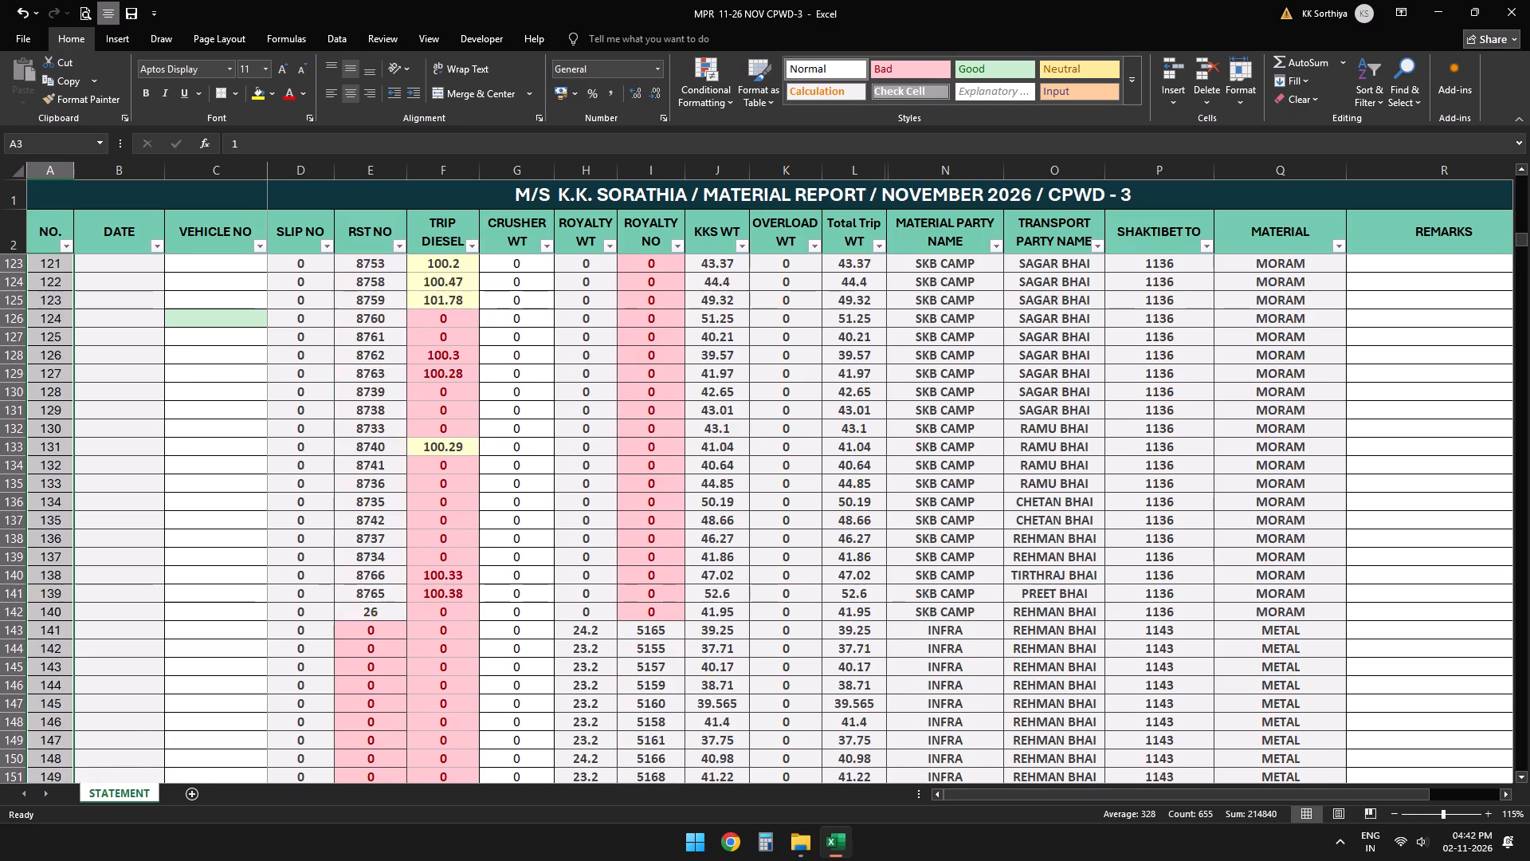
{"action": "scroll", "coordinate": [73, 570], "scroll_direction": "down", "scroll_amount": 7}
{"action": "scroll", "coordinate": [73, 572], "scroll_direction": "up", "scroll_amount": 1}
{"action": "scroll", "coordinate": [73, 572], "scroll_direction": "down", "scroll_amount": 5}
{"action": "scroll", "coordinate": [73, 572], "scroll_direction": "up", "scroll_amount": 1}
{"action": "scroll", "coordinate": [73, 572], "scroll_direction": "down", "scroll_amount": 14}
{"action": "scroll", "coordinate": [73, 572], "scroll_direction": "up", "scroll_amount": 1}
{"action": "scroll", "coordinate": [73, 572], "scroll_direction": "down", "scroll_amount": 13}
{"action": "scroll", "coordinate": [73, 574], "scroll_direction": "up", "scroll_amount": 1}
{"action": "scroll", "coordinate": [73, 574], "scroll_direction": "down", "scroll_amount": 3}
{"action": "scroll", "coordinate": [73, 574], "scroll_direction": "up", "scroll_amount": 1}
{"action": "scroll", "coordinate": [73, 574], "scroll_direction": "down", "scroll_amount": 5}
{"action": "scroll", "coordinate": [73, 575], "scroll_direction": "up", "scroll_amount": 1}
{"action": "scroll", "coordinate": [73, 575], "scroll_direction": "down", "scroll_amount": 11}
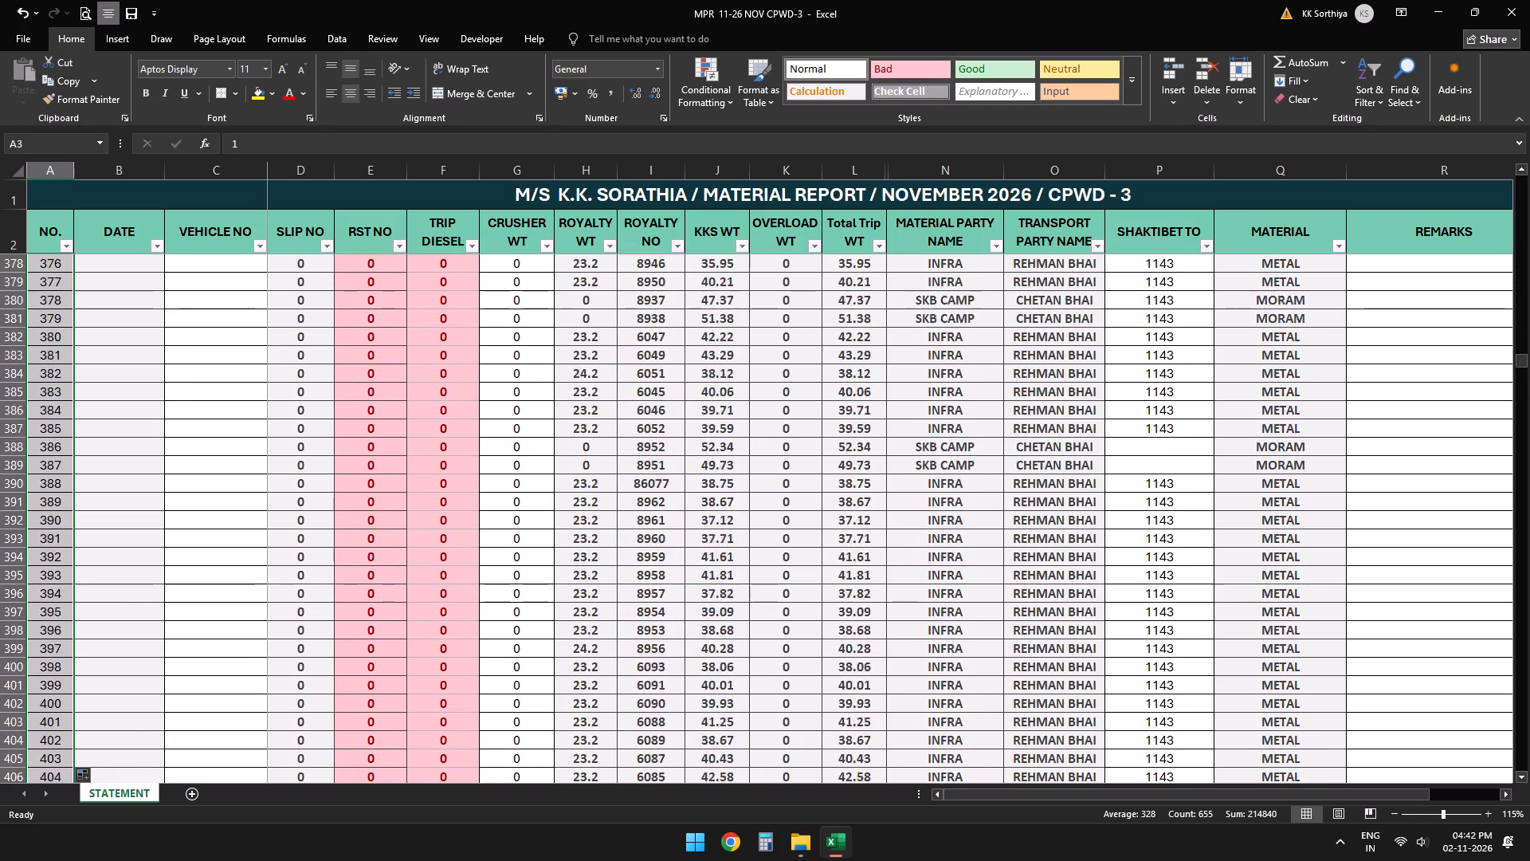
{"action": "scroll", "coordinate": [73, 580], "scroll_direction": "down", "scroll_amount": 6}
{"action": "scroll", "coordinate": [73, 582], "scroll_direction": "up", "scroll_amount": 2}
{"action": "scroll", "coordinate": [73, 582], "scroll_direction": "down", "scroll_amount": 1}
{"action": "scroll", "coordinate": [73, 582], "scroll_direction": "up", "scroll_amount": 14}
{"action": "scroll", "coordinate": [73, 582], "scroll_direction": "down", "scroll_amount": 1}
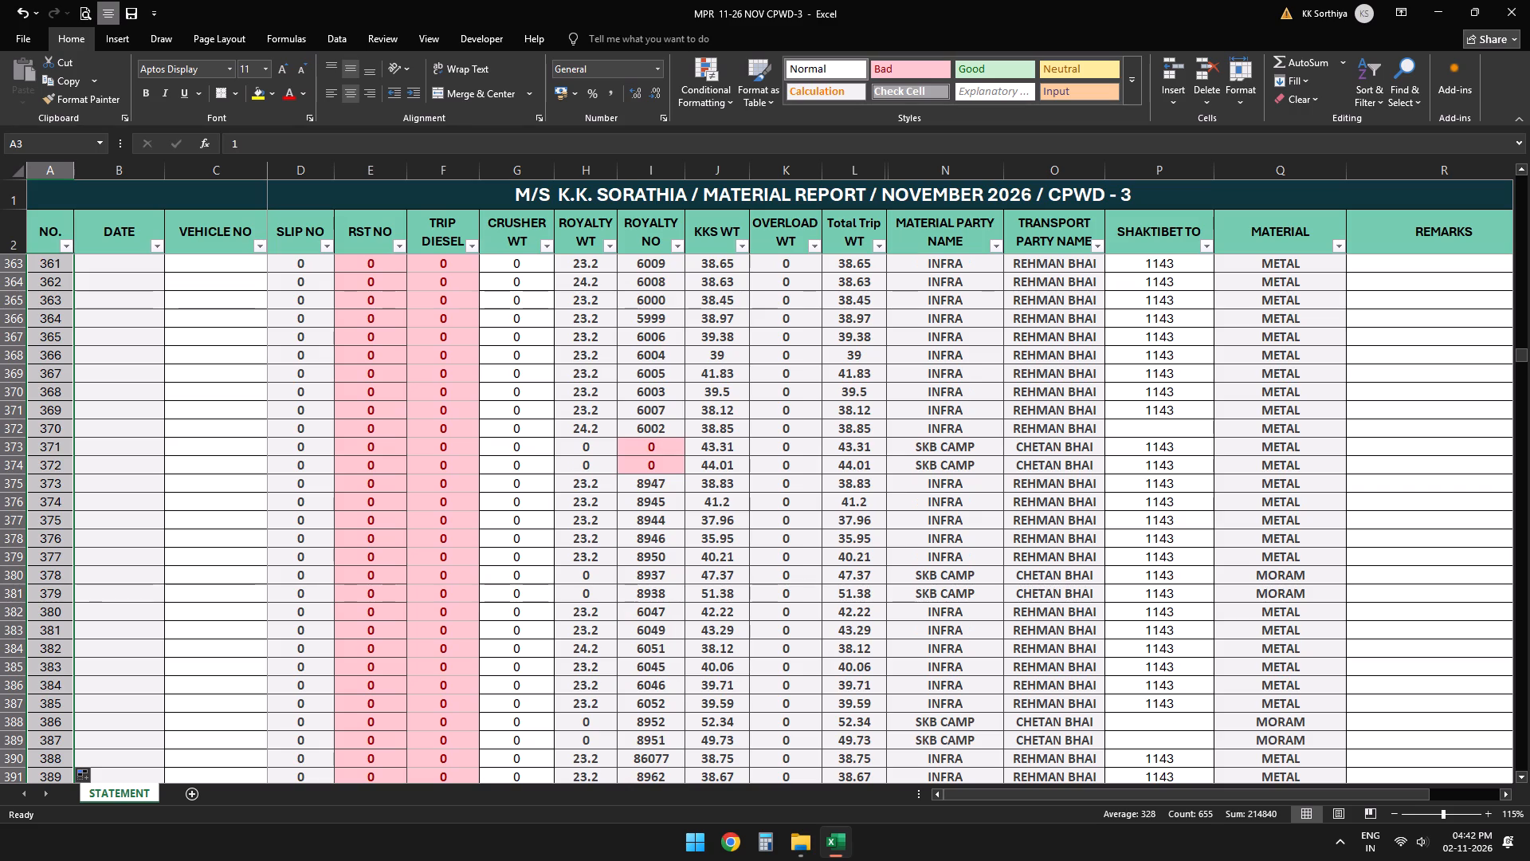
Clear the MATERIAL PARTY NAME, TRANSPORT PARTY NAME, SHAKTIBET TO and MATERIAL entries from row 13 through row 418.
{"action": "left_click", "coordinate": [1520, 171]}
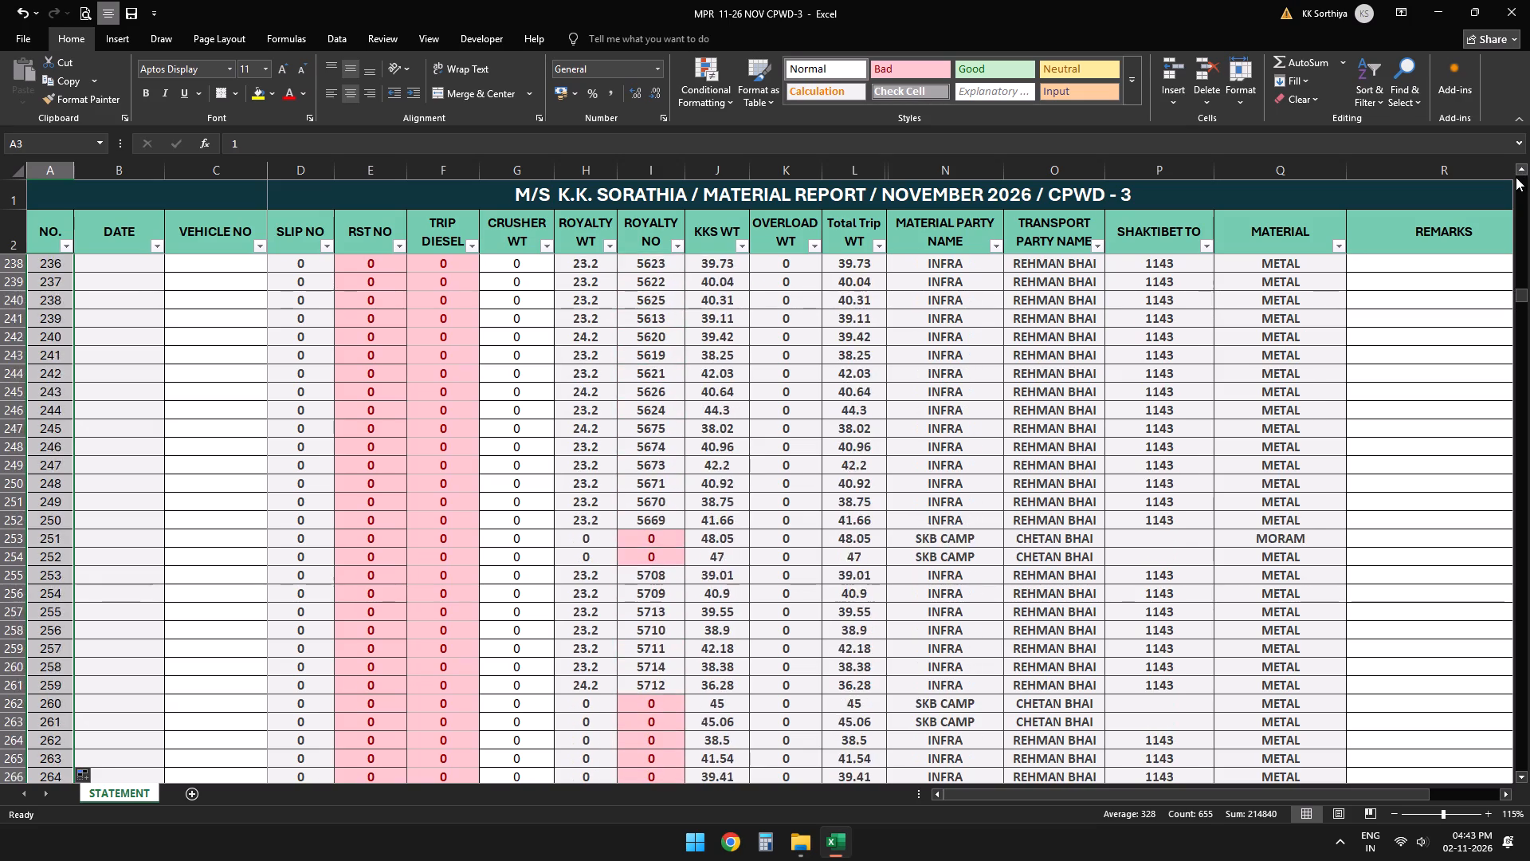
{"action": "left_click", "coordinate": [1515, 185]}
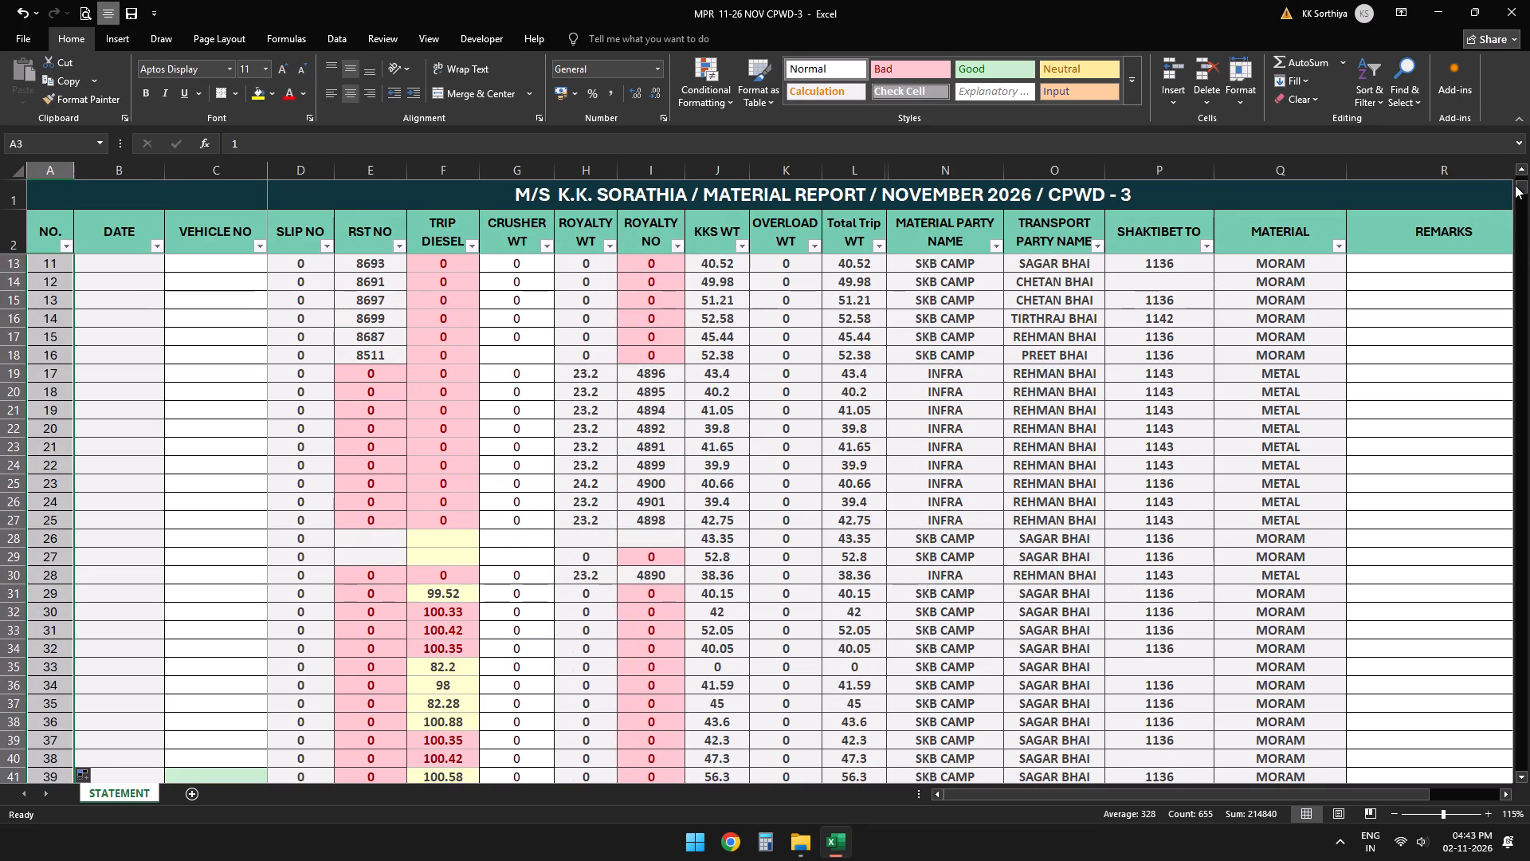
{"action": "left_click", "coordinate": [945, 271]}
{"action": "key", "text": "Down"}
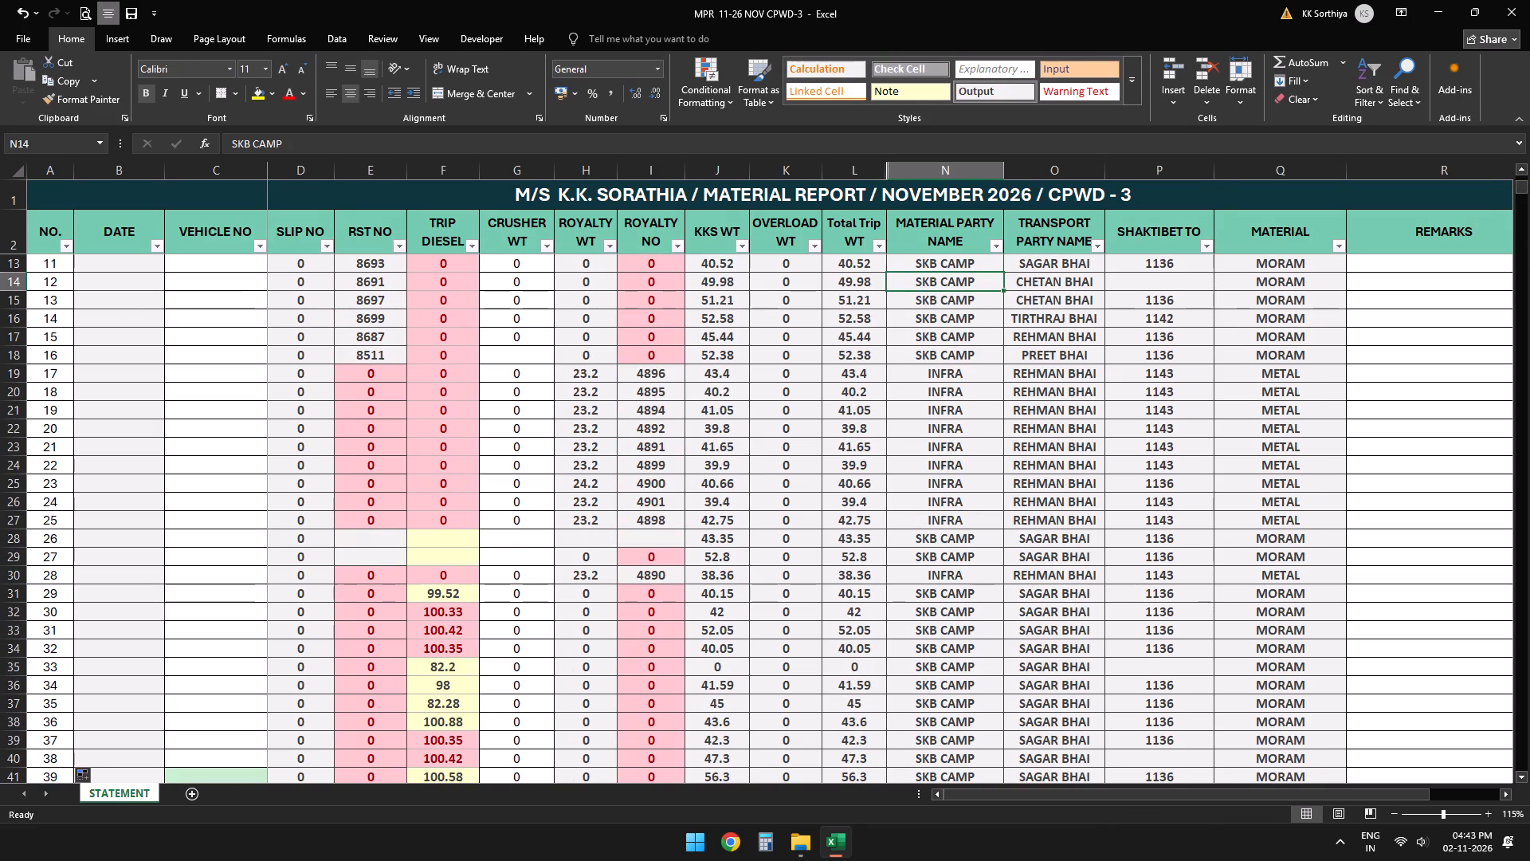
{"action": "key", "text": "Up"}
{"action": "key", "text": "shift+Right"}
{"action": "key", "text": "shift+Right"}
{"action": "key", "text": "shift+Right"}
{"action": "key", "text": "shift+Down"}
{"action": "key", "text": "shift+Down"}
{"action": "key", "text": "shift+Down"}
{"action": "key", "text": "shift+Down"}
{"action": "key", "text": "shift+Down"}
{"action": "key", "text": "shift+Down"}
{"action": "key", "text": "shift+Down"}
{"action": "key", "text": "shift+Down"}
{"action": "key", "text": "shift+Down"}
{"action": "key", "text": "shift+Down"}
{"action": "key", "text": "shift+Down"}
{"action": "key", "text": "shift+Down"}
{"action": "key", "text": "shift+Down"}
{"action": "key", "text": "shift+Down"}
{"action": "key", "text": "shift+Down"}
{"action": "key", "text": "shift+Down"}
{"action": "key", "text": "shift+Down"}
{"action": "key", "text": "shift+Down"}
{"action": "key", "text": "shift+Down"}
{"action": "key", "text": "shift+Down"}
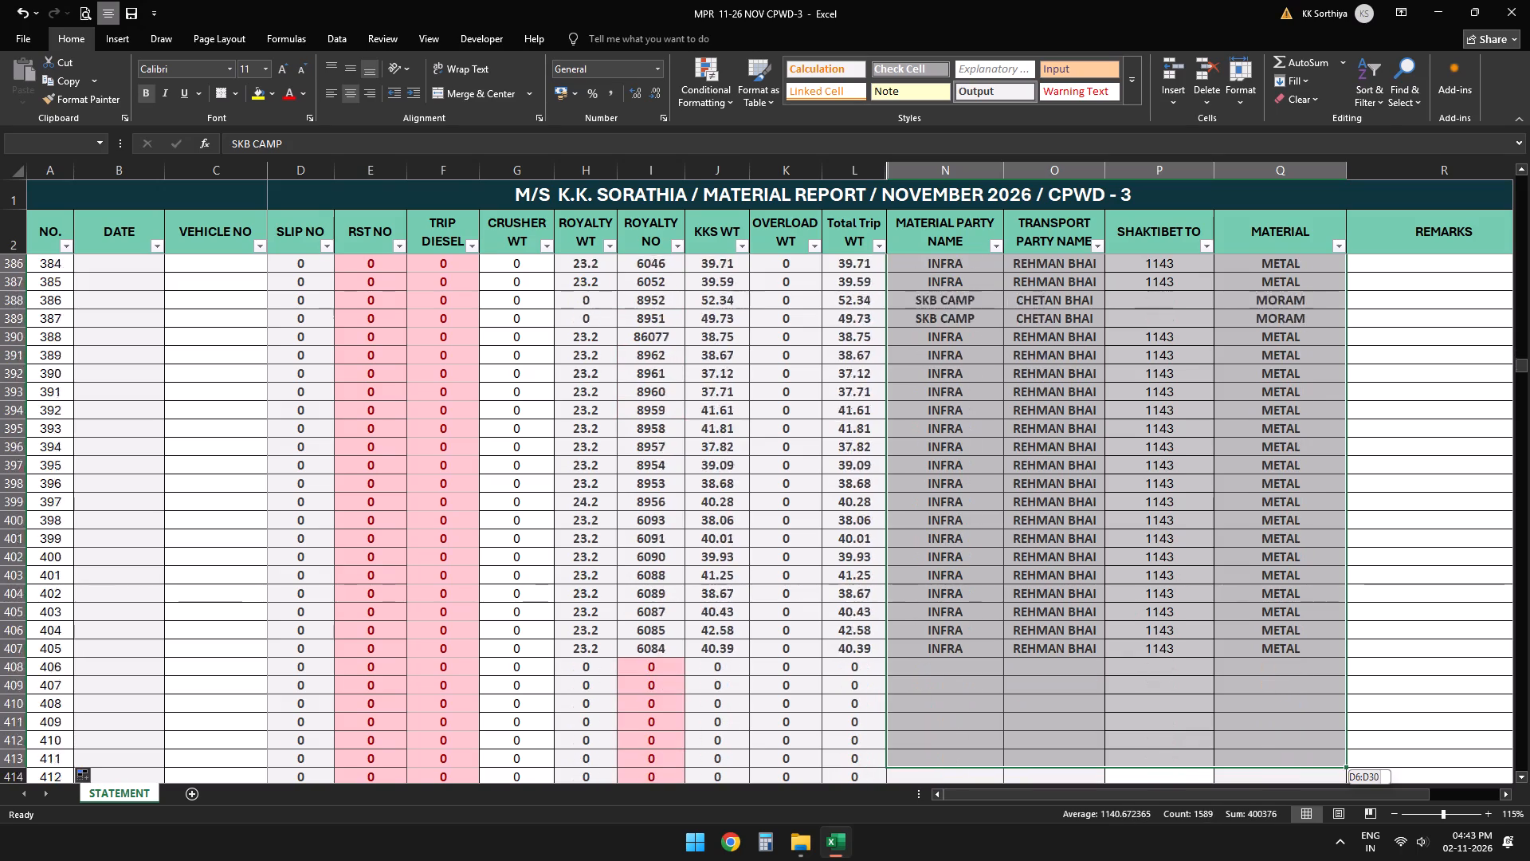
{"action": "key", "text": "shift+Up"}
{"action": "key", "text": "Delete"}
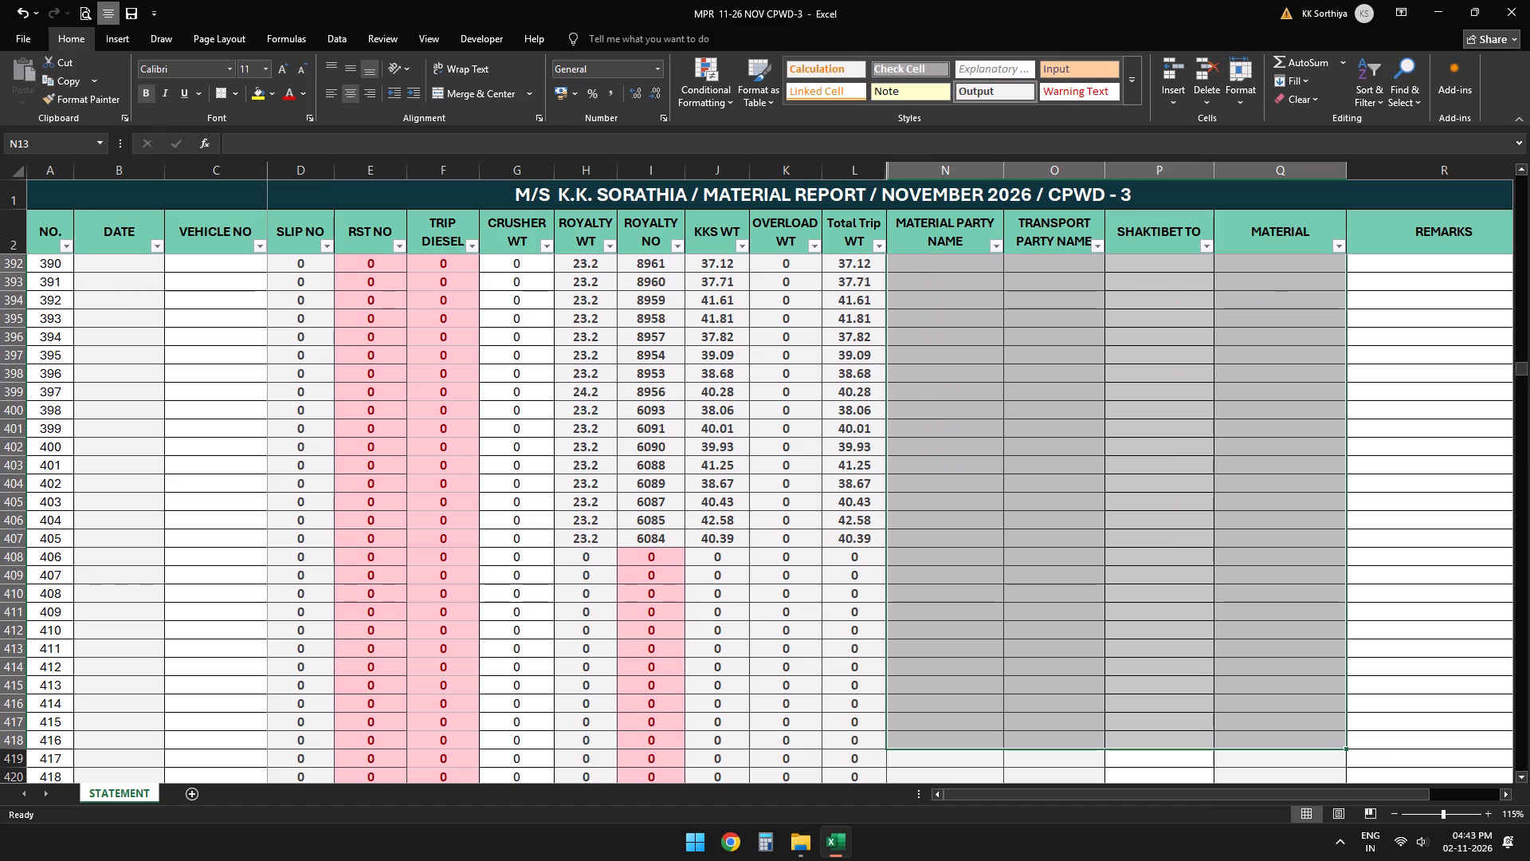
Set the first RST NO in E3 to 0 and fill it down the column to row 27.
{"action": "scroll", "coordinate": [1013, 367], "scroll_direction": "up", "scroll_amount": 3}
{"action": "scroll", "coordinate": [1013, 367], "scroll_direction": "down", "scroll_amount": 1}
{"action": "scroll", "coordinate": [1013, 367], "scroll_direction": "up", "scroll_amount": 20}
{"action": "scroll", "coordinate": [1013, 367], "scroll_direction": "up", "scroll_amount": 1}
{"action": "scroll", "coordinate": [990, 369], "scroll_direction": "down", "scroll_amount": 1}
{"action": "scroll", "coordinate": [990, 369], "scroll_direction": "up", "scroll_amount": 13}
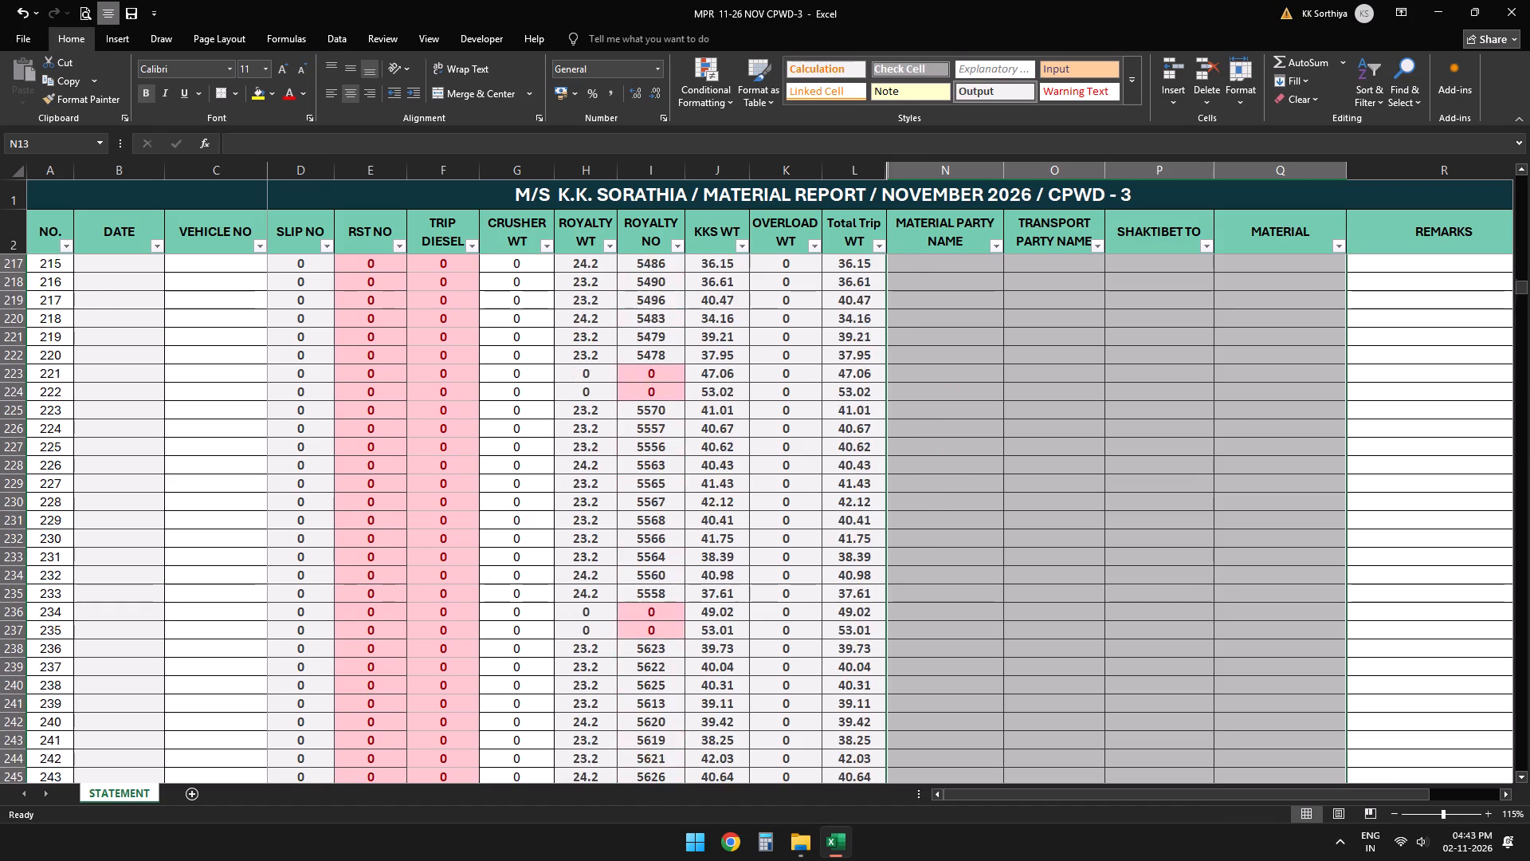
{"action": "scroll", "coordinate": [980, 375], "scroll_direction": "up", "scroll_amount": 7}
{"action": "scroll", "coordinate": [980, 375], "scroll_direction": "down", "scroll_amount": 1}
{"action": "scroll", "coordinate": [980, 375], "scroll_direction": "up", "scroll_amount": 20}
{"action": "scroll", "coordinate": [980, 375], "scroll_direction": "up", "scroll_amount": 16}
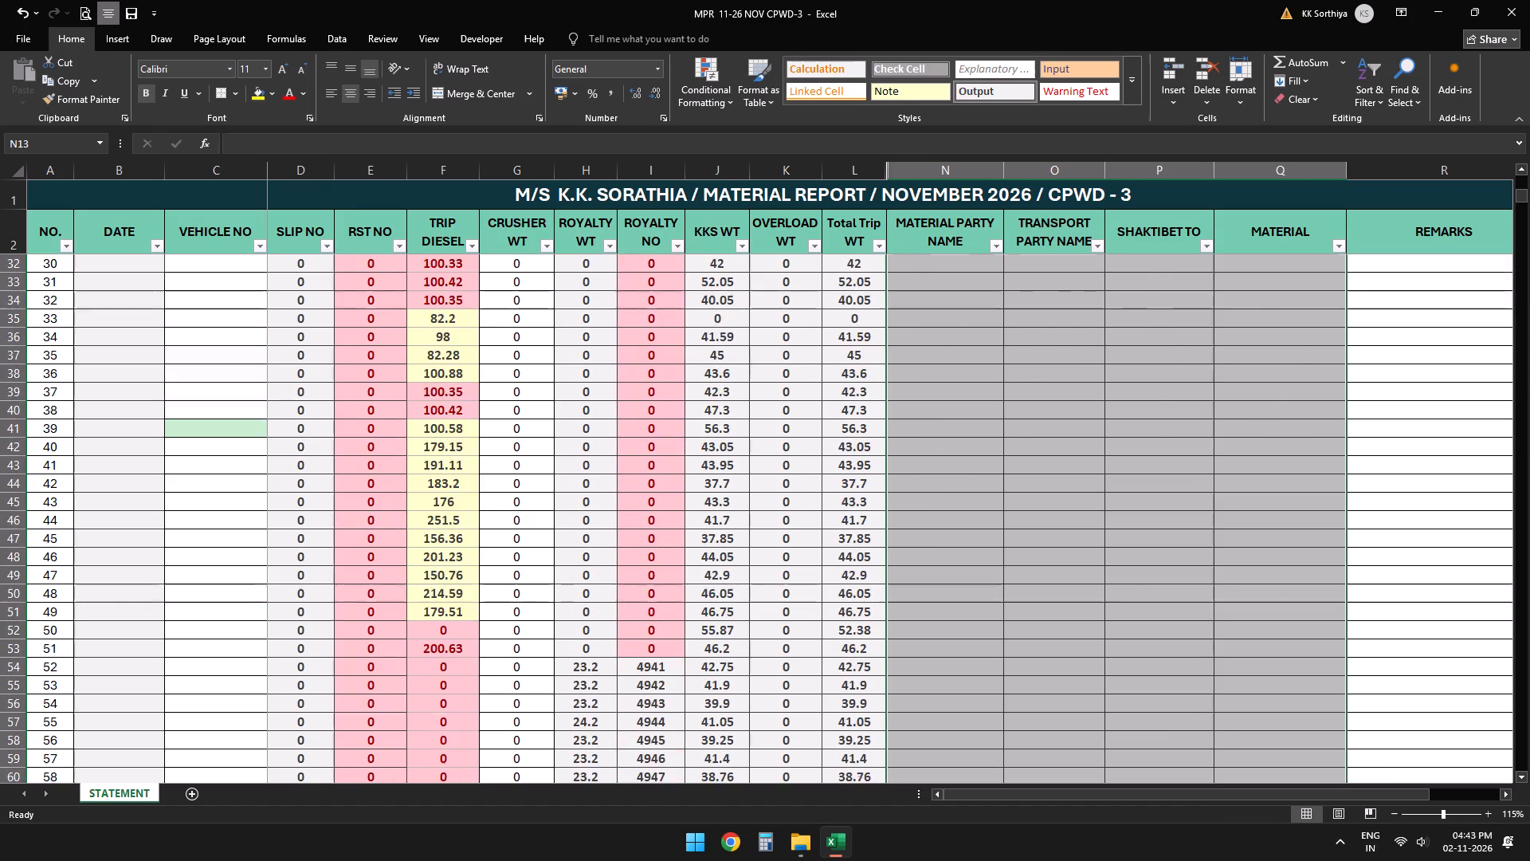
{"action": "scroll", "coordinate": [965, 360], "scroll_direction": "up", "scroll_amount": 5}
{"action": "scroll", "coordinate": [963, 359], "scroll_direction": "down", "scroll_amount": 1}
{"action": "scroll", "coordinate": [963, 359], "scroll_direction": "up", "scroll_amount": 1}
{"action": "scroll", "coordinate": [963, 359], "scroll_direction": "down", "scroll_amount": 1}
{"action": "scroll", "coordinate": [963, 359], "scroll_direction": "up", "scroll_amount": 1}
{"action": "scroll", "coordinate": [963, 359], "scroll_direction": "down", "scroll_amount": 1}
{"action": "scroll", "coordinate": [963, 359], "scroll_direction": "up", "scroll_amount": 7}
{"action": "left_click", "coordinate": [373, 259]}
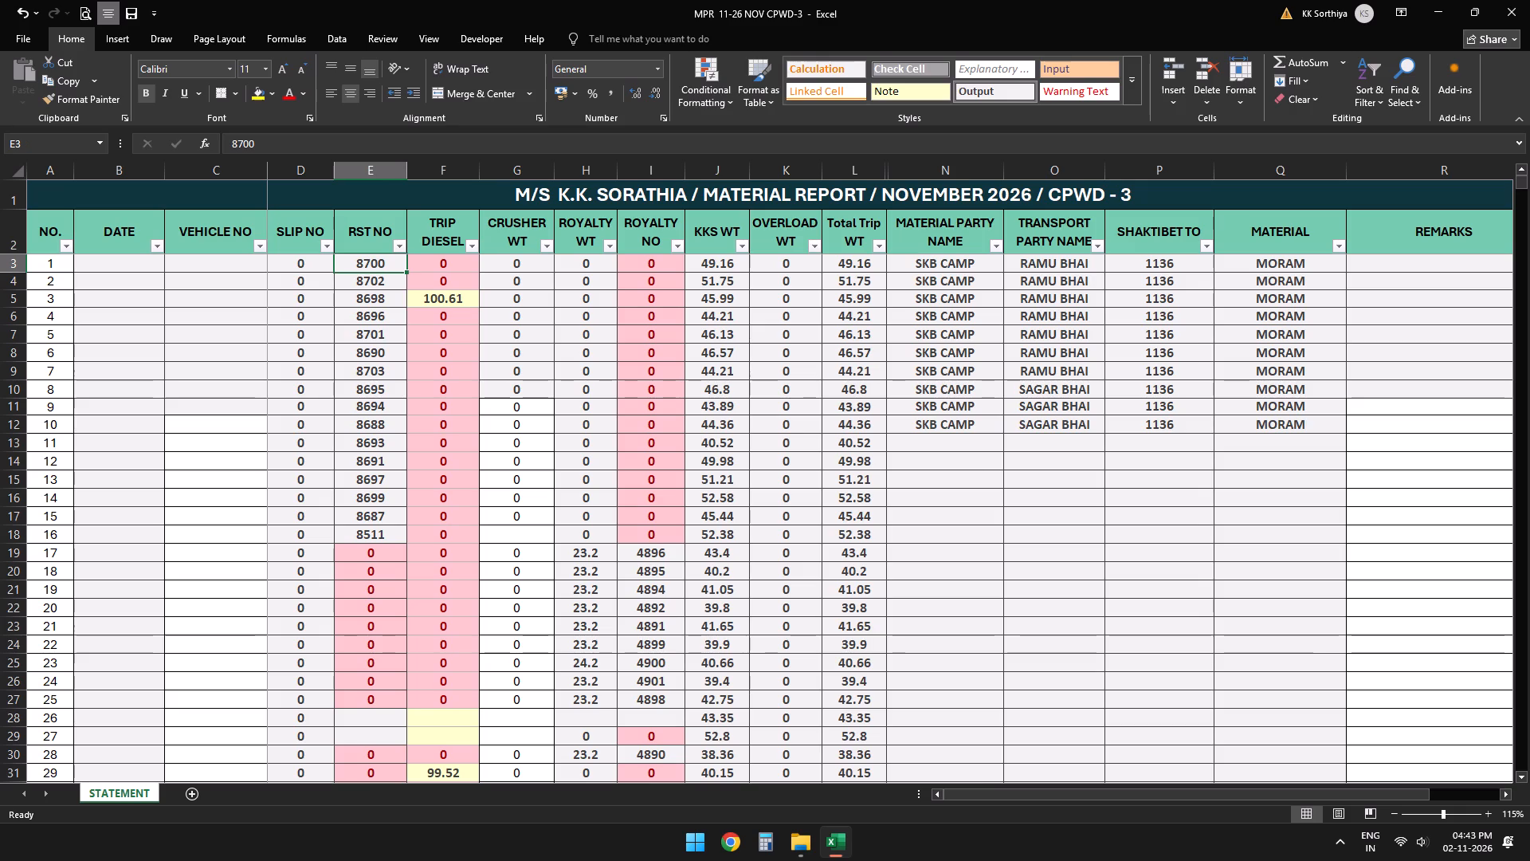
{"action": "key", "text": "0"}
{"action": "key", "text": "Down"}
{"action": "key", "text": "Up"}
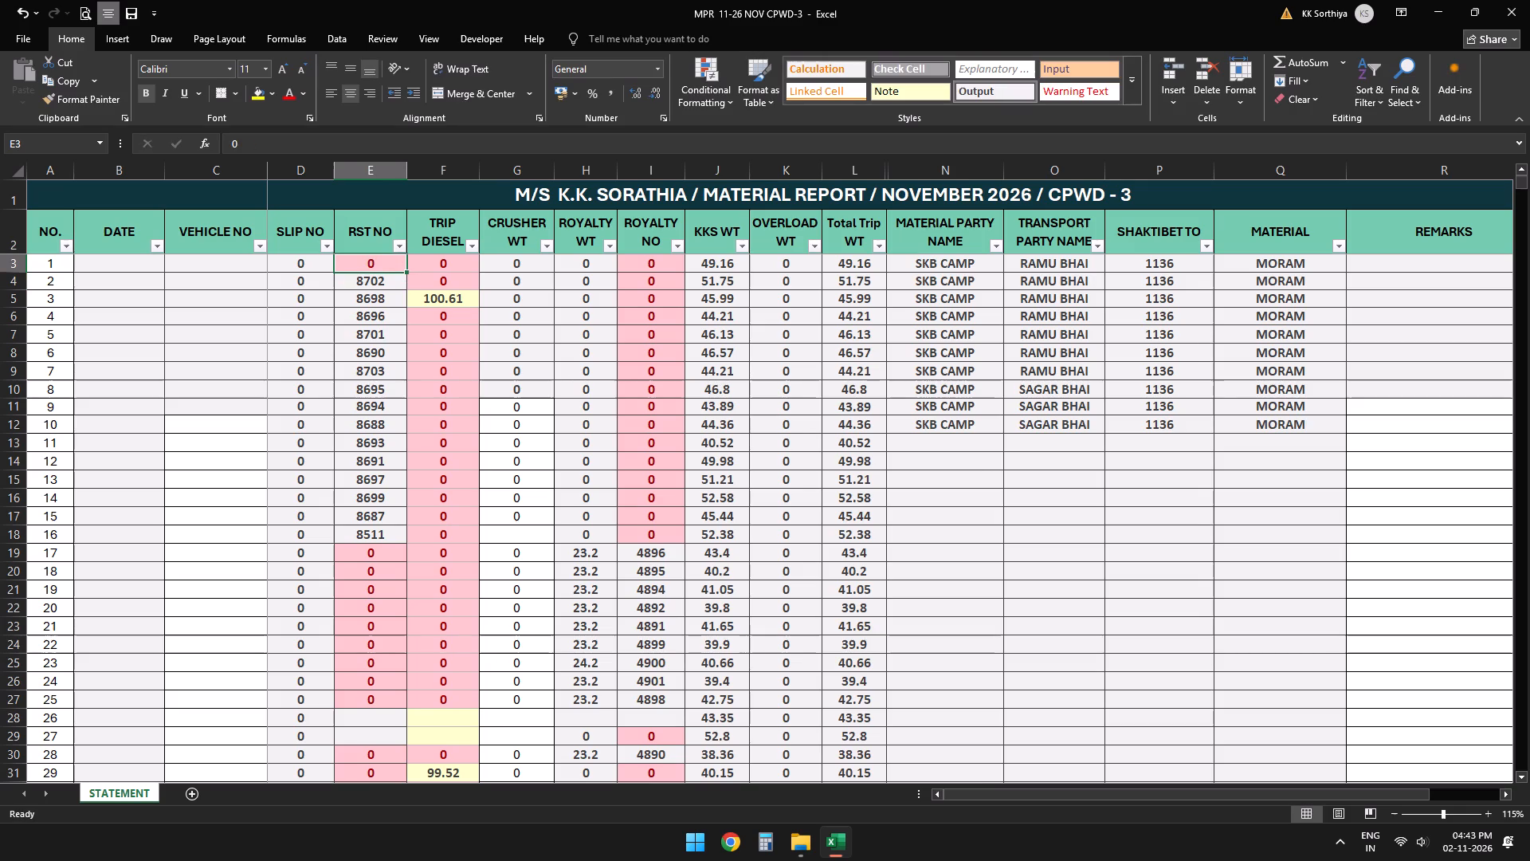
{"action": "double_click", "coordinate": [404, 273]}
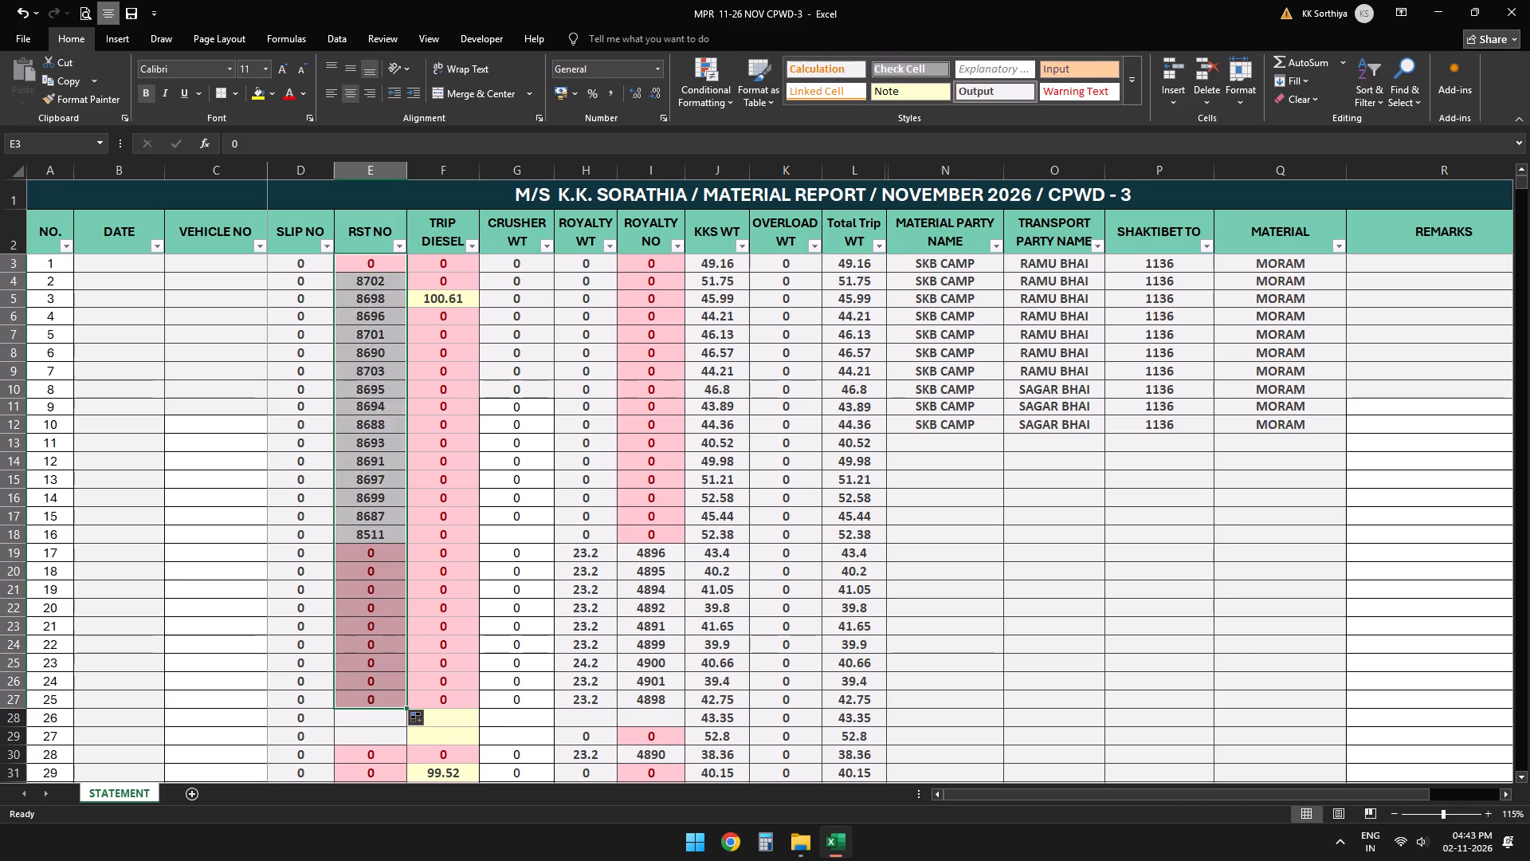
Extend the RST NO fill of 0 from row 27 past blank rows 28 and 29 to the end of the table.
{"action": "scroll", "coordinate": [356, 780], "scroll_direction": "down", "scroll_amount": 3}
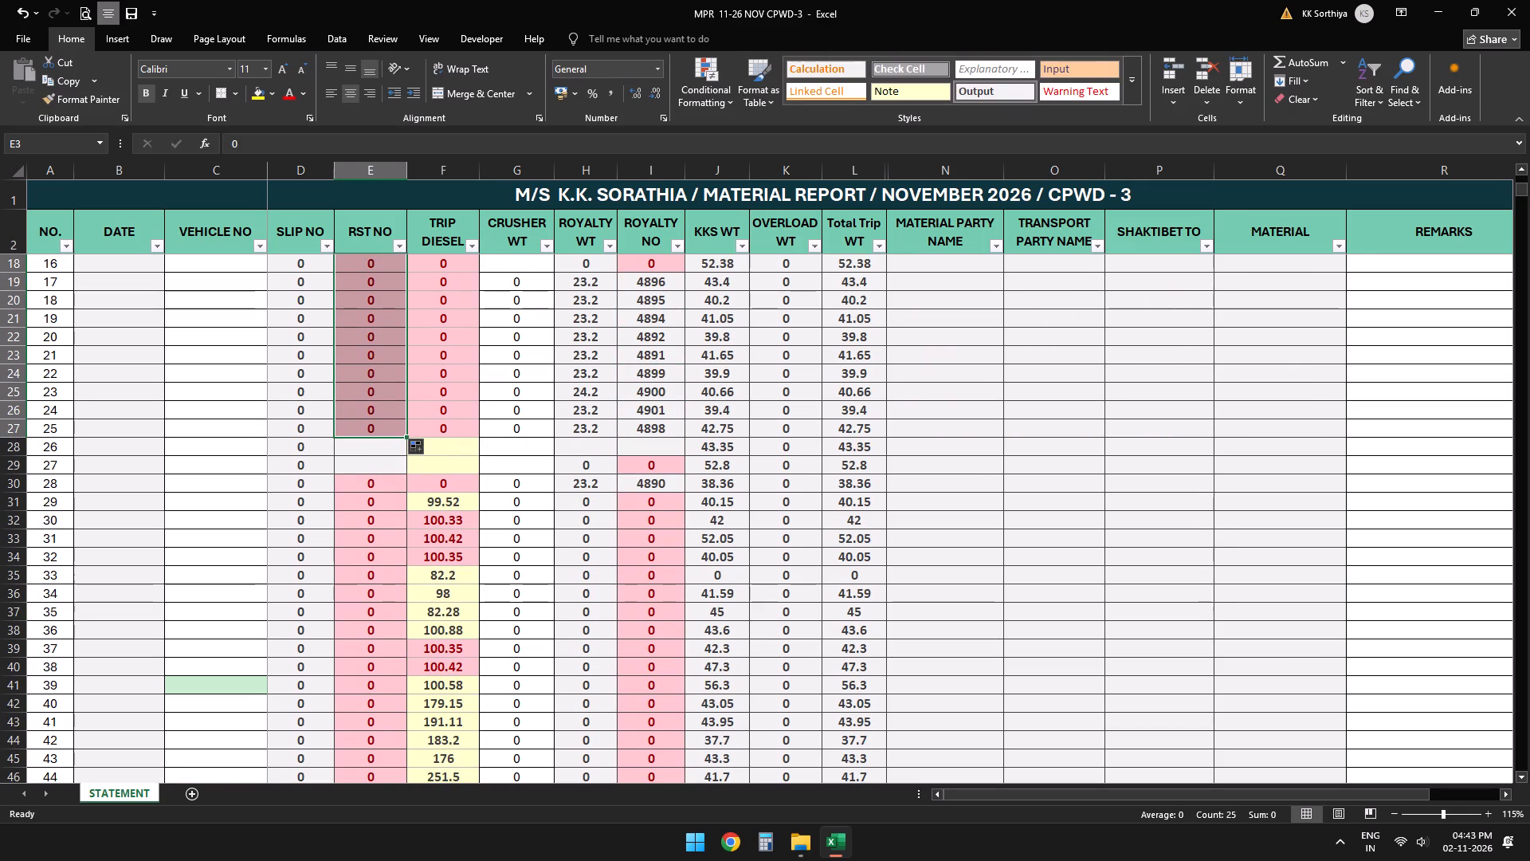
{"action": "double_click", "coordinate": [410, 438]}
{"action": "left_click", "coordinate": [390, 440]}
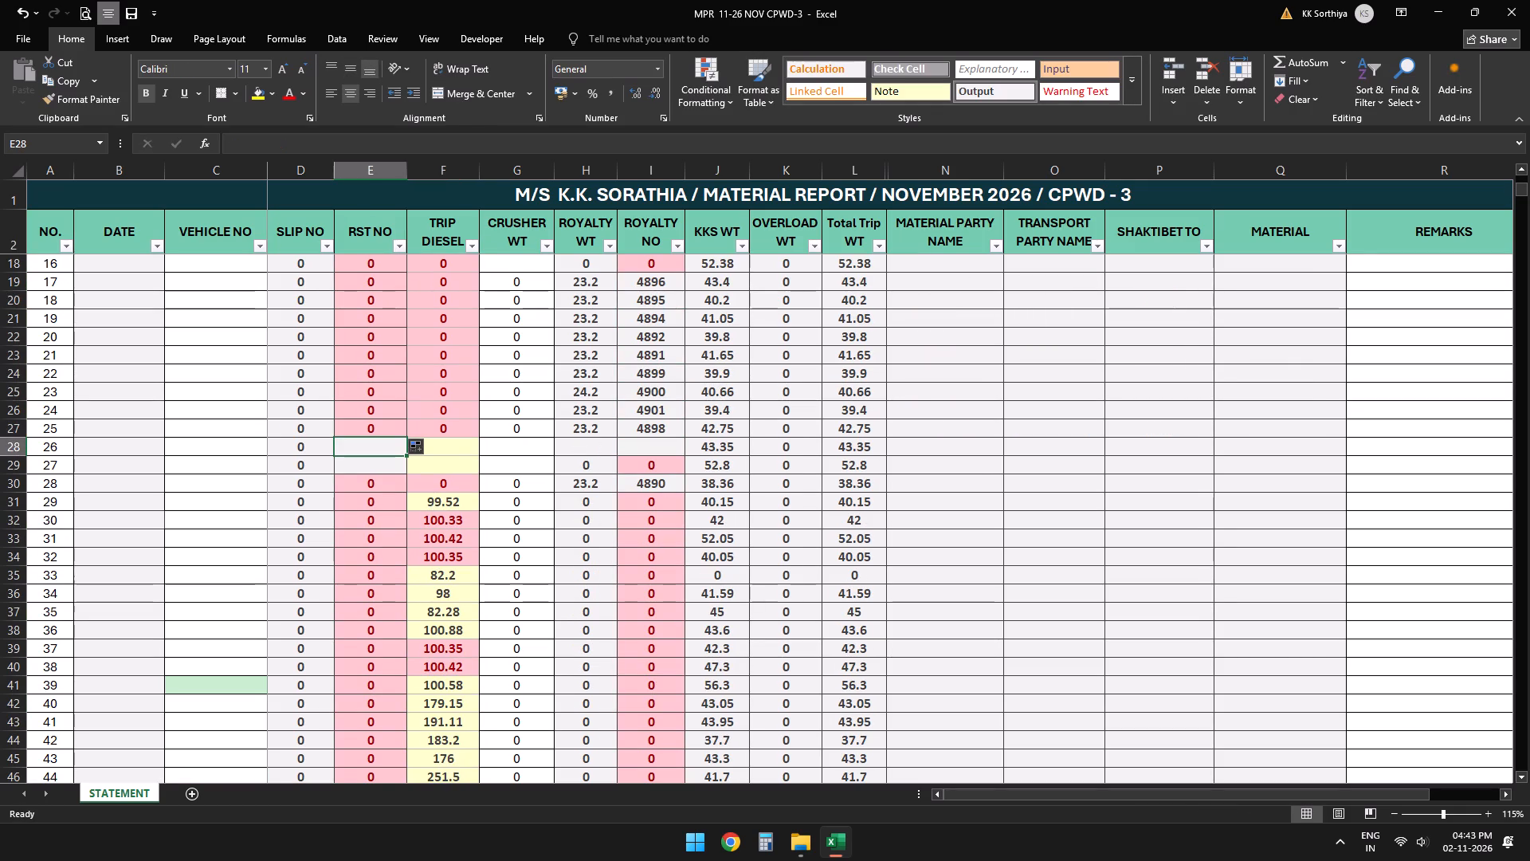
{"action": "left_click", "coordinate": [403, 430]}
{"action": "double_click", "coordinate": [406, 434]}
{"action": "double_click", "coordinate": [405, 439]}
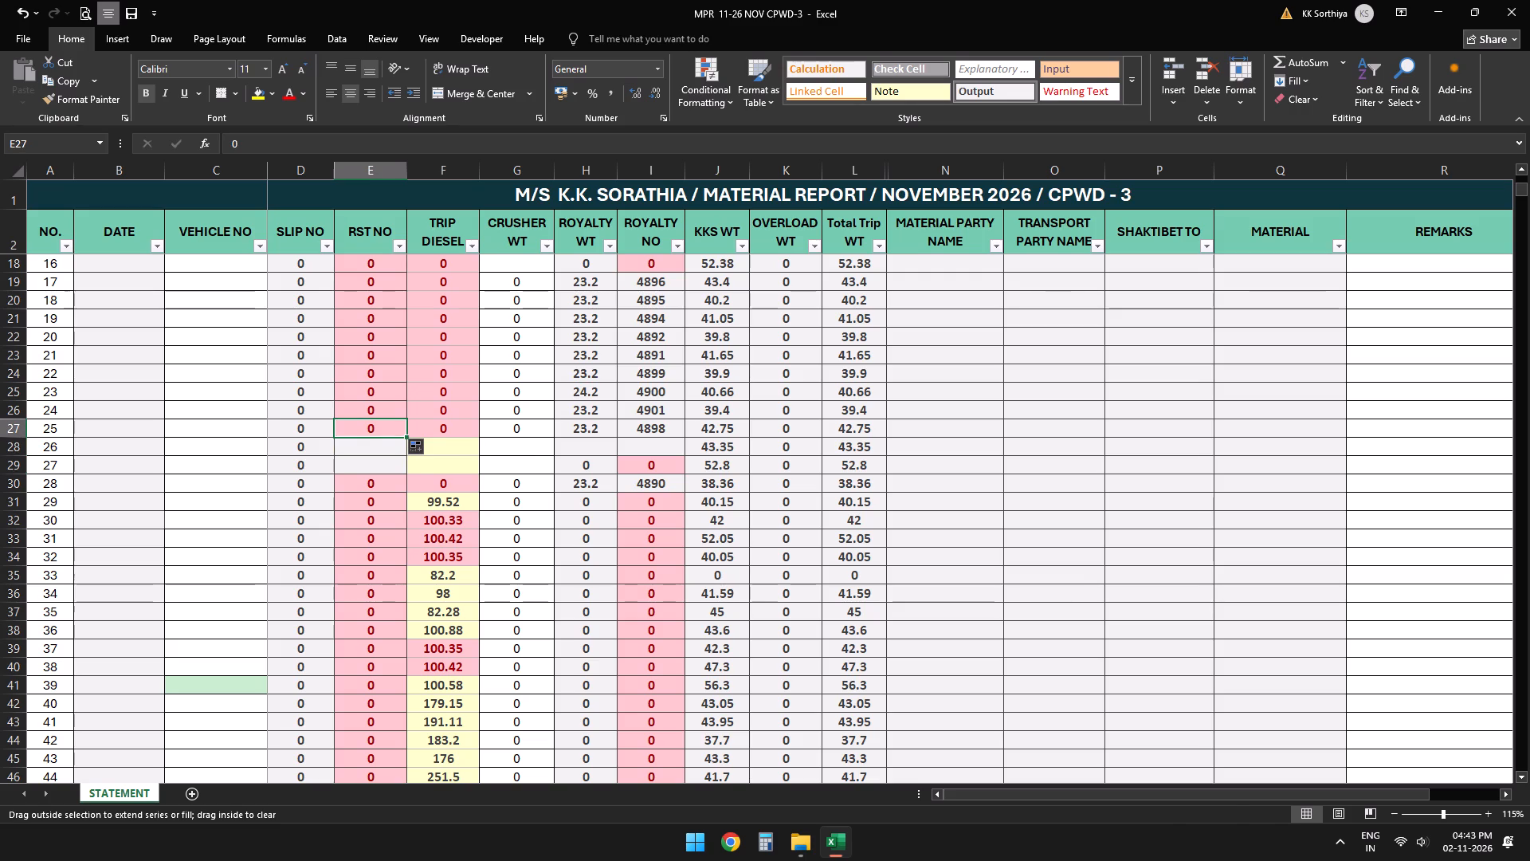
{"action": "double_click", "coordinate": [405, 474]}
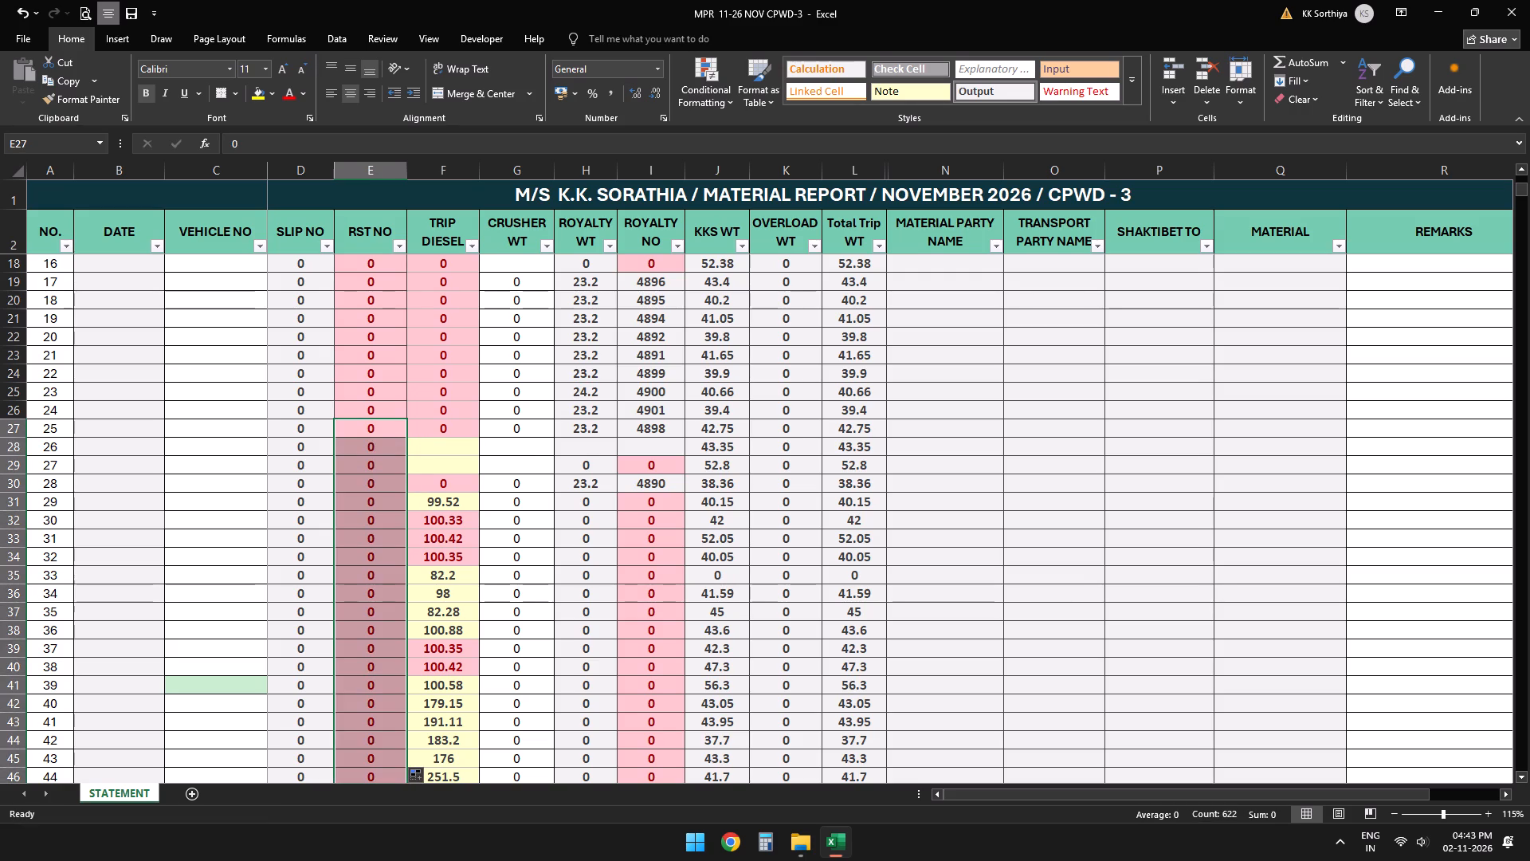
Fill the 0 in F3 down the whole TRIP DIESEL column, continuing past blank rows 28 and 29 to the table's end.
{"action": "scroll", "coordinate": [405, 474], "scroll_direction": "down", "scroll_amount": 5}
{"action": "scroll", "coordinate": [405, 474], "scroll_direction": "up", "scroll_amount": 1}
{"action": "scroll", "coordinate": [405, 474], "scroll_direction": "down", "scroll_amount": 7}
{"action": "scroll", "coordinate": [405, 474], "scroll_direction": "up", "scroll_amount": 15}
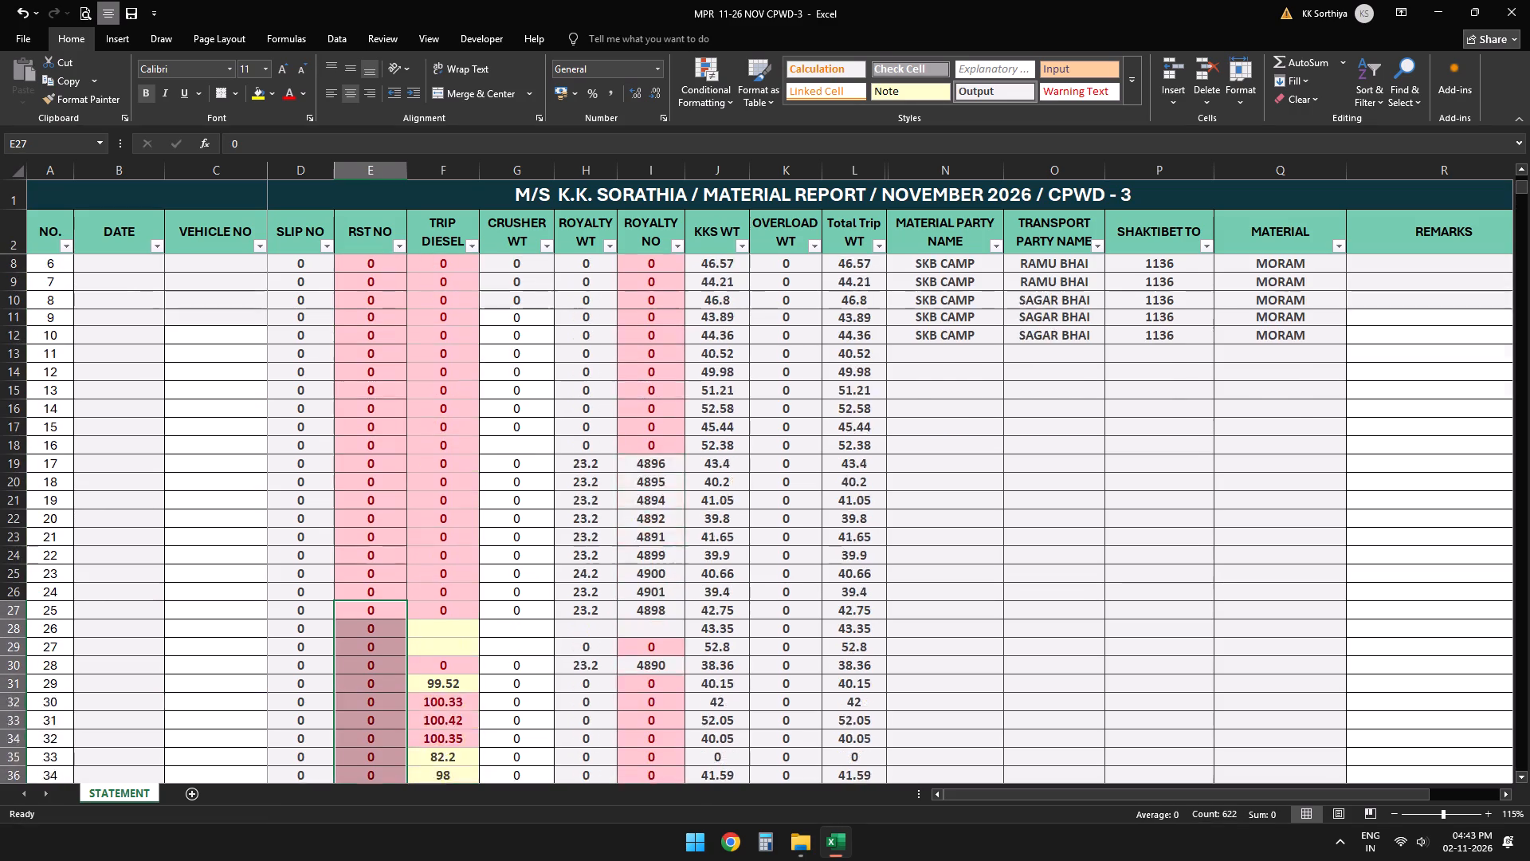
{"action": "scroll", "coordinate": [405, 474], "scroll_direction": "up", "scroll_amount": 9}
{"action": "left_click", "coordinate": [461, 256]}
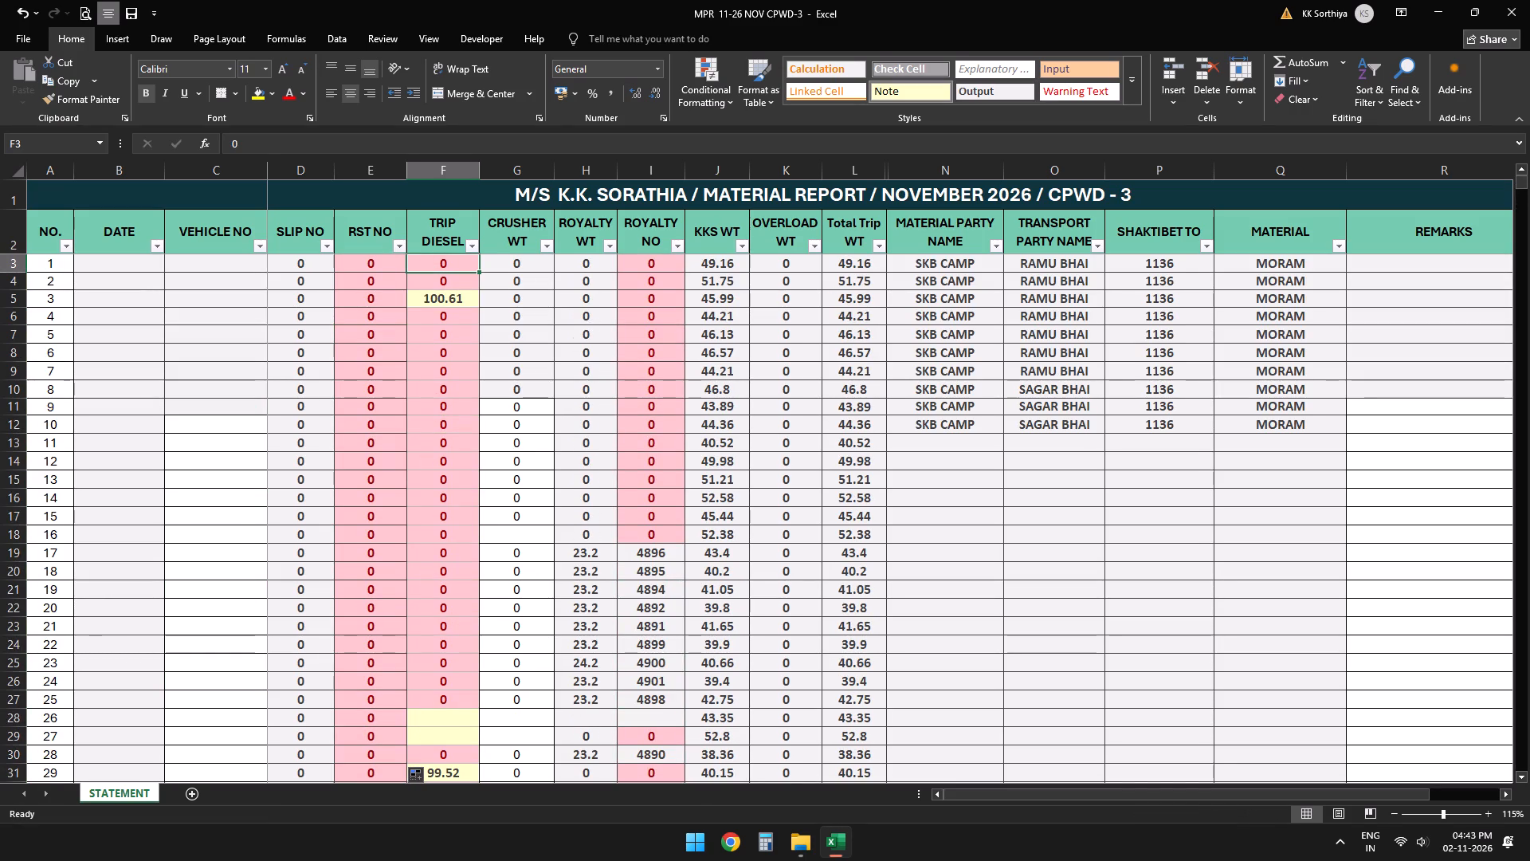
{"action": "double_click", "coordinate": [482, 271]}
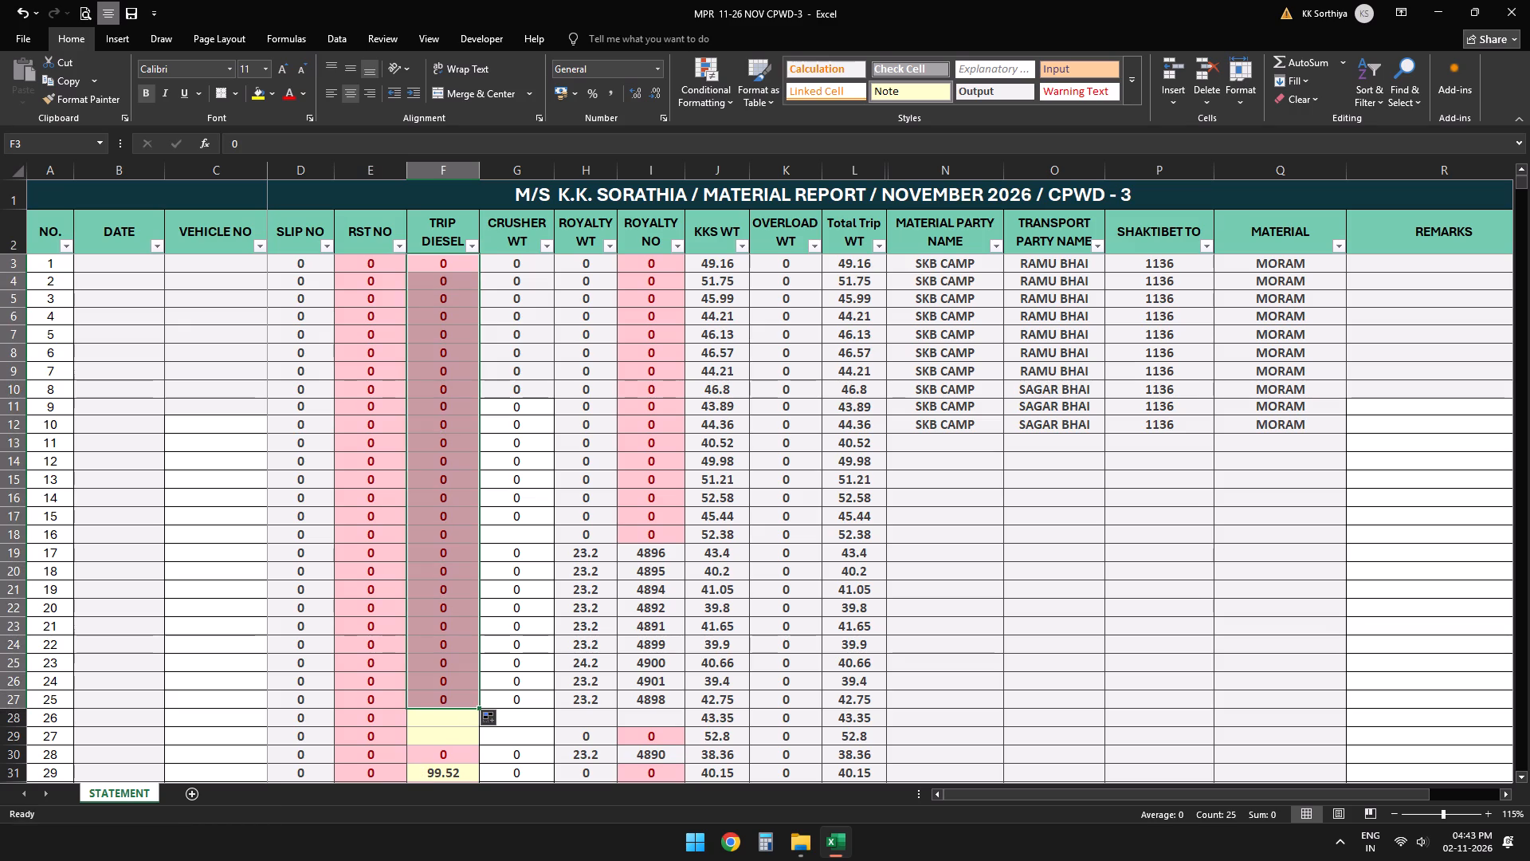
{"action": "double_click", "coordinate": [479, 707]}
{"action": "triple_click", "coordinate": [477, 707]}
{"action": "scroll", "coordinate": [464, 645], "scroll_direction": "down", "scroll_amount": 3}
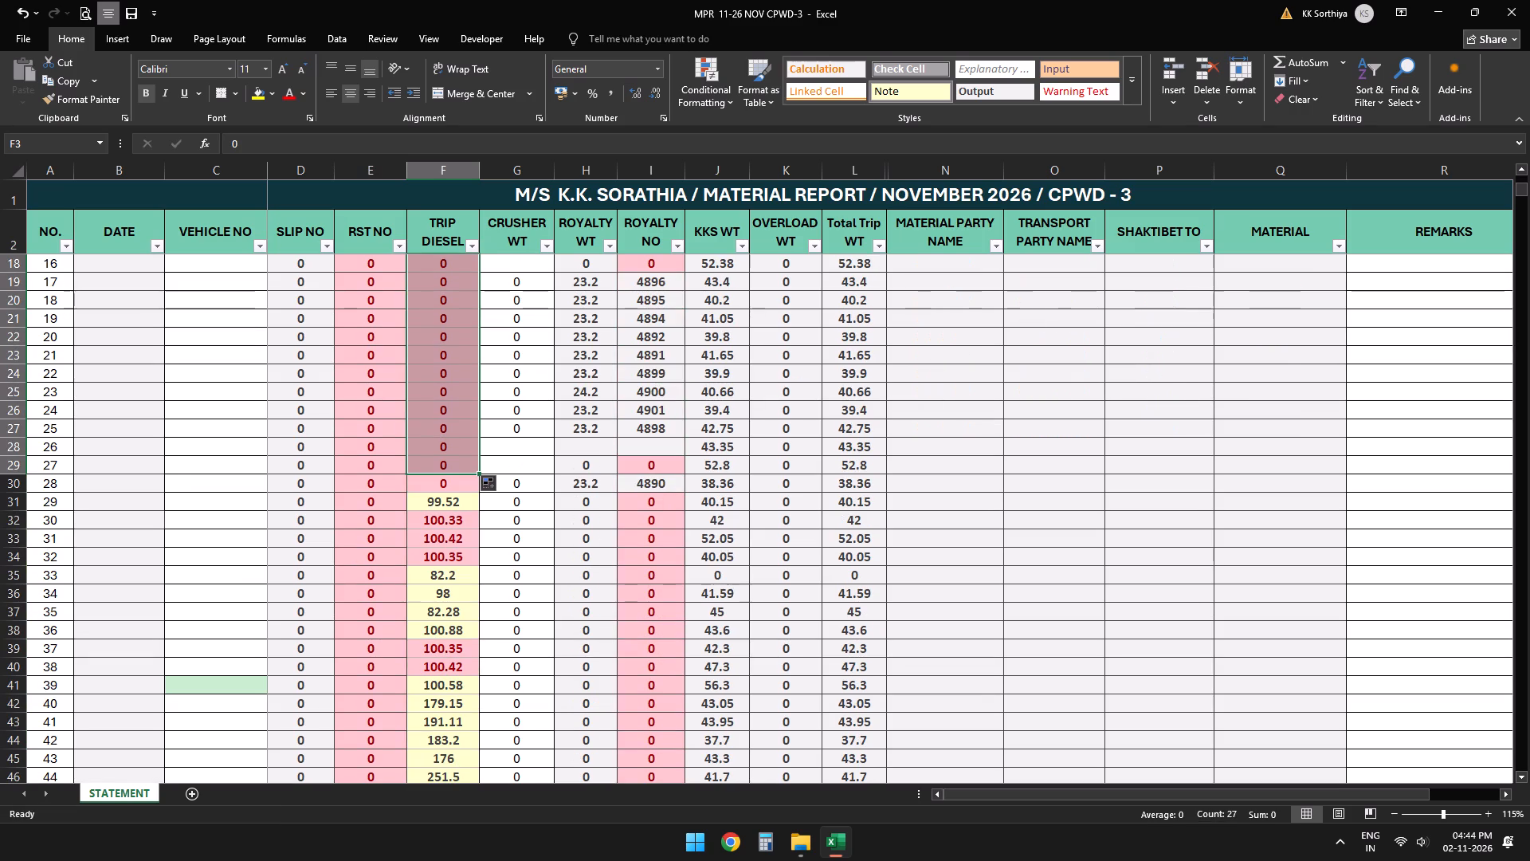
{"action": "double_click", "coordinate": [480, 476]}
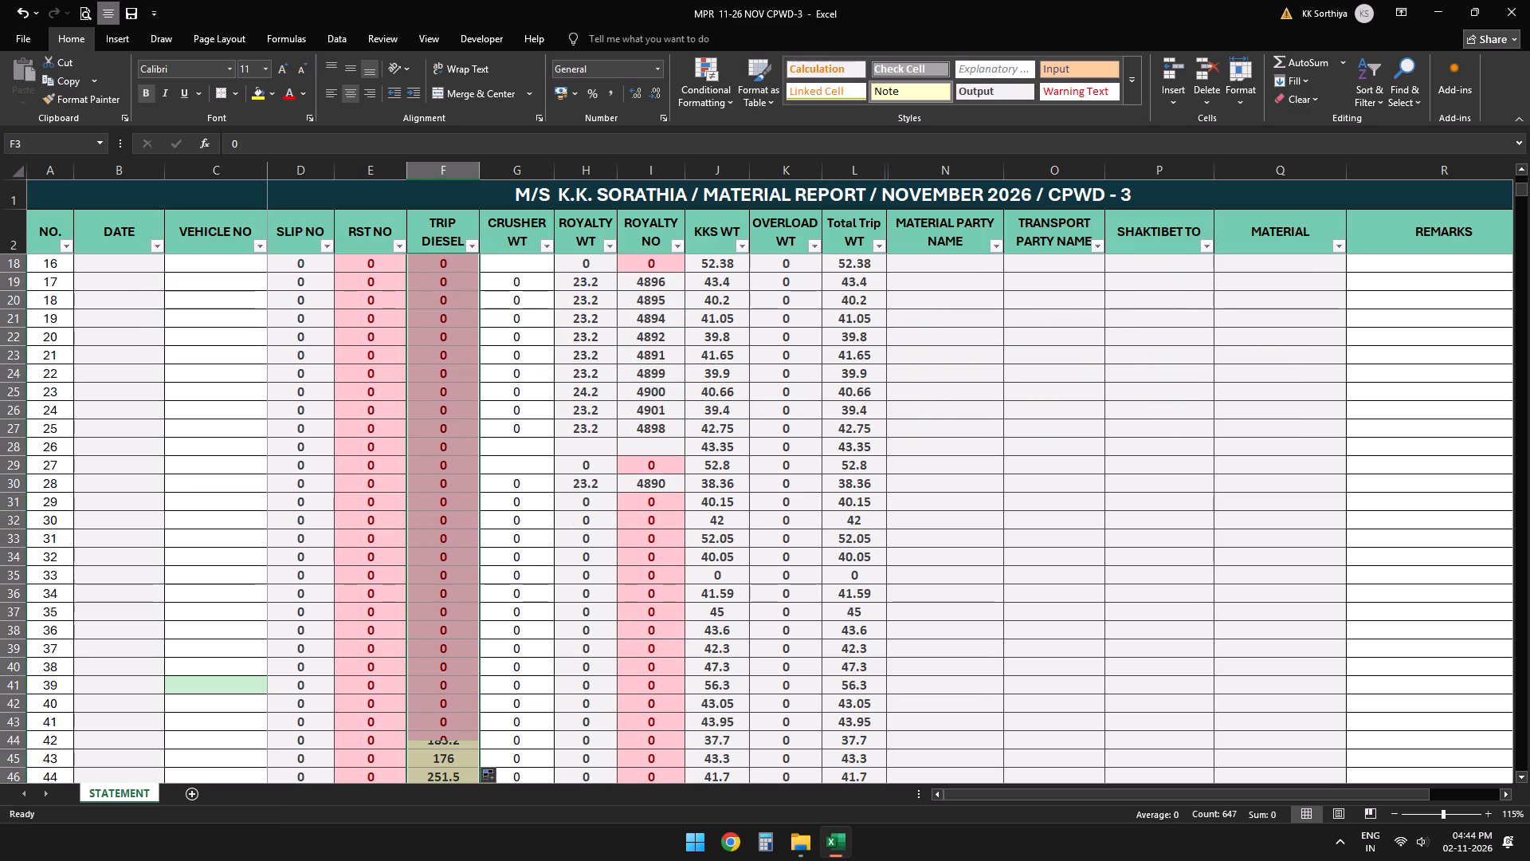
Fill the 0 in H3 down the whole ROYALTY WT column, continuing past blank row 28 to the table's end.
{"action": "scroll", "coordinate": [479, 476], "scroll_direction": "down", "scroll_amount": 10}
{"action": "scroll", "coordinate": [479, 476], "scroll_direction": "up", "scroll_amount": 3}
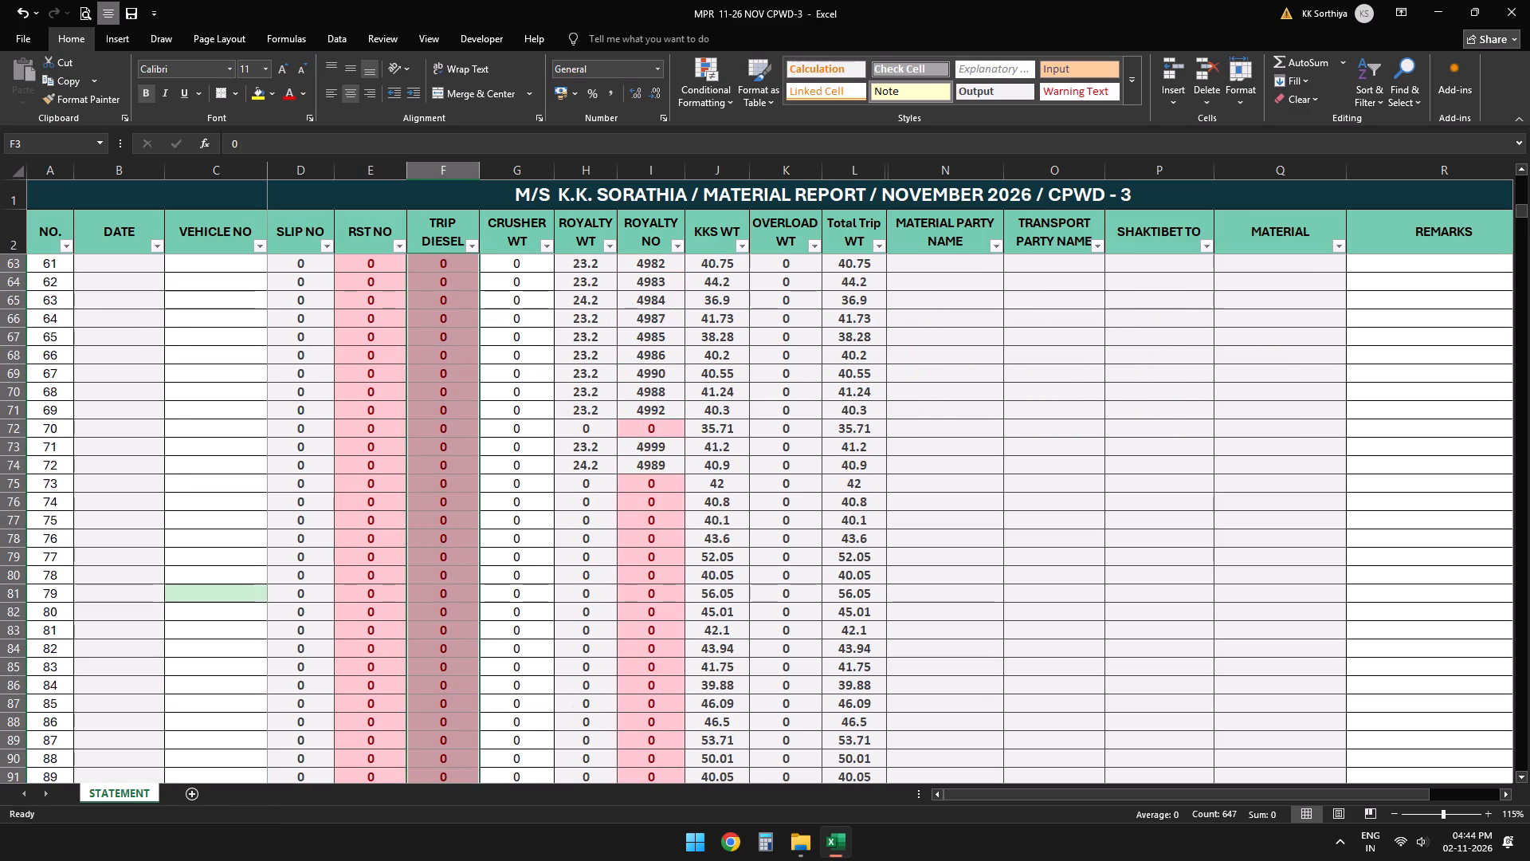
{"action": "scroll", "coordinate": [479, 476], "scroll_direction": "up", "scroll_amount": 17}
{"action": "scroll", "coordinate": [479, 476], "scroll_direction": "down", "scroll_amount": 1}
{"action": "scroll", "coordinate": [479, 476], "scroll_direction": "up", "scroll_amount": 3}
{"action": "left_click", "coordinate": [584, 270]}
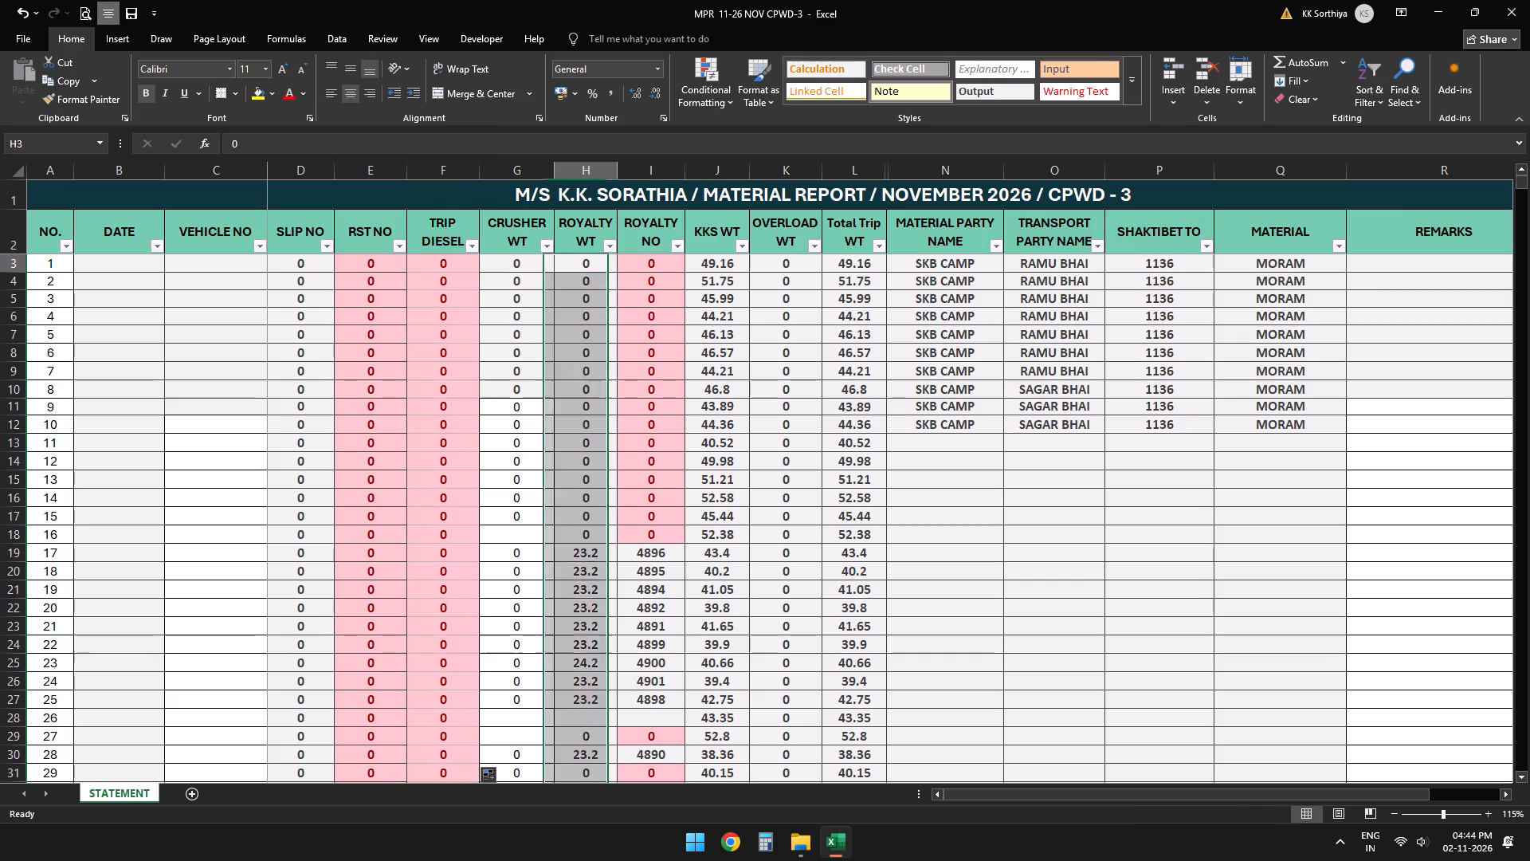
{"action": "double_click", "coordinate": [618, 272]}
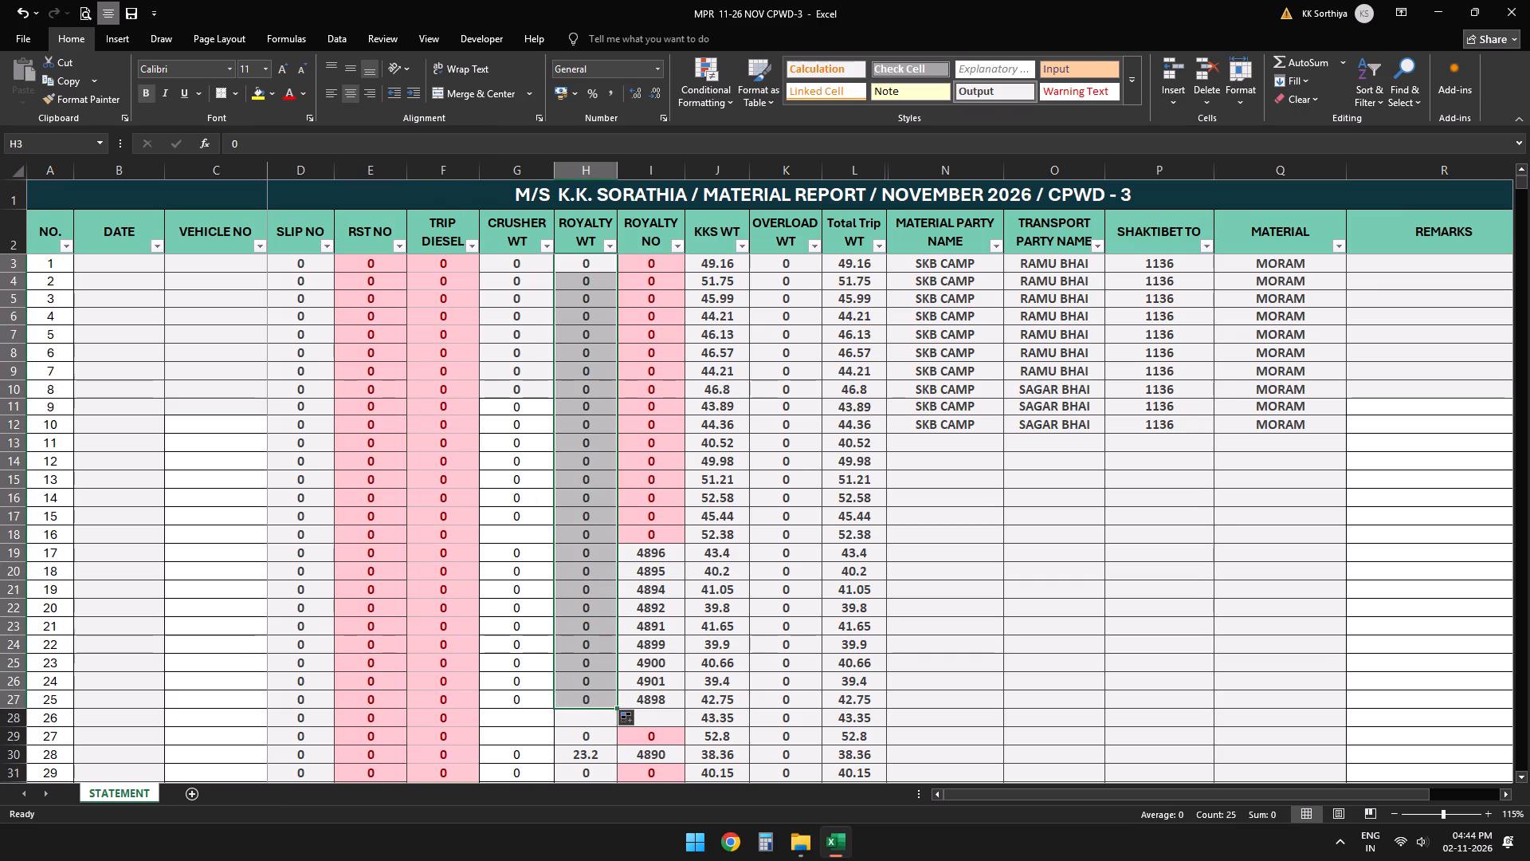
{"action": "double_click", "coordinate": [616, 708]}
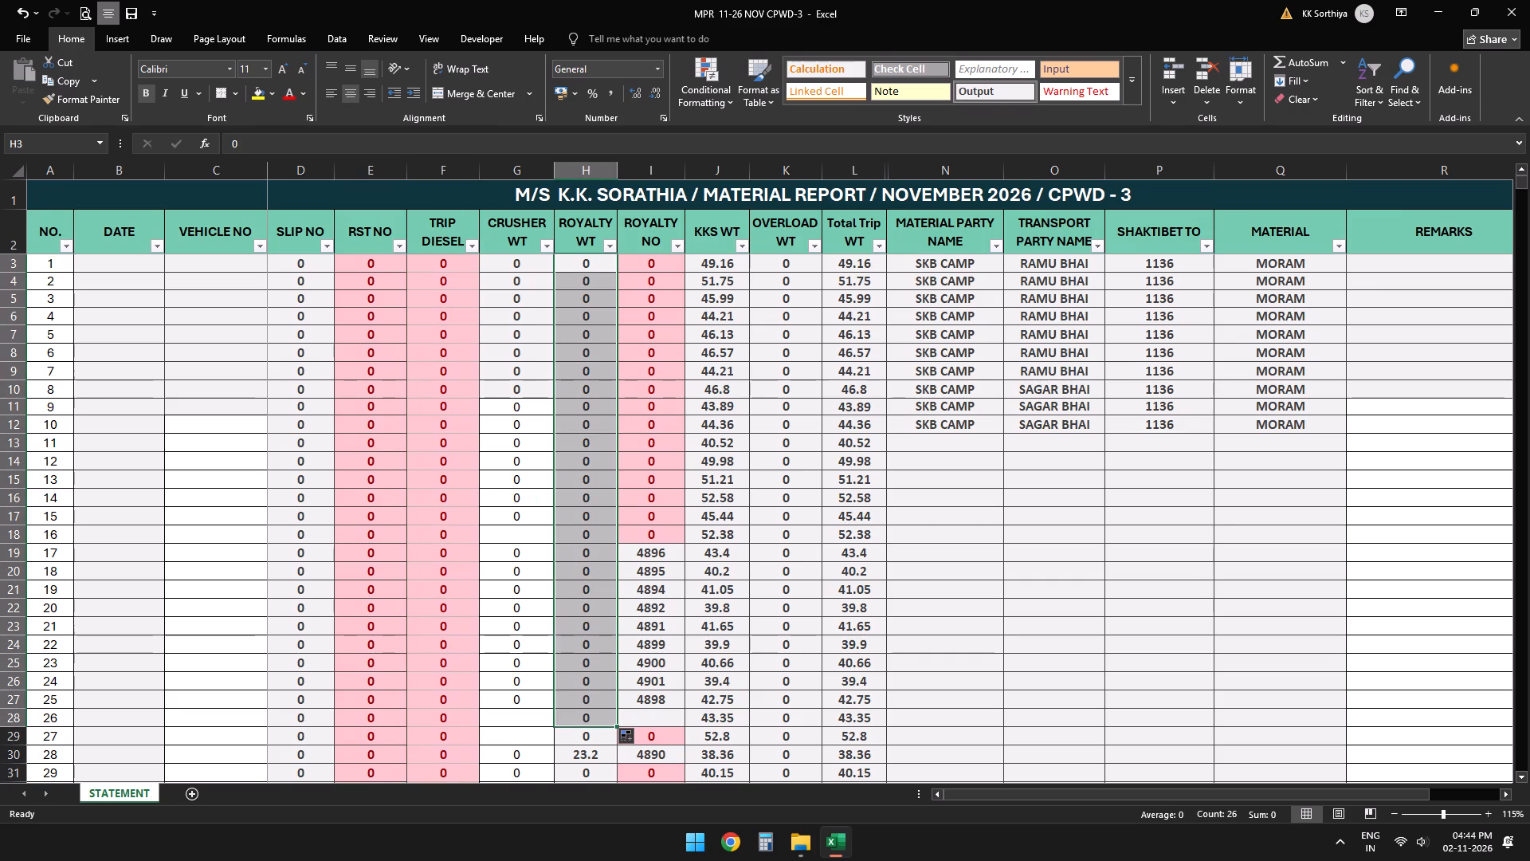
{"action": "scroll", "coordinate": [610, 654], "scroll_direction": "down", "scroll_amount": 4}
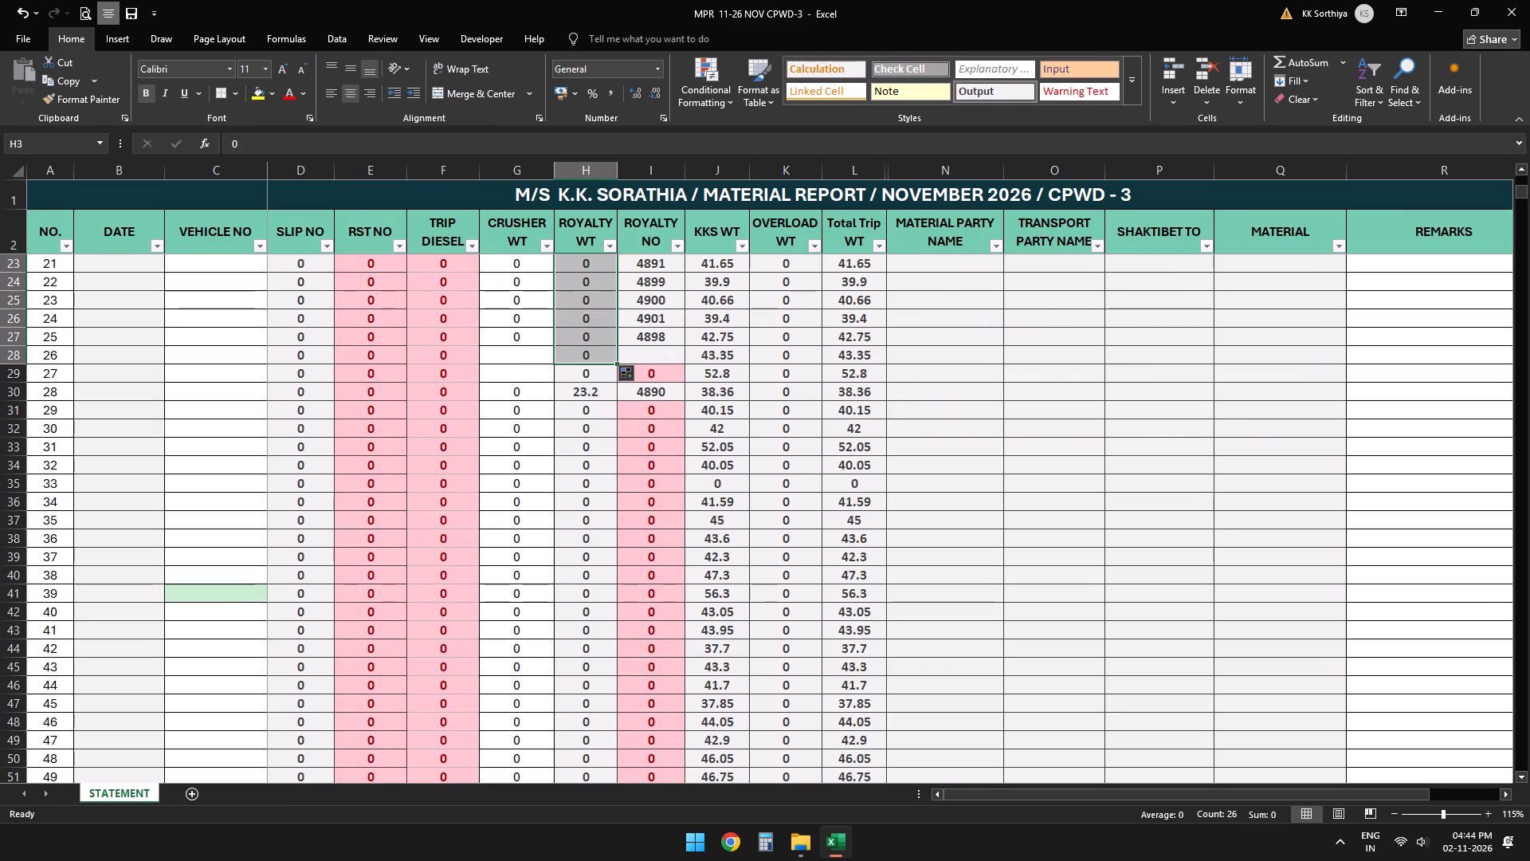
{"action": "double_click", "coordinate": [618, 364]}
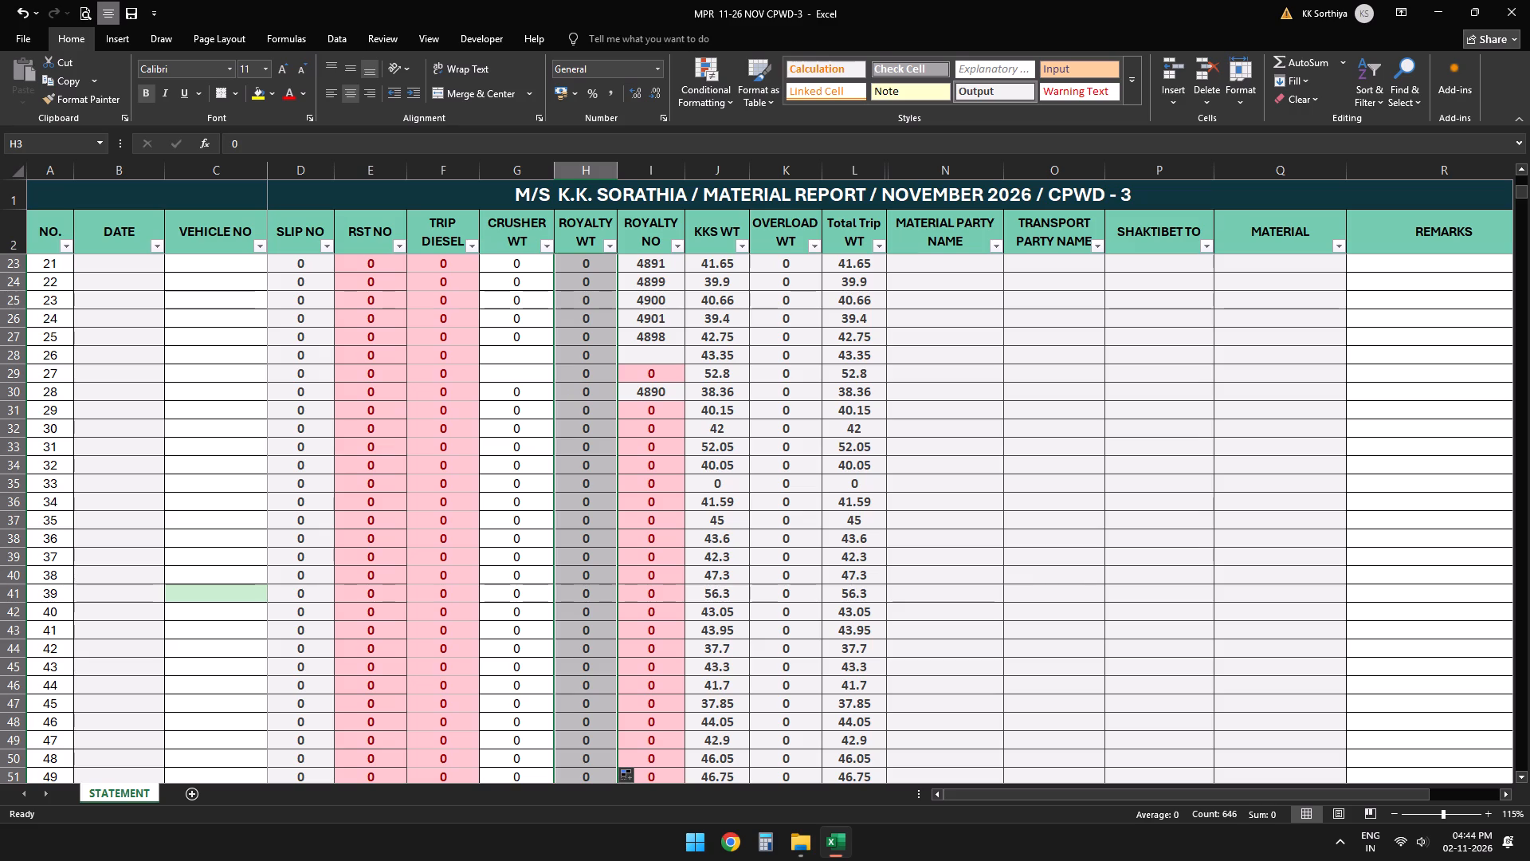
Look down the ROYALTY WT column to check the filled values past the last October rows.
{"action": "scroll", "coordinate": [872, 647], "scroll_direction": "down", "scroll_amount": 16}
{"action": "scroll", "coordinate": [869, 657], "scroll_direction": "up", "scroll_amount": 1}
{"action": "scroll", "coordinate": [869, 658], "scroll_direction": "down", "scroll_amount": 10}
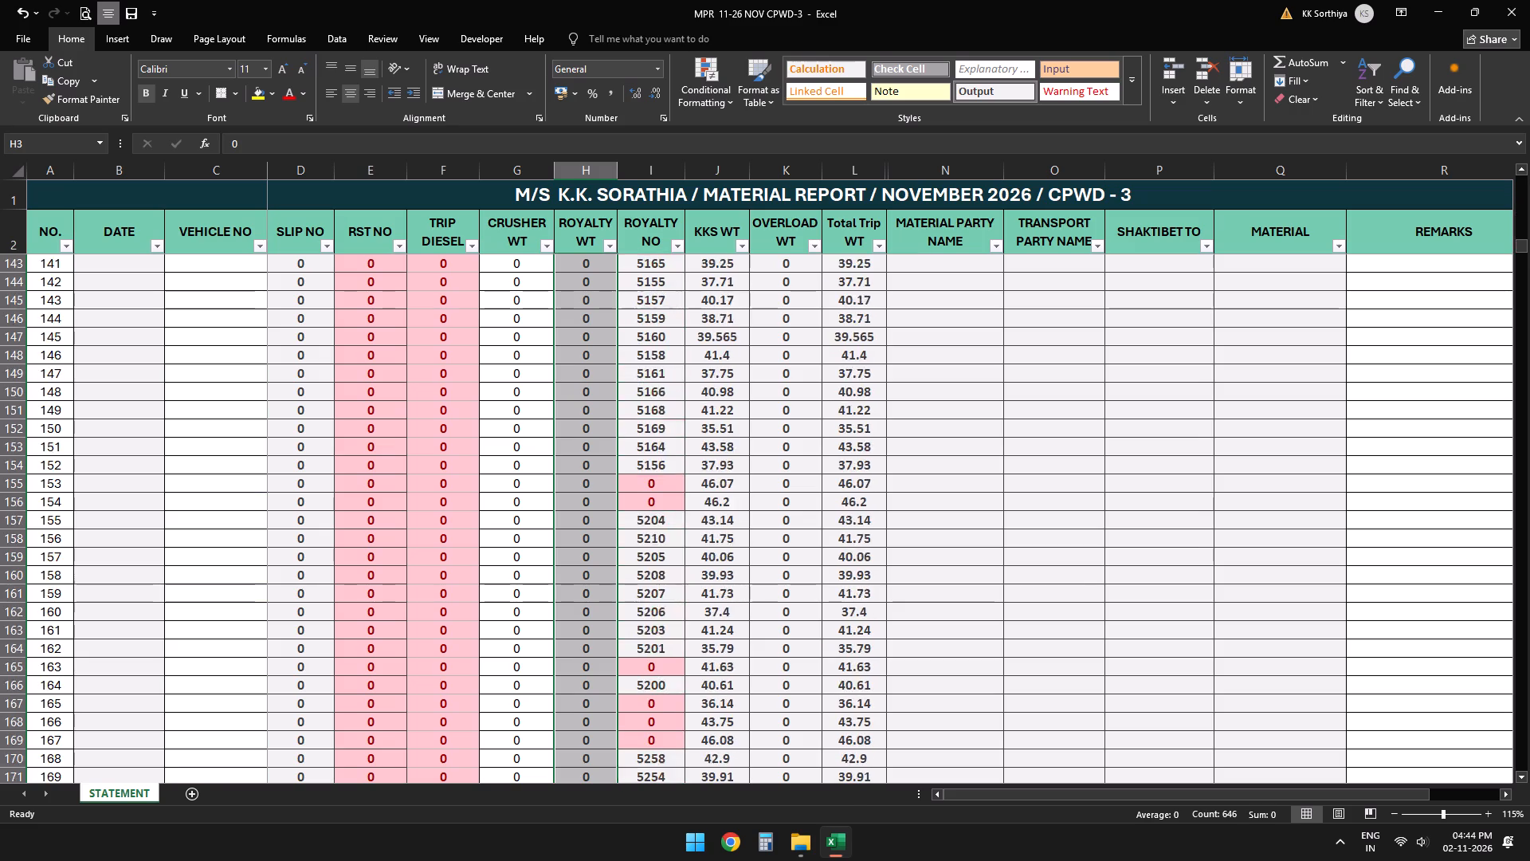
{"action": "scroll", "coordinate": [857, 676], "scroll_direction": "down", "scroll_amount": 16}
{"action": "scroll", "coordinate": [857, 676], "scroll_direction": "up", "scroll_amount": 1}
{"action": "scroll", "coordinate": [857, 676], "scroll_direction": "down", "scroll_amount": 7}
{"action": "scroll", "coordinate": [896, 548], "scroll_direction": "down", "scroll_amount": 4}
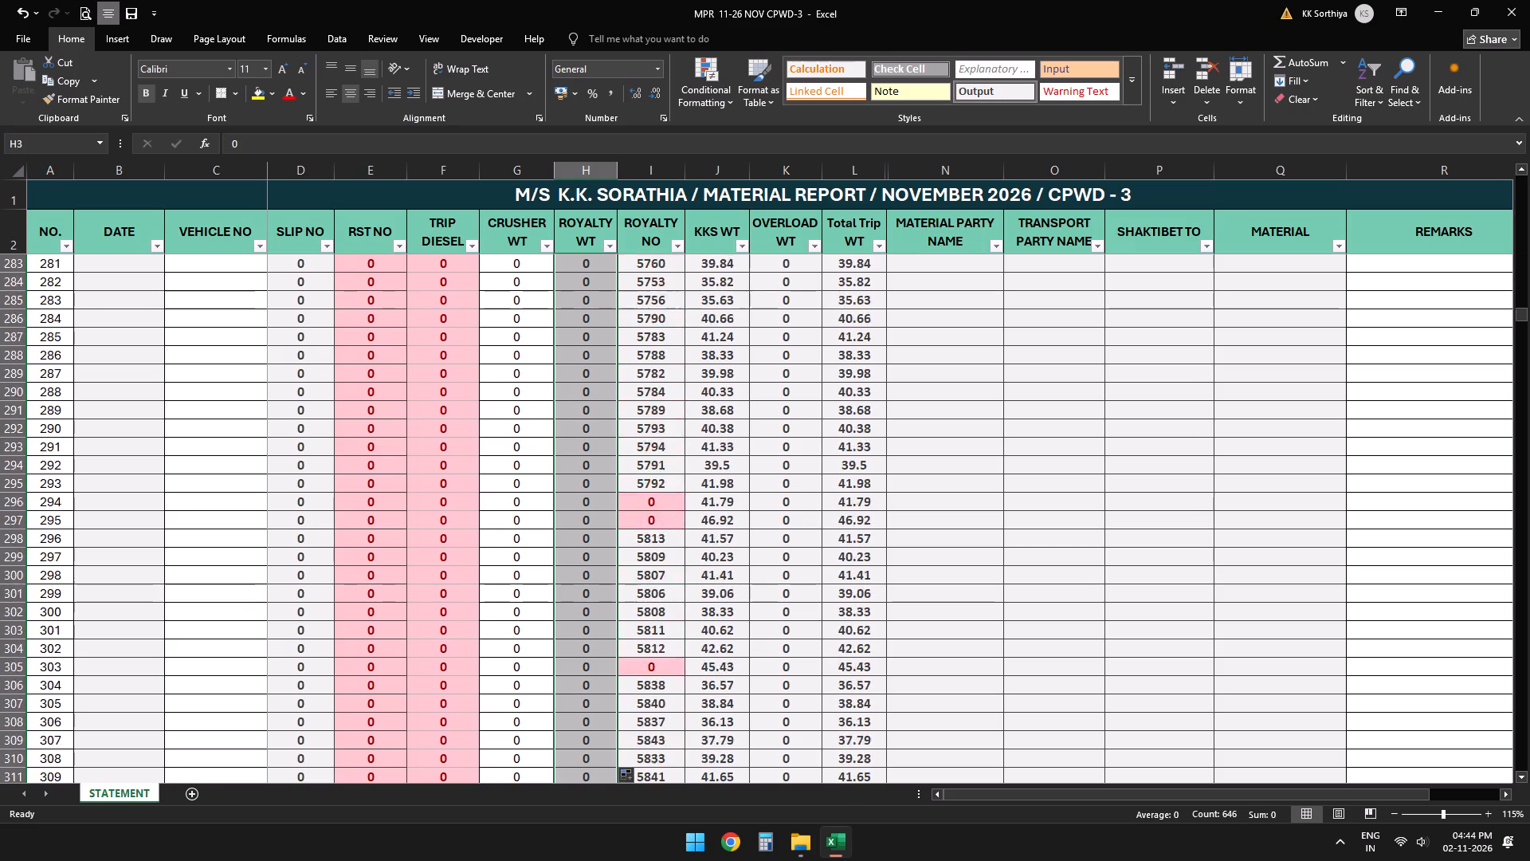
{"action": "scroll", "coordinate": [896, 548], "scroll_direction": "down", "scroll_amount": 3}
{"action": "scroll", "coordinate": [900, 529], "scroll_direction": "up", "scroll_amount": 1}
{"action": "scroll", "coordinate": [900, 529], "scroll_direction": "down", "scroll_amount": 1}
{"action": "scroll", "coordinate": [900, 529], "scroll_direction": "up", "scroll_amount": 1}
{"action": "scroll", "coordinate": [900, 529], "scroll_direction": "down", "scroll_amount": 20}
{"action": "scroll", "coordinate": [900, 529], "scroll_direction": "down", "scroll_amount": 1}
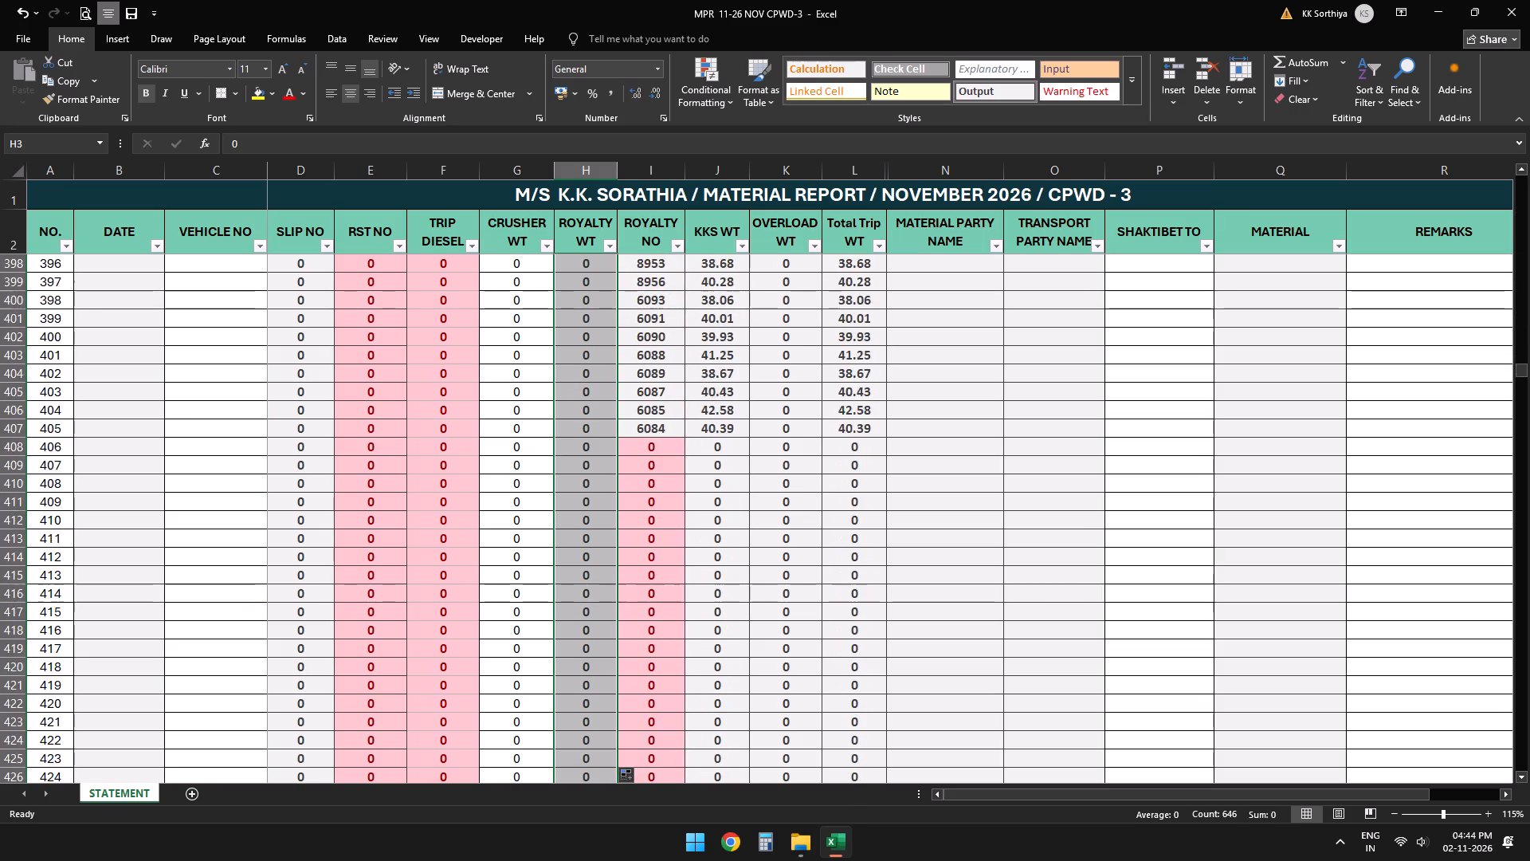
{"action": "scroll", "coordinate": [900, 503], "scroll_direction": "down", "scroll_amount": 2}
{"action": "scroll", "coordinate": [900, 503], "scroll_direction": "up", "scroll_amount": 1}
{"action": "scroll", "coordinate": [900, 503], "scroll_direction": "down", "scroll_amount": 6}
{"action": "scroll", "coordinate": [900, 503], "scroll_direction": "up", "scroll_amount": 1}
{"action": "scroll", "coordinate": [900, 503], "scroll_direction": "down", "scroll_amount": 4}
{"action": "scroll", "coordinate": [900, 503], "scroll_direction": "up", "scroll_amount": 20}
{"action": "scroll", "coordinate": [900, 503], "scroll_direction": "up", "scroll_amount": 5}
{"action": "scroll", "coordinate": [900, 503], "scroll_direction": "down", "scroll_amount": 1}
{"action": "scroll", "coordinate": [900, 503], "scroll_direction": "up", "scroll_amount": 1}
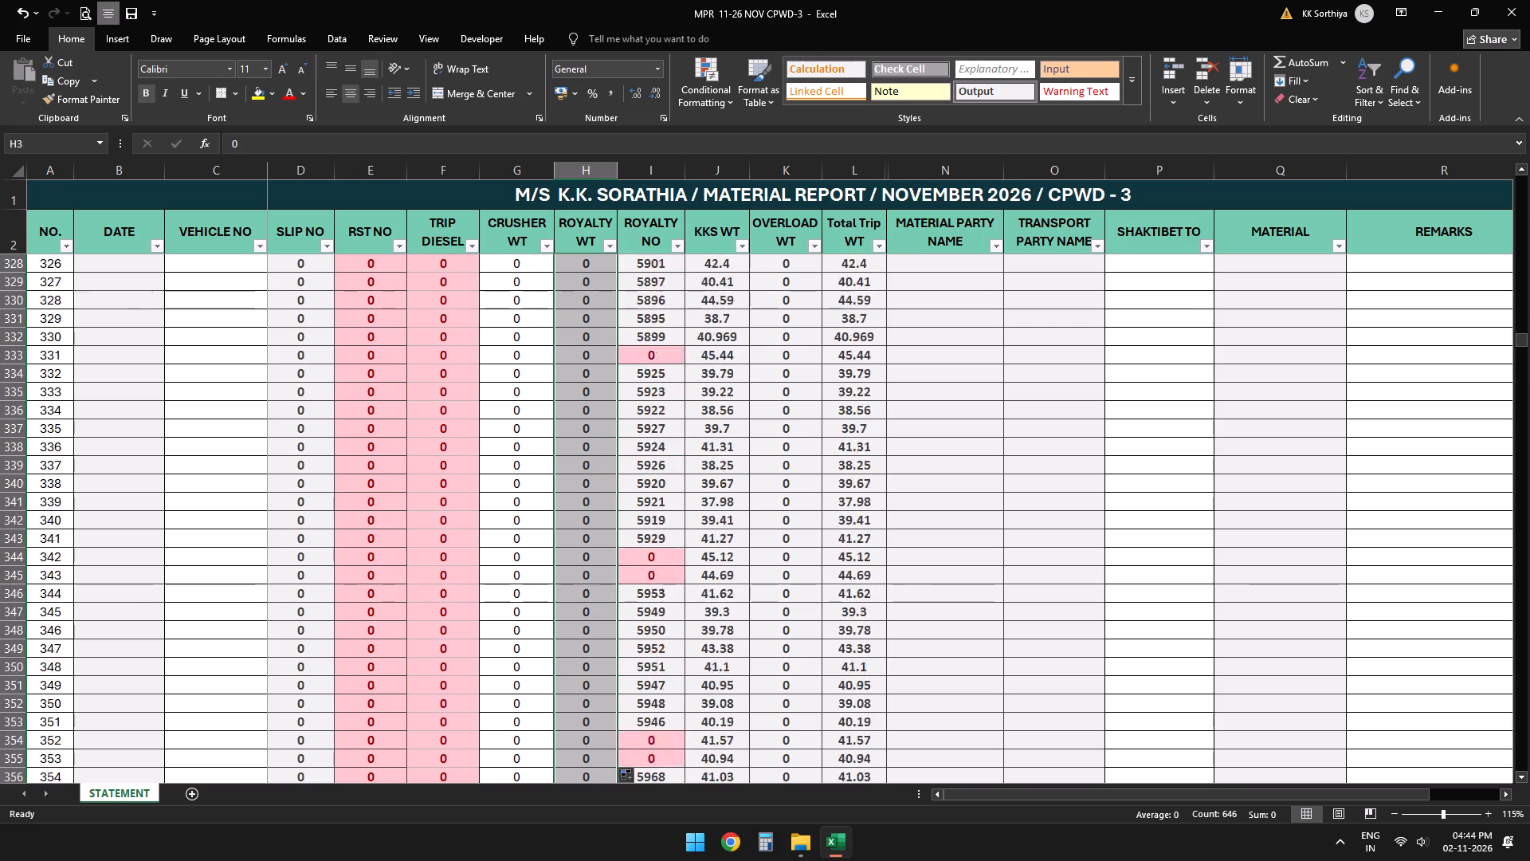
Fill the 0 in I3 down the whole ROYALTY NO column, continuing past the blank cell in row 28 to the table's end.
{"action": "scroll", "coordinate": [900, 503], "scroll_direction": "up", "scroll_amount": 2}
{"action": "scroll", "coordinate": [900, 503], "scroll_direction": "down", "scroll_amount": 1}
{"action": "scroll", "coordinate": [900, 503], "scroll_direction": "up", "scroll_amount": 18}
{"action": "scroll", "coordinate": [900, 502], "scroll_direction": "down", "scroll_amount": 1}
{"action": "scroll", "coordinate": [900, 502], "scroll_direction": "up", "scroll_amount": 3}
{"action": "scroll", "coordinate": [840, 443], "scroll_direction": "down", "scroll_amount": 1}
{"action": "scroll", "coordinate": [840, 443], "scroll_direction": "up", "scroll_amount": 20}
{"action": "scroll", "coordinate": [840, 443], "scroll_direction": "up", "scroll_amount": 6}
{"action": "scroll", "coordinate": [813, 438], "scroll_direction": "down", "scroll_amount": 1}
{"action": "scroll", "coordinate": [813, 438], "scroll_direction": "up", "scroll_amount": 4}
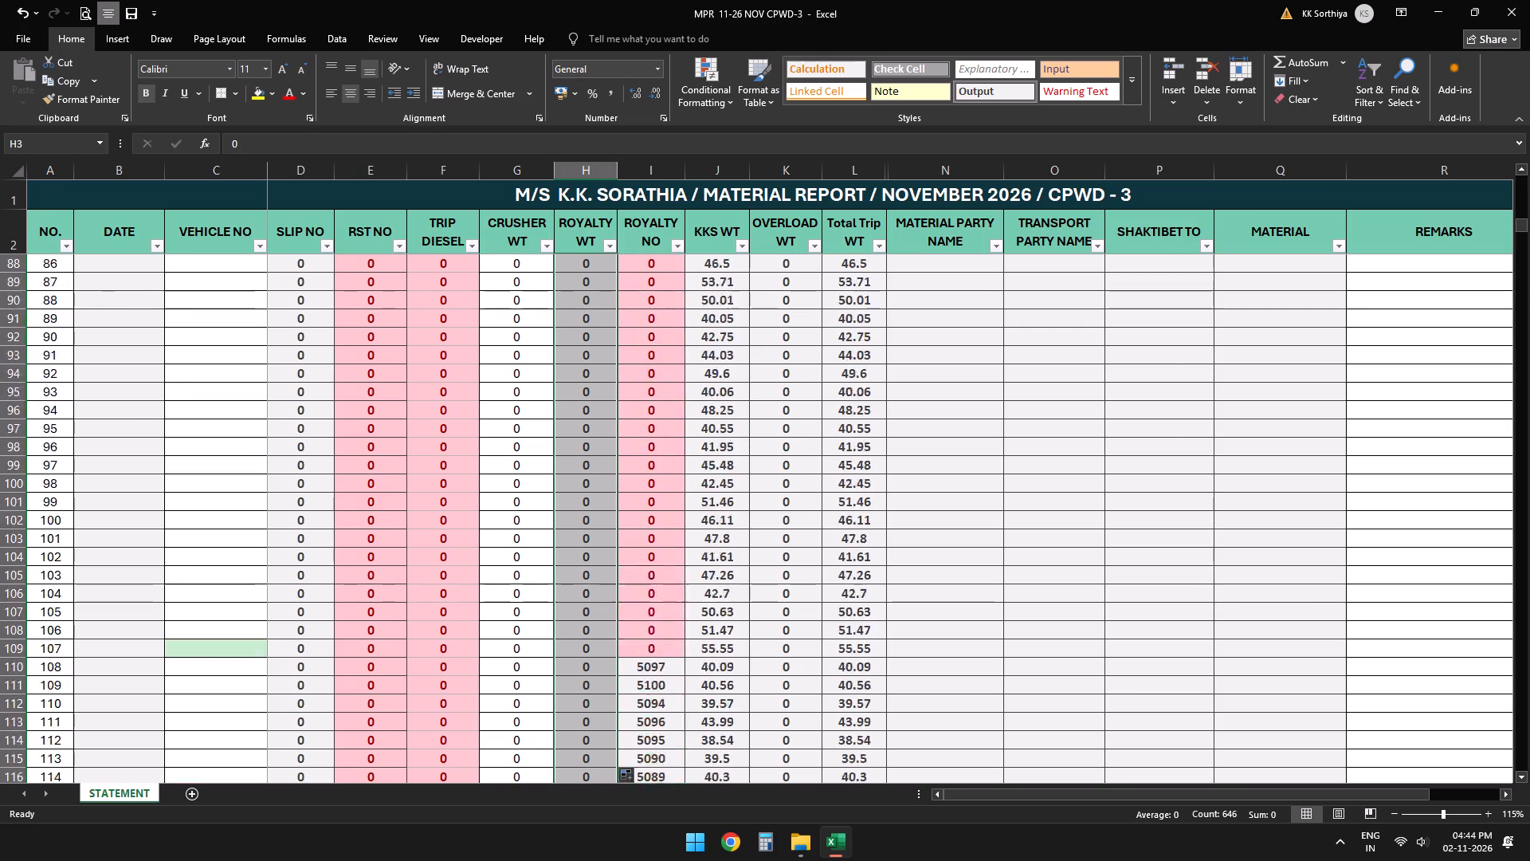
{"action": "scroll", "coordinate": [813, 438], "scroll_direction": "up", "scroll_amount": 20}
{"action": "scroll", "coordinate": [813, 438], "scroll_direction": "up", "scroll_amount": 12}
{"action": "scroll", "coordinate": [799, 436], "scroll_direction": "down", "scroll_amount": 1}
{"action": "scroll", "coordinate": [673, 277], "scroll_direction": "up", "scroll_amount": 3}
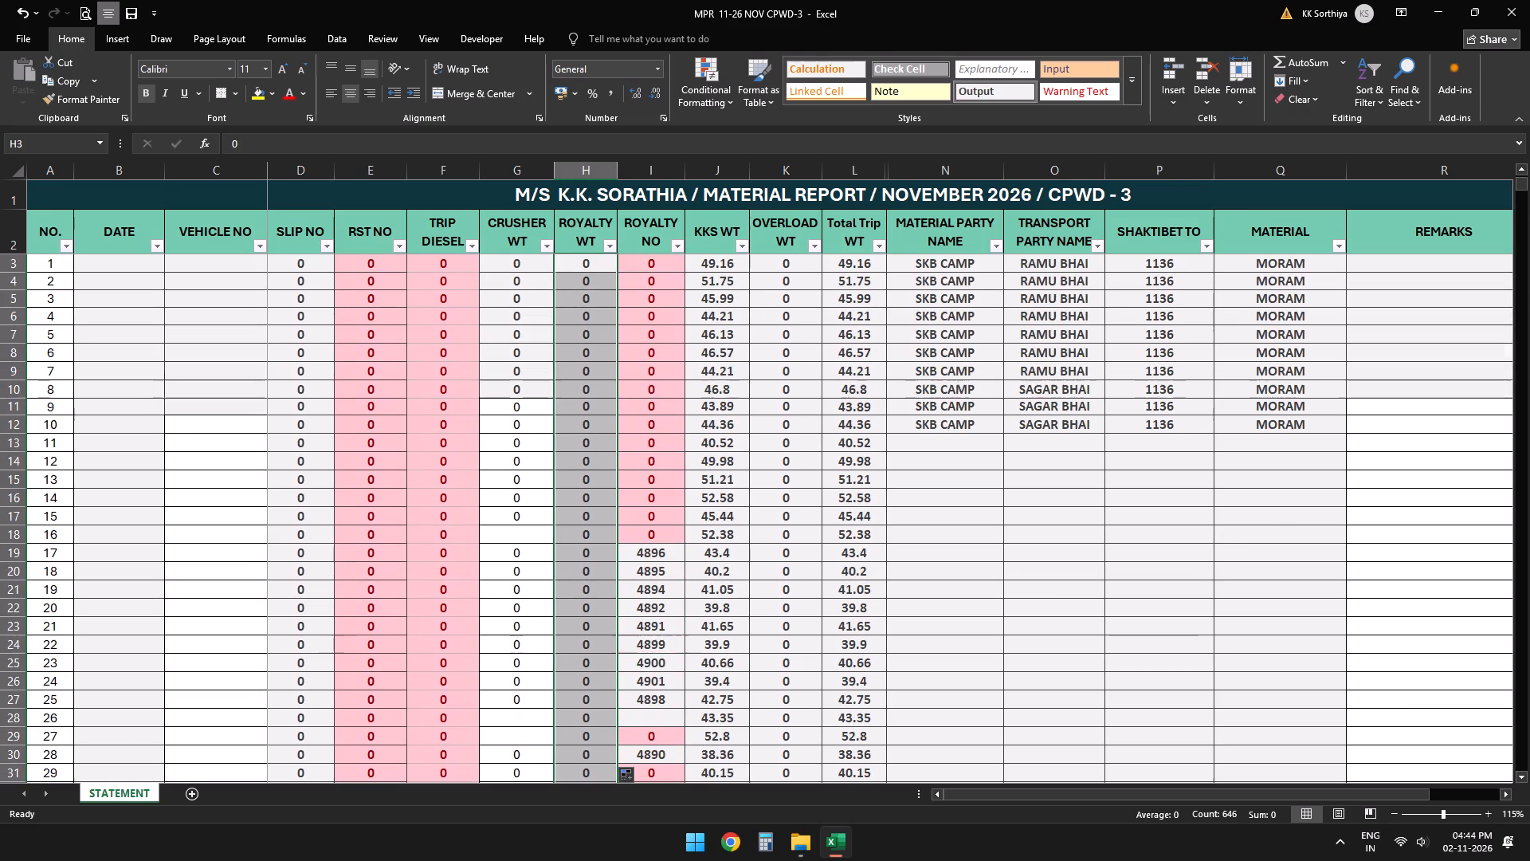
{"action": "left_click", "coordinate": [661, 261]}
{"action": "double_click", "coordinate": [684, 271]}
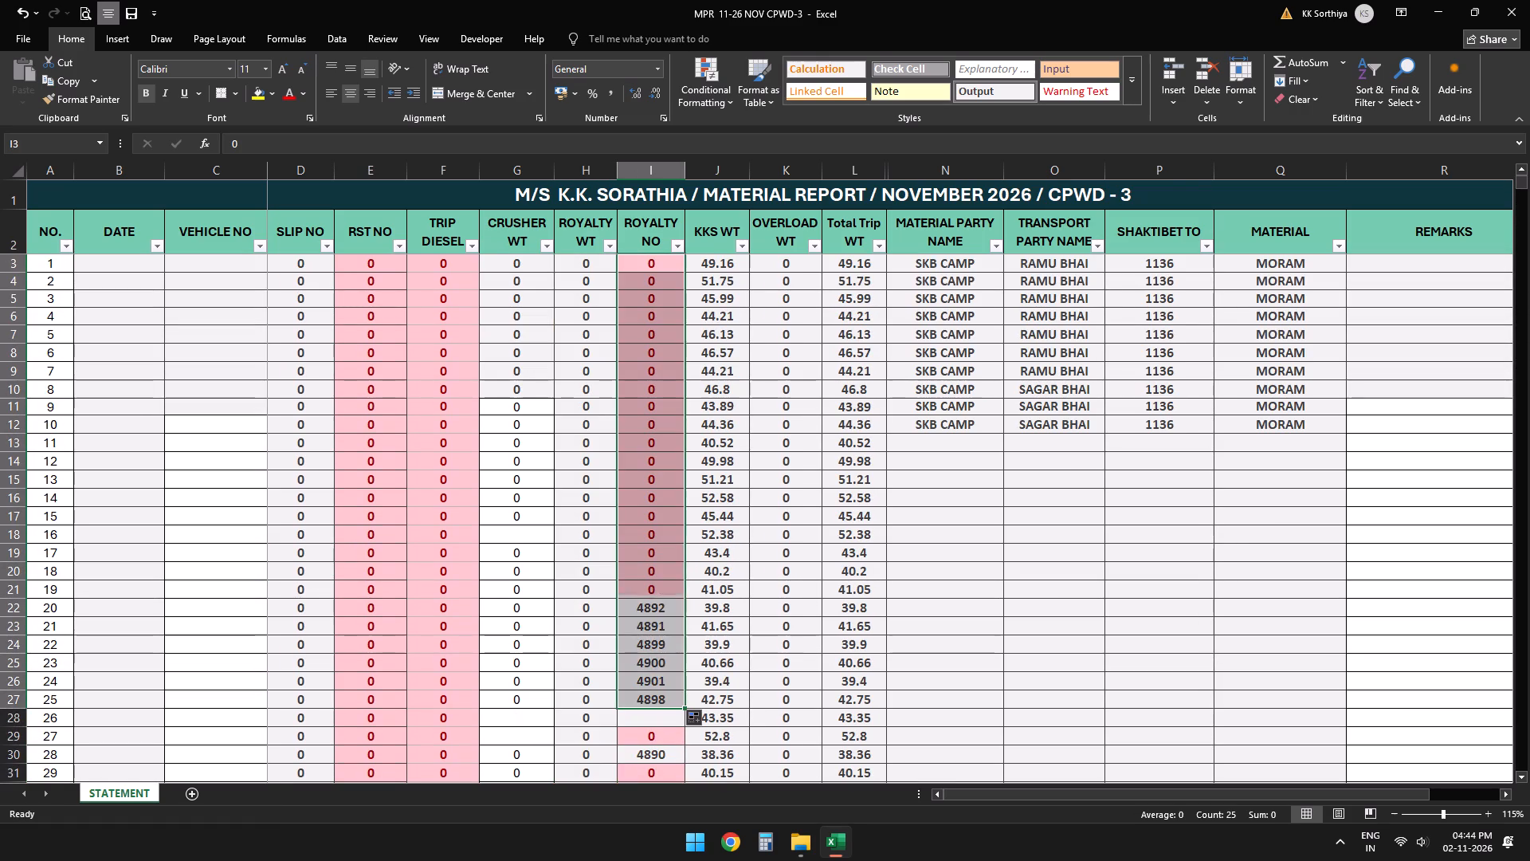
{"action": "double_click", "coordinate": [687, 709]}
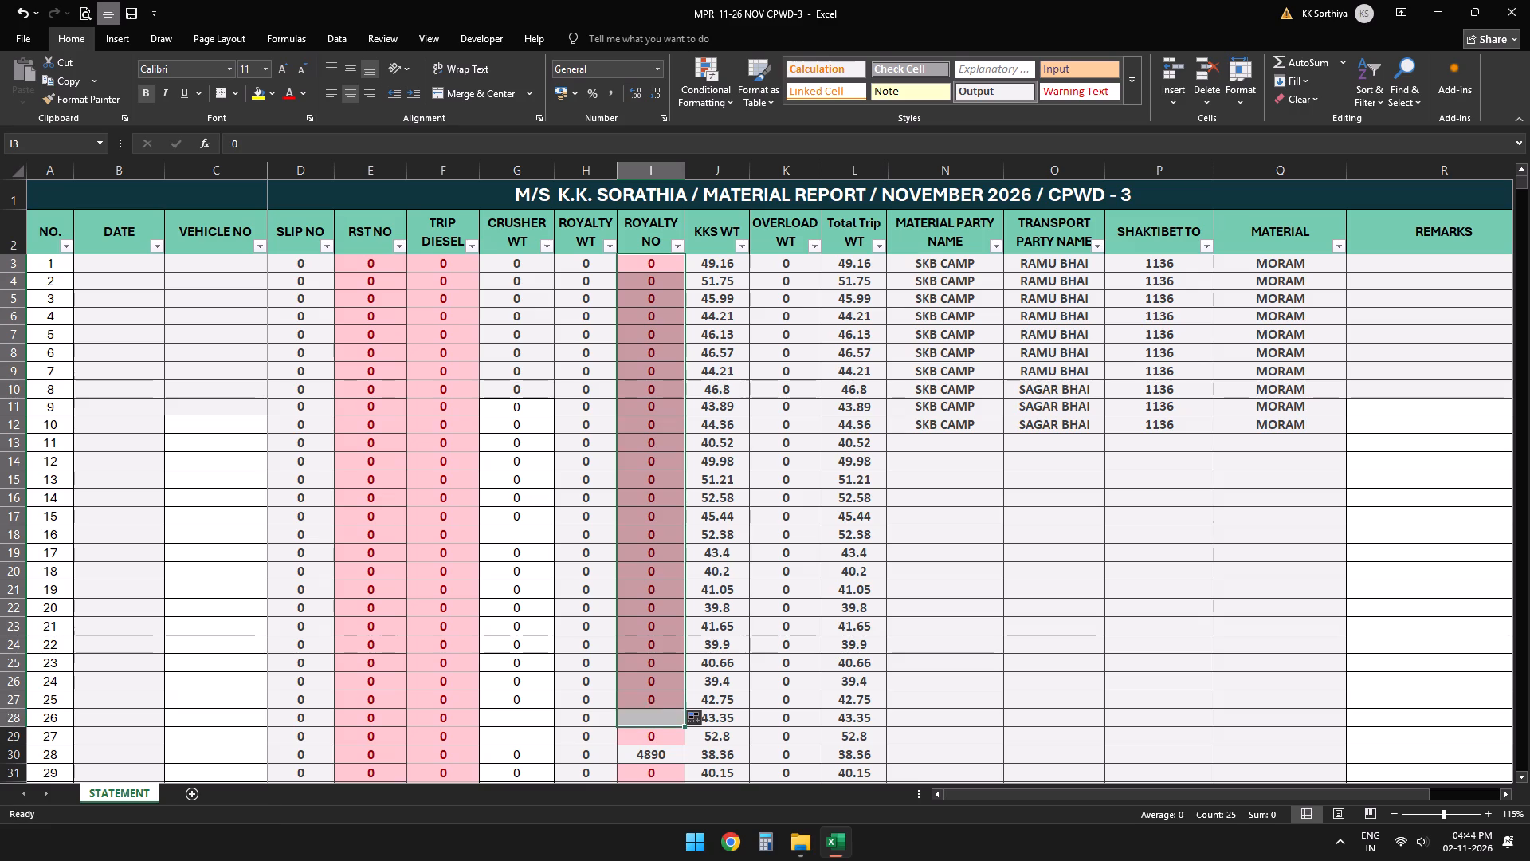
{"action": "double_click", "coordinate": [684, 729]}
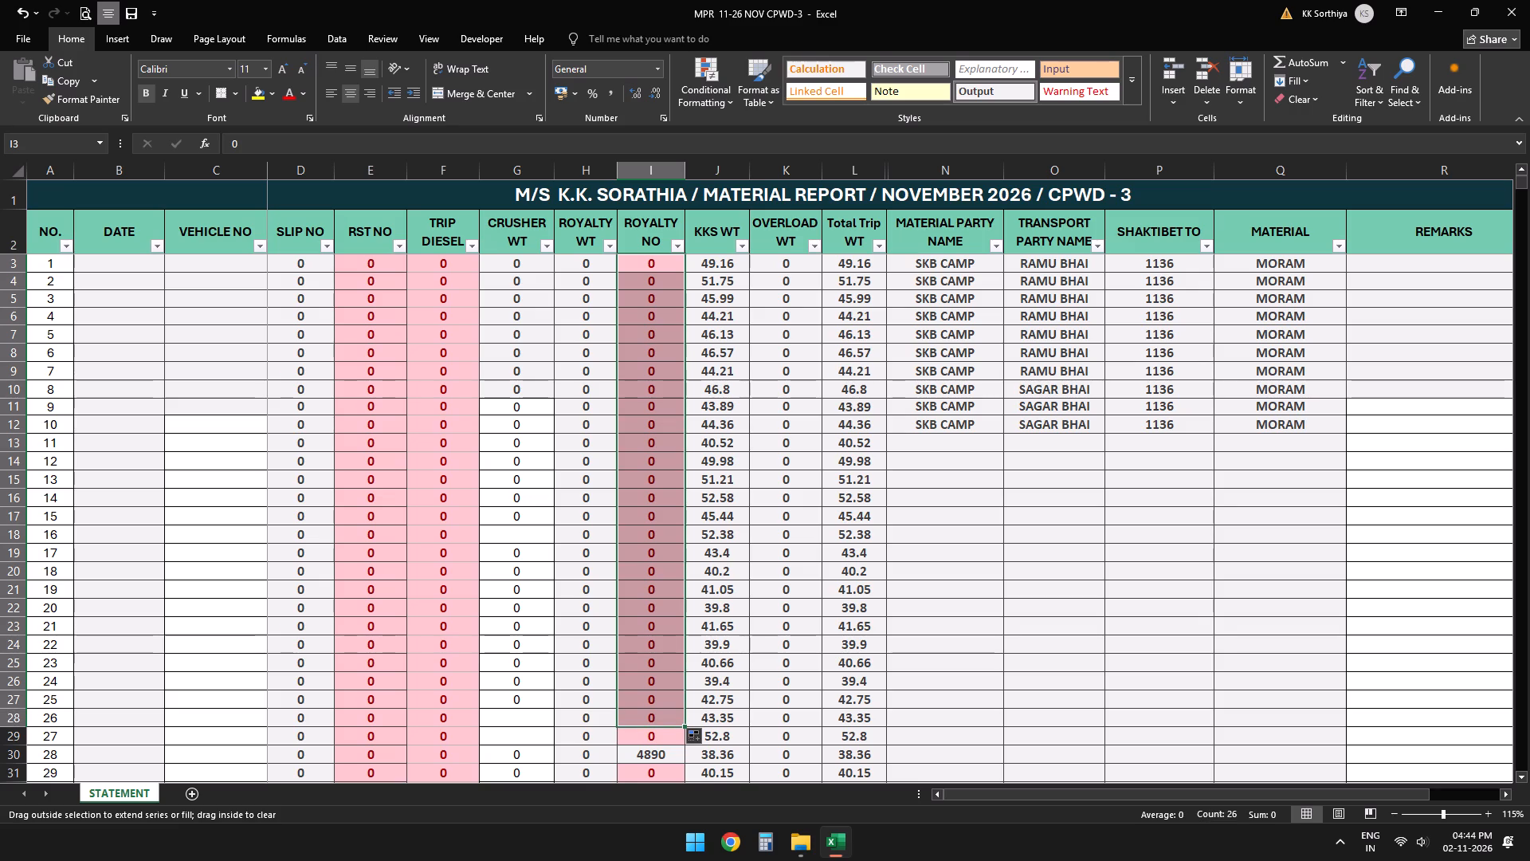
{"action": "double_click", "coordinate": [684, 729]}
{"action": "scroll", "coordinate": [699, 675], "scroll_direction": "down", "scroll_amount": 6}
{"action": "scroll", "coordinate": [700, 674], "scroll_direction": "up", "scroll_amount": 20}
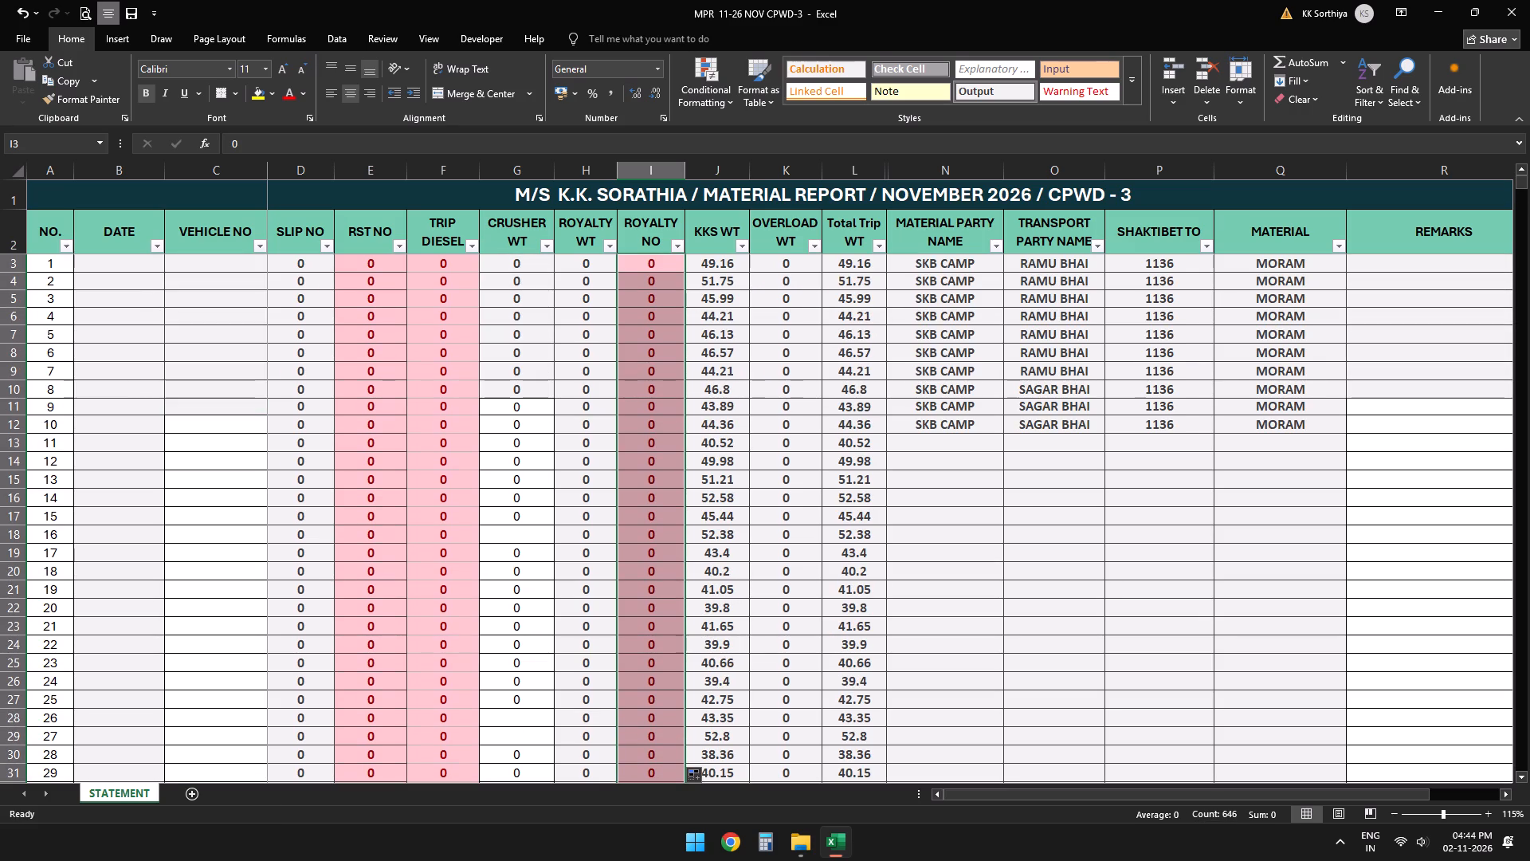
Set the first KKS WT cell, J3, to 0 and fill it down the whole column.
{"action": "left_click", "coordinate": [722, 262]}
{"action": "key", "text": "0"}
{"action": "key", "text": "Down"}
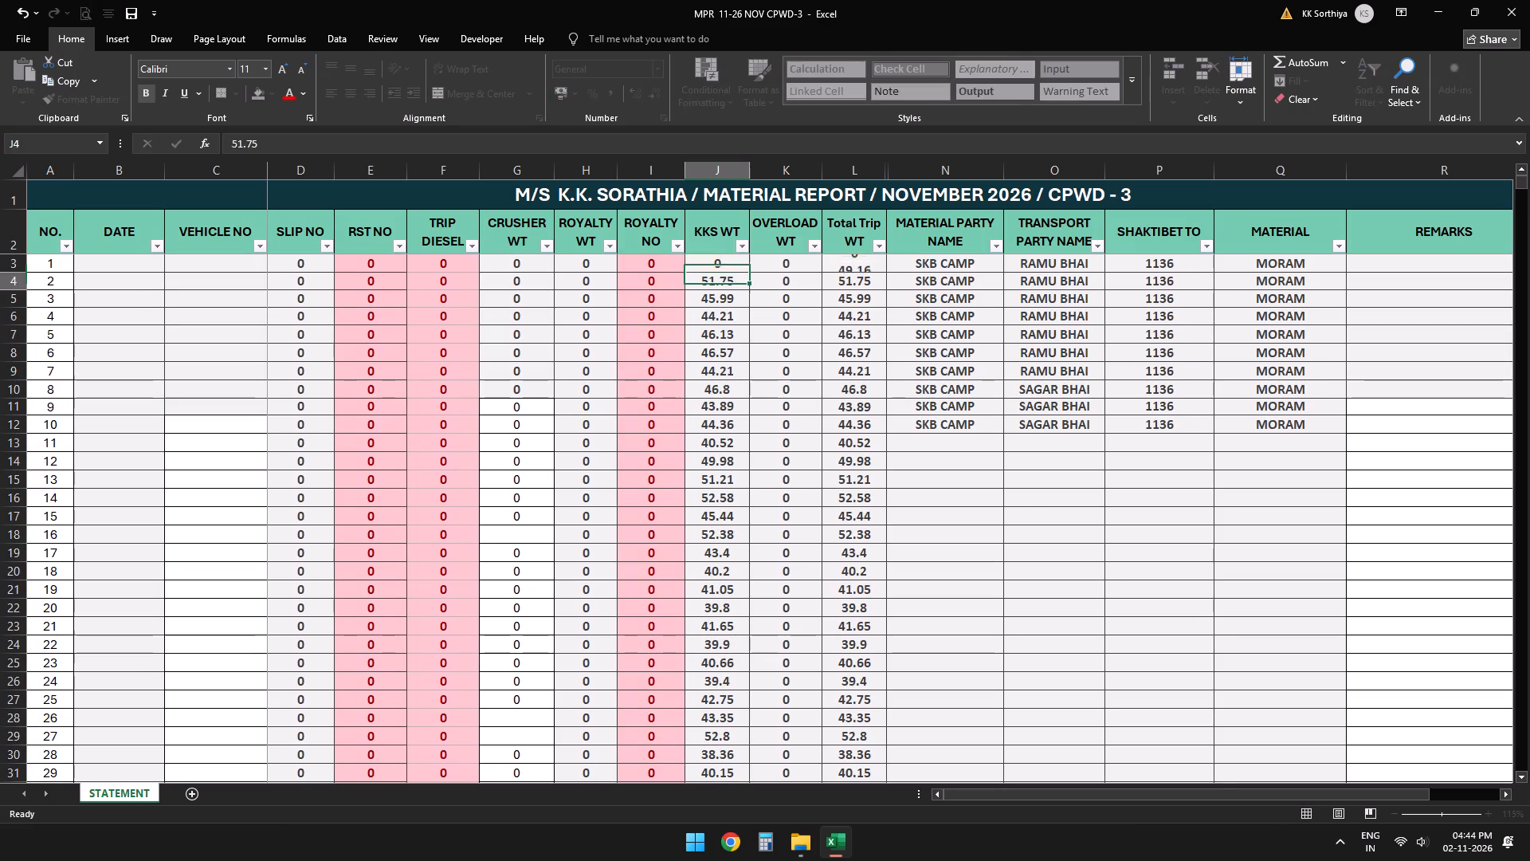
{"action": "key", "text": "Up"}
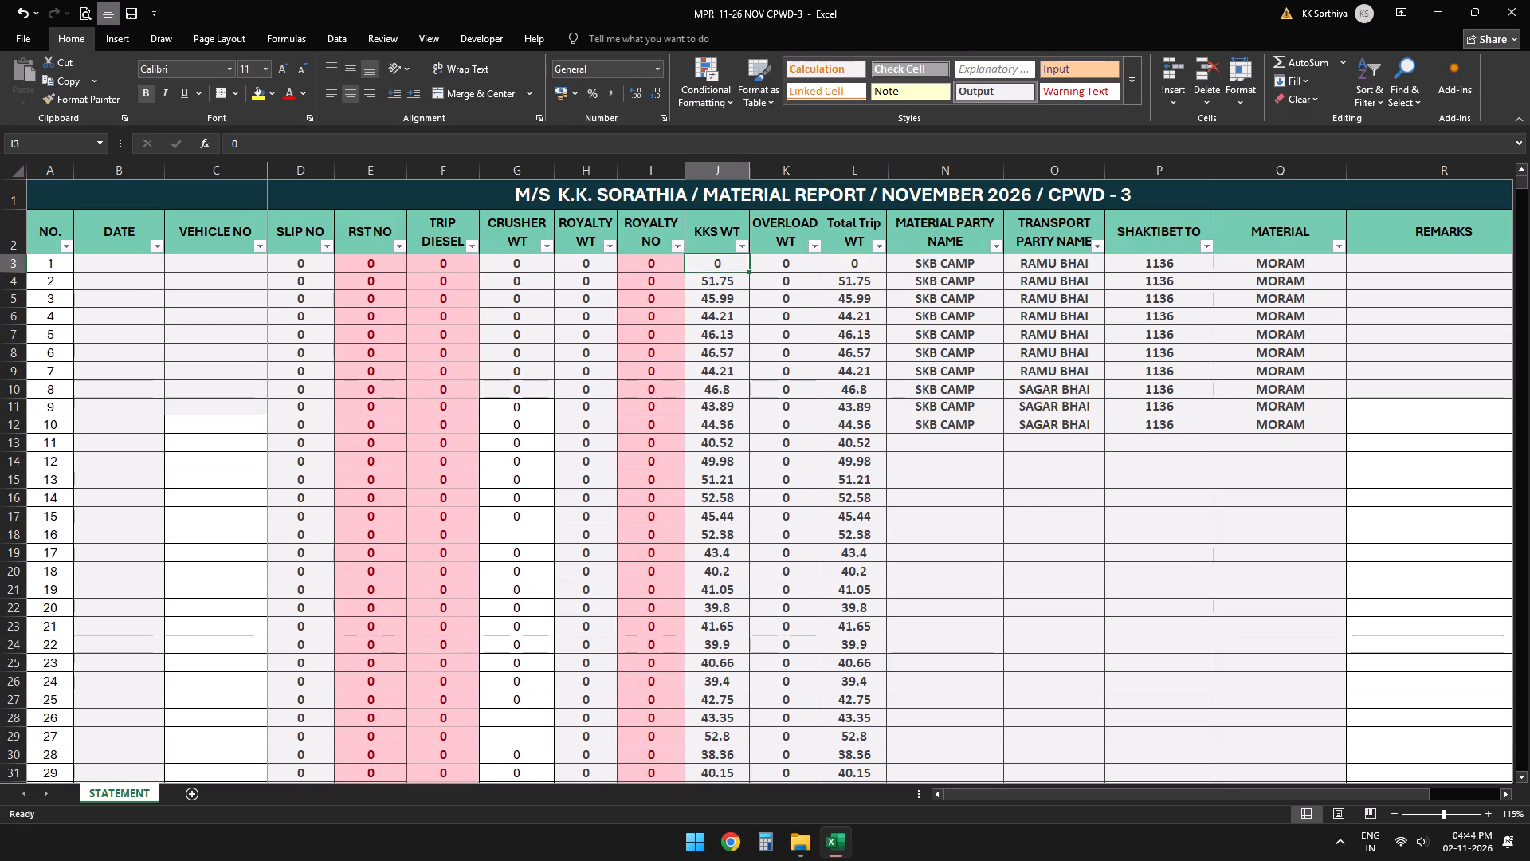
{"action": "double_click", "coordinate": [748, 272]}
{"action": "double_click", "coordinate": [748, 273]}
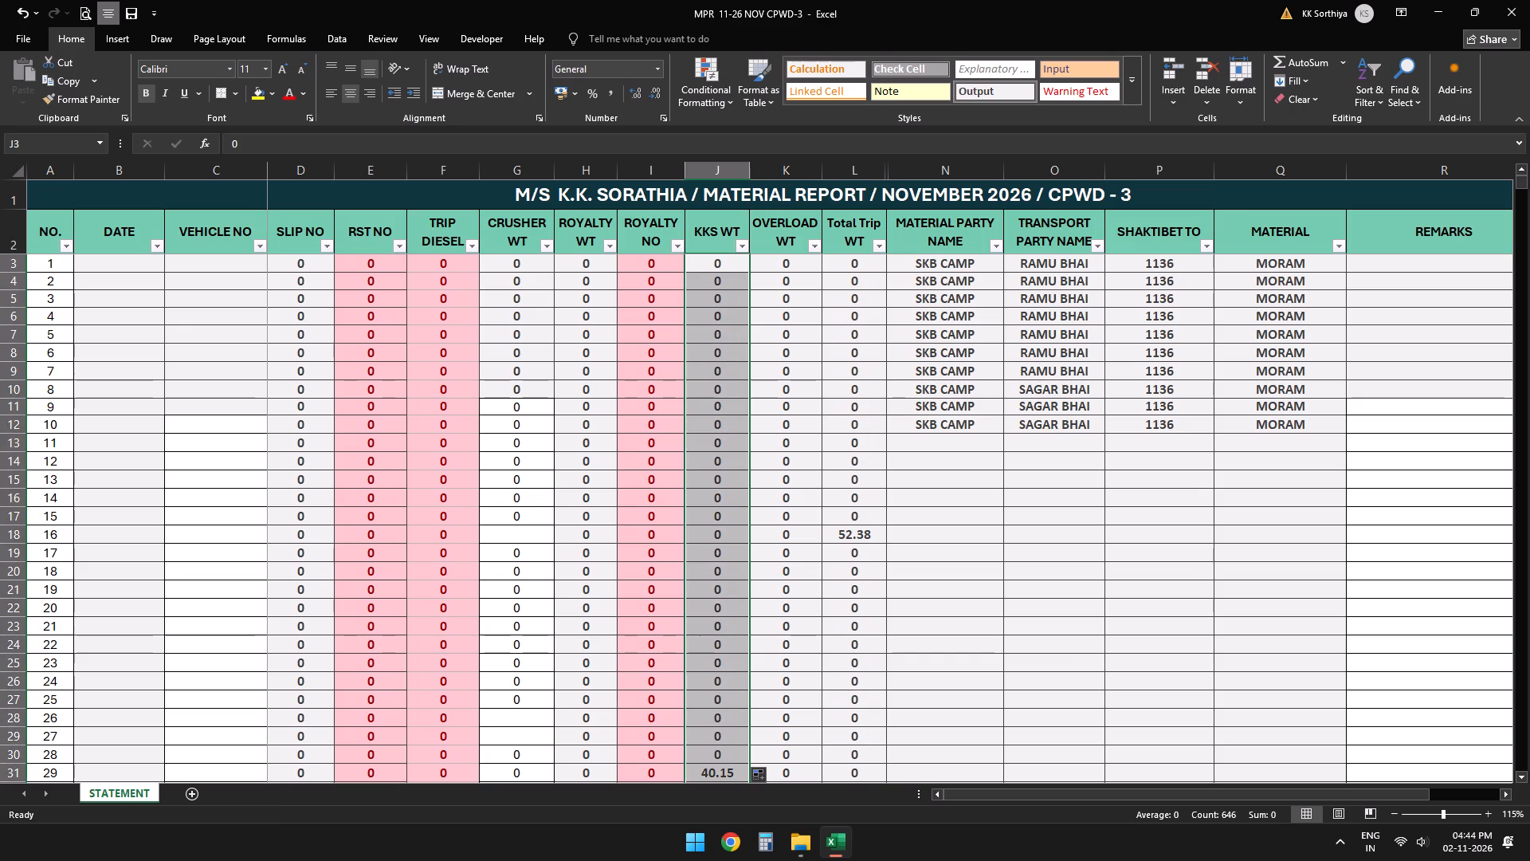
{"action": "scroll", "coordinate": [841, 399], "scroll_direction": "down", "scroll_amount": 4}
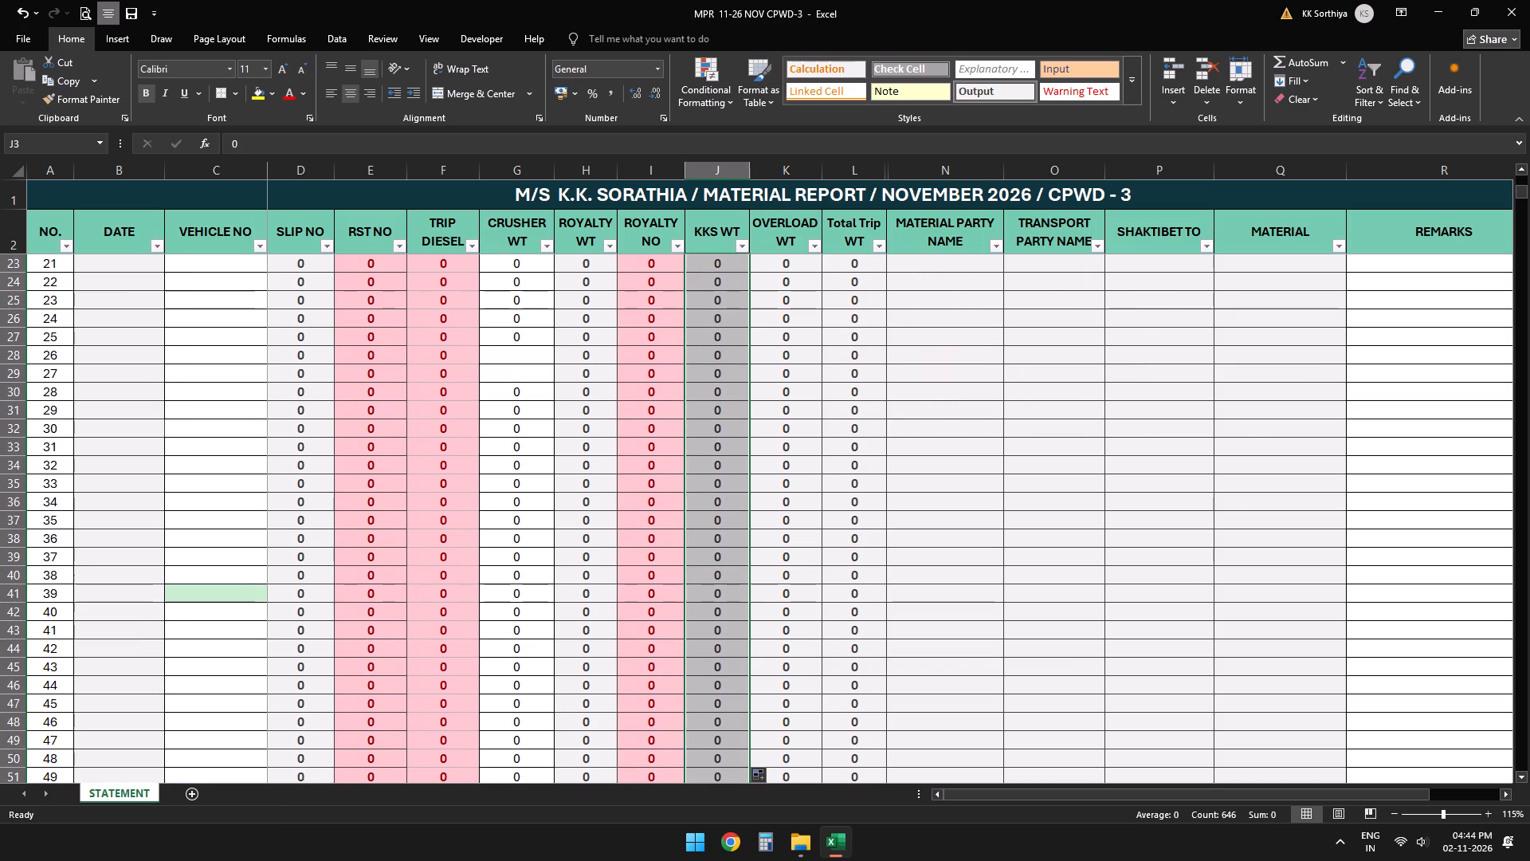
{"action": "scroll", "coordinate": [837, 410], "scroll_direction": "down", "scroll_amount": 2}
{"action": "scroll", "coordinate": [837, 410], "scroll_direction": "up", "scroll_amount": 12}
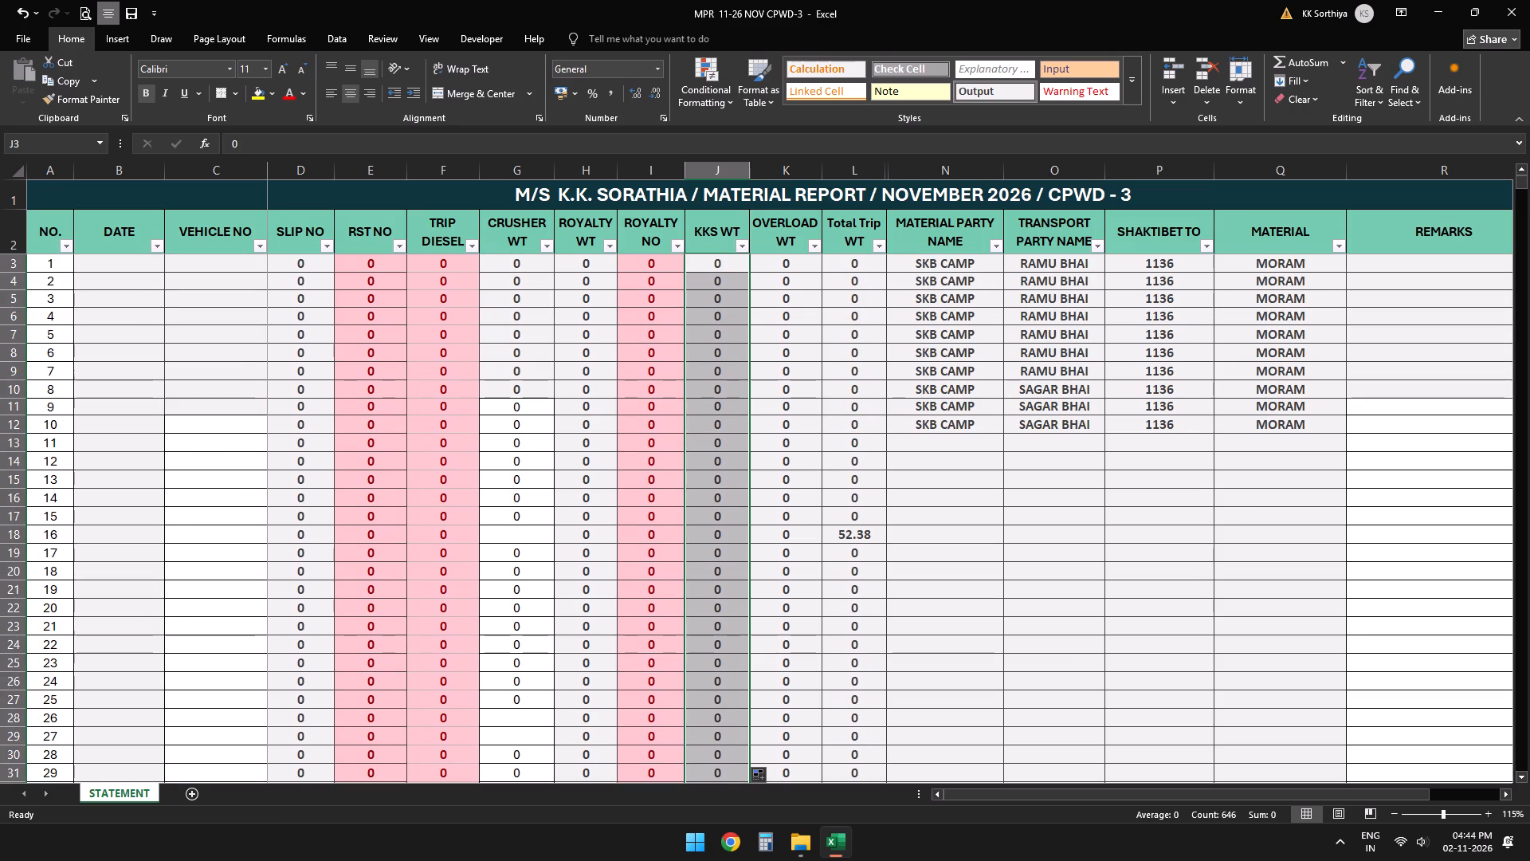
Fill the formula =J3+K3 from L3 down the whole Total Trip WT column.
{"action": "left_click", "coordinate": [861, 261]}
{"action": "triple_click", "coordinate": [884, 270]}
{"action": "double_click", "coordinate": [885, 270]}
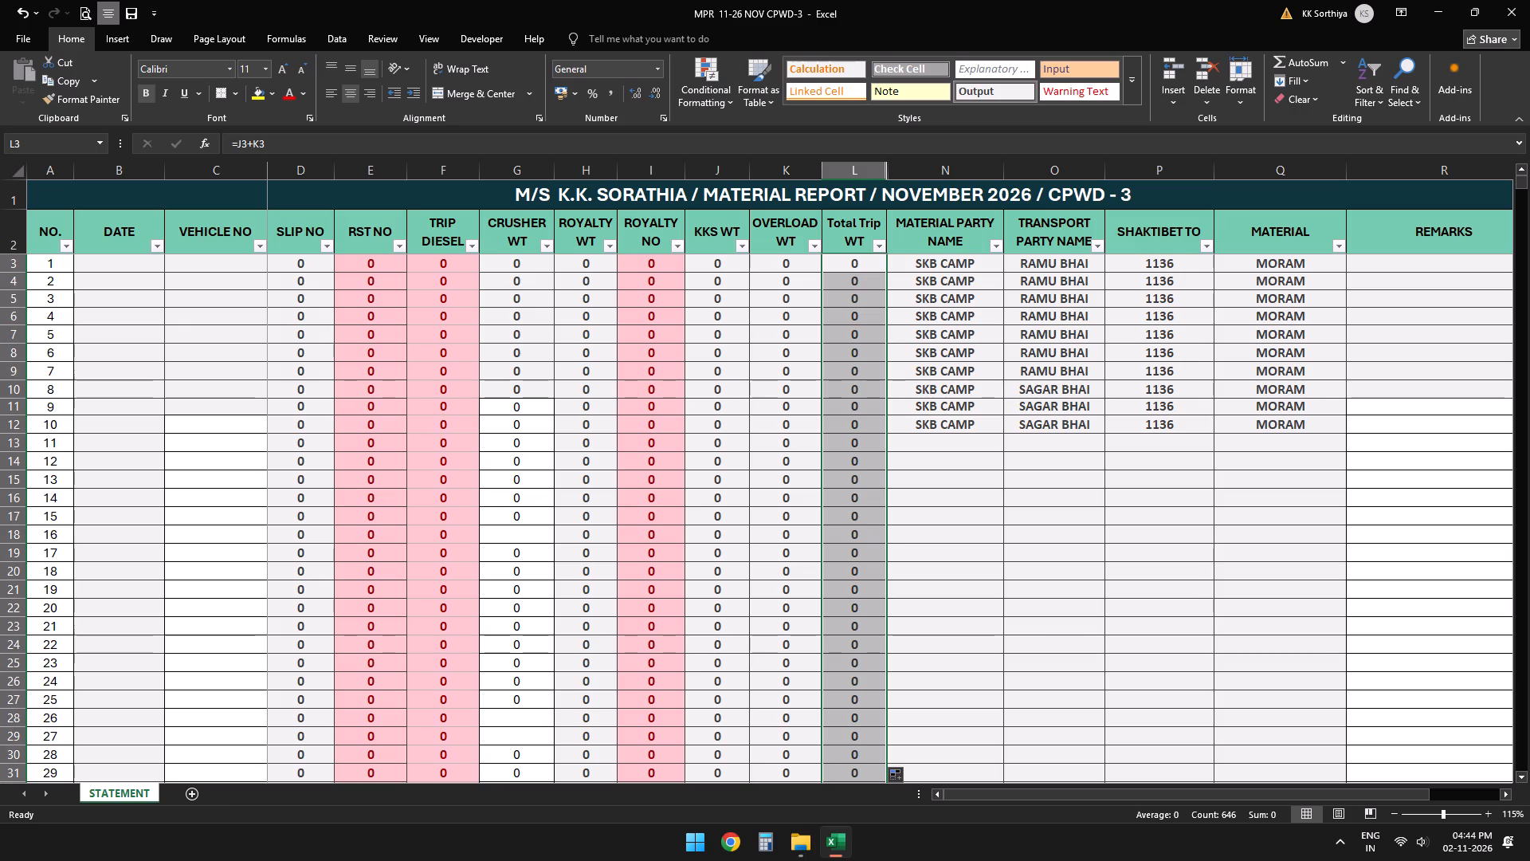
Clear the material party, transport party, SHAKTIBET TO and MATERIAL entries in rows 3 to 12.
{"action": "left_click_drag", "start_coordinate": [937, 265], "coordinate": [1305, 423]}
{"action": "key", "text": "Delete"}
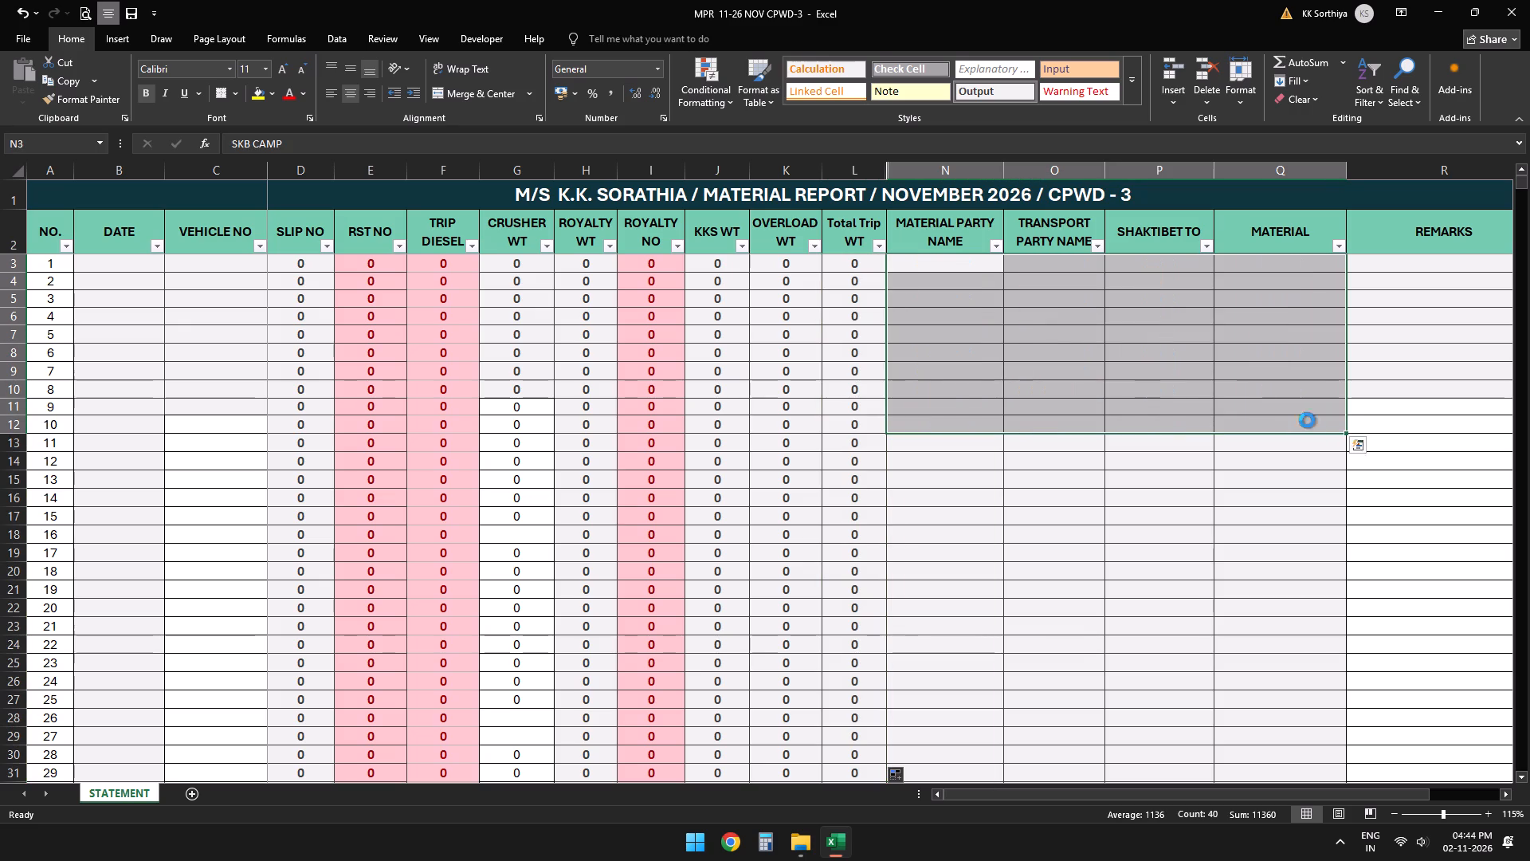
Look down the STATEMENT sheet's rows to check that October's data is cleared or zeroed in every column.
{"action": "scroll", "coordinate": [1316, 401], "scroll_direction": "up", "scroll_amount": 6}
{"action": "scroll", "coordinate": [1316, 401], "scroll_direction": "down", "scroll_amount": 7}
{"action": "scroll", "coordinate": [1316, 401], "scroll_direction": "up", "scroll_amount": 1}
{"action": "scroll", "coordinate": [1316, 401], "scroll_direction": "down", "scroll_amount": 1}
{"action": "scroll", "coordinate": [1316, 401], "scroll_direction": "up", "scroll_amount": 1}
{"action": "scroll", "coordinate": [1316, 401], "scroll_direction": "down", "scroll_amount": 3}
{"action": "scroll", "coordinate": [1316, 401], "scroll_direction": "up", "scroll_amount": 1}
{"action": "scroll", "coordinate": [1316, 401], "scroll_direction": "down", "scroll_amount": 2}
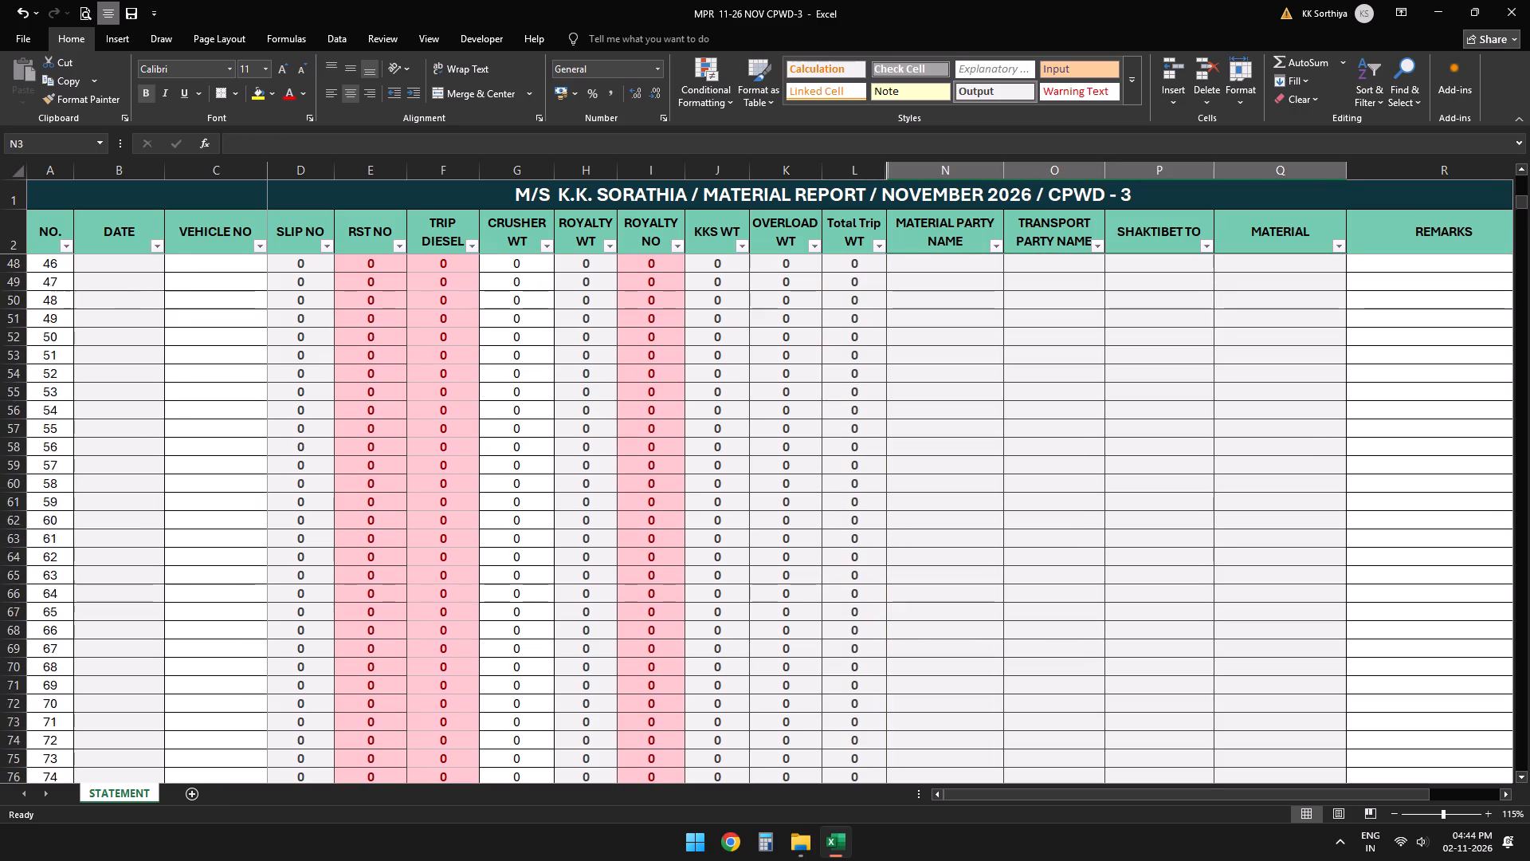
{"action": "scroll", "coordinate": [1316, 401], "scroll_direction": "down", "scroll_amount": 3}
{"action": "scroll", "coordinate": [1316, 401], "scroll_direction": "up", "scroll_amount": 1}
{"action": "scroll", "coordinate": [1316, 401], "scroll_direction": "down", "scroll_amount": 19}
{"action": "scroll", "coordinate": [1317, 459], "scroll_direction": "up", "scroll_amount": 1}
{"action": "scroll", "coordinate": [1317, 459], "scroll_direction": "down", "scroll_amount": 8}
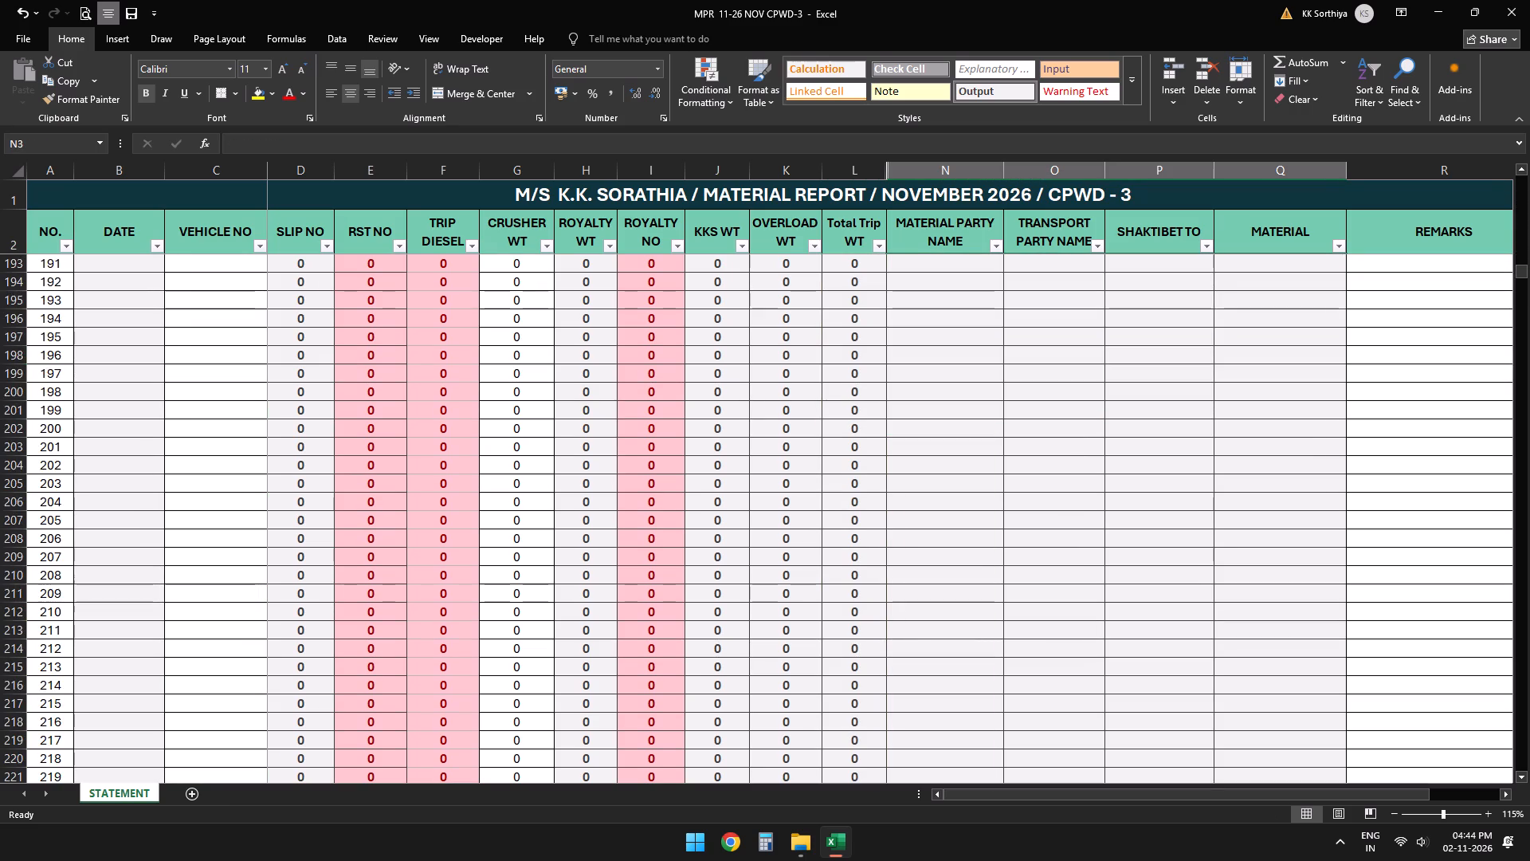
{"action": "scroll", "coordinate": [1317, 466], "scroll_direction": "down", "scroll_amount": 2}
{"action": "scroll", "coordinate": [1317, 469], "scroll_direction": "up", "scroll_amount": 1}
{"action": "scroll", "coordinate": [1317, 469], "scroll_direction": "down", "scroll_amount": 1}
{"action": "scroll", "coordinate": [1317, 469], "scroll_direction": "up", "scroll_amount": 1}
{"action": "scroll", "coordinate": [1317, 469], "scroll_direction": "down", "scroll_amount": 9}
{"action": "scroll", "coordinate": [1299, 529], "scroll_direction": "up", "scroll_amount": 1}
{"action": "scroll", "coordinate": [1296, 536], "scroll_direction": "down", "scroll_amount": 16}
{"action": "scroll", "coordinate": [1295, 542], "scroll_direction": "up", "scroll_amount": 1}
{"action": "scroll", "coordinate": [1295, 542], "scroll_direction": "down", "scroll_amount": 6}
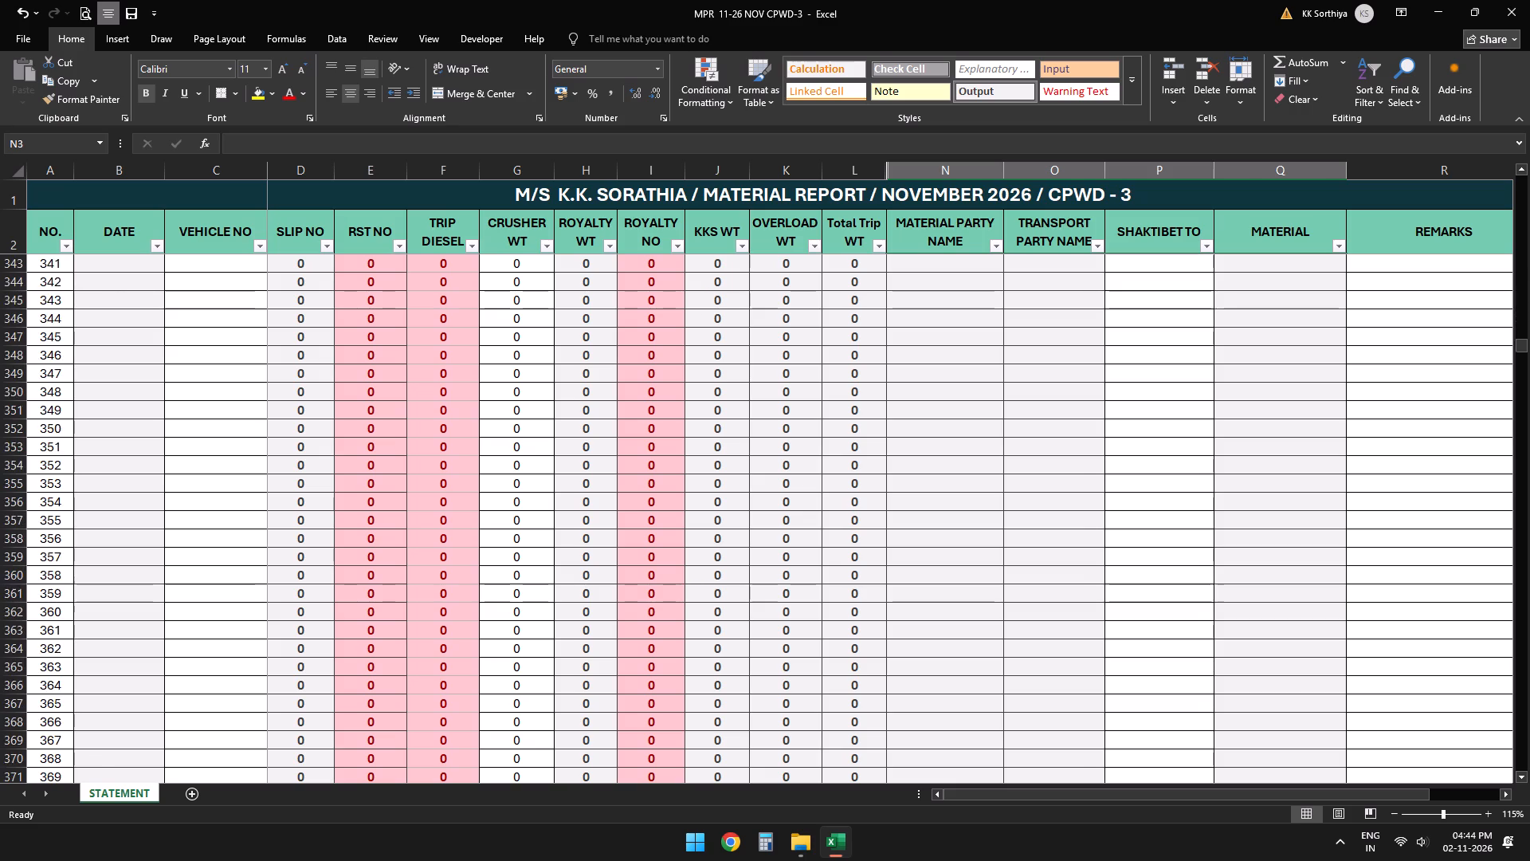
{"action": "scroll", "coordinate": [1295, 542], "scroll_direction": "up", "scroll_amount": 15}
{"action": "scroll", "coordinate": [1295, 542], "scroll_direction": "down", "scroll_amount": 1}
{"action": "scroll", "coordinate": [1295, 542], "scroll_direction": "up", "scroll_amount": 4}
{"action": "scroll", "coordinate": [1295, 542], "scroll_direction": "down", "scroll_amount": 1}
{"action": "scroll", "coordinate": [1295, 542], "scroll_direction": "up", "scroll_amount": 1}
{"action": "scroll", "coordinate": [1295, 542], "scroll_direction": "down", "scroll_amount": 1}
{"action": "scroll", "coordinate": [1295, 542], "scroll_direction": "up", "scroll_amount": 11}
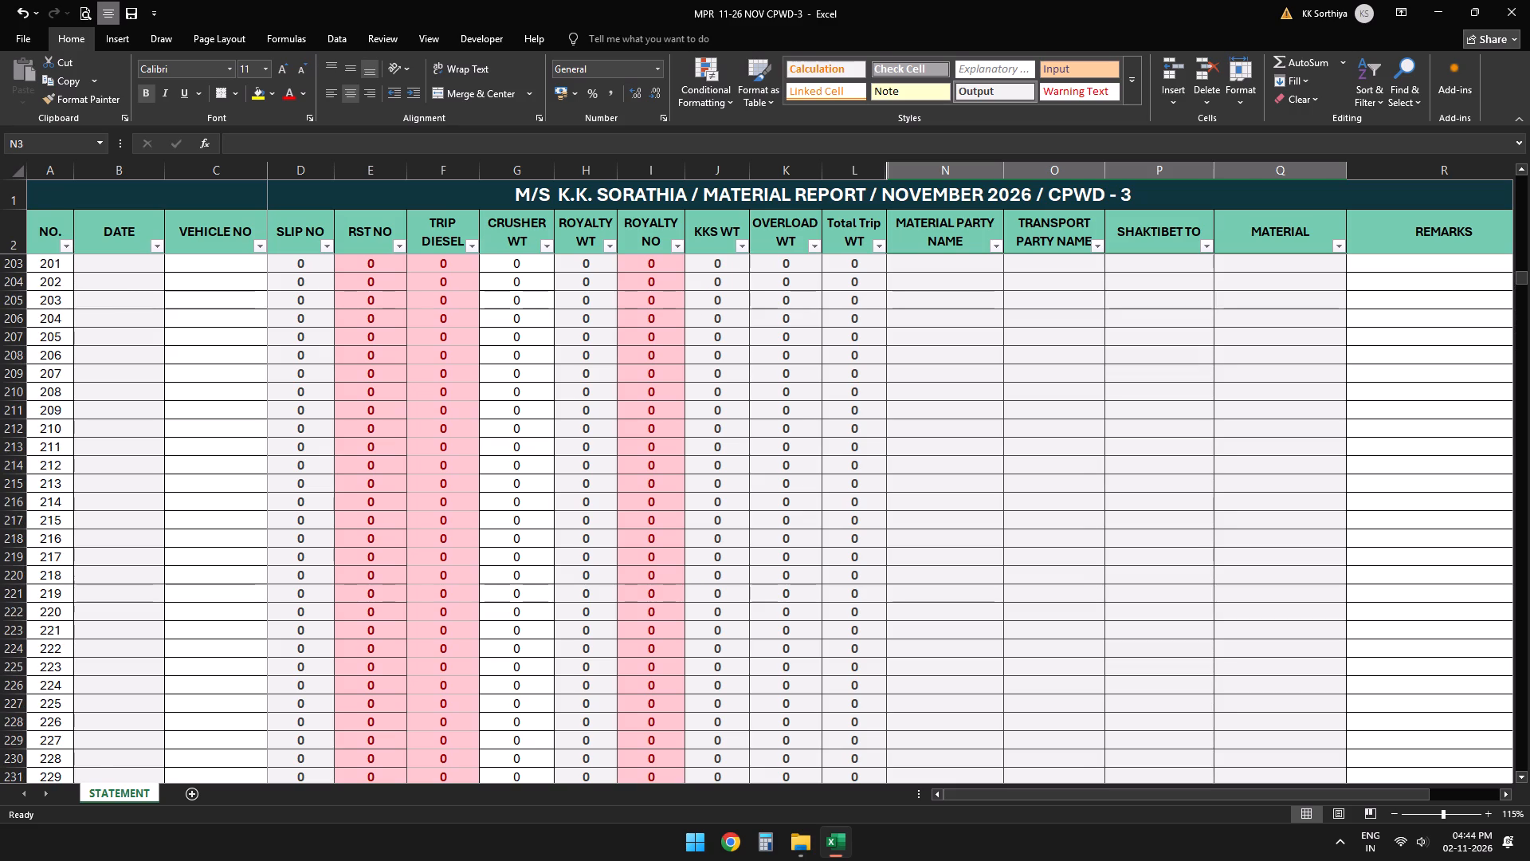
Save and close the CPWD-3 workbook.
{"action": "key", "text": "ctrl+s"}
{"action": "left_click", "coordinate": [1529, 0]}
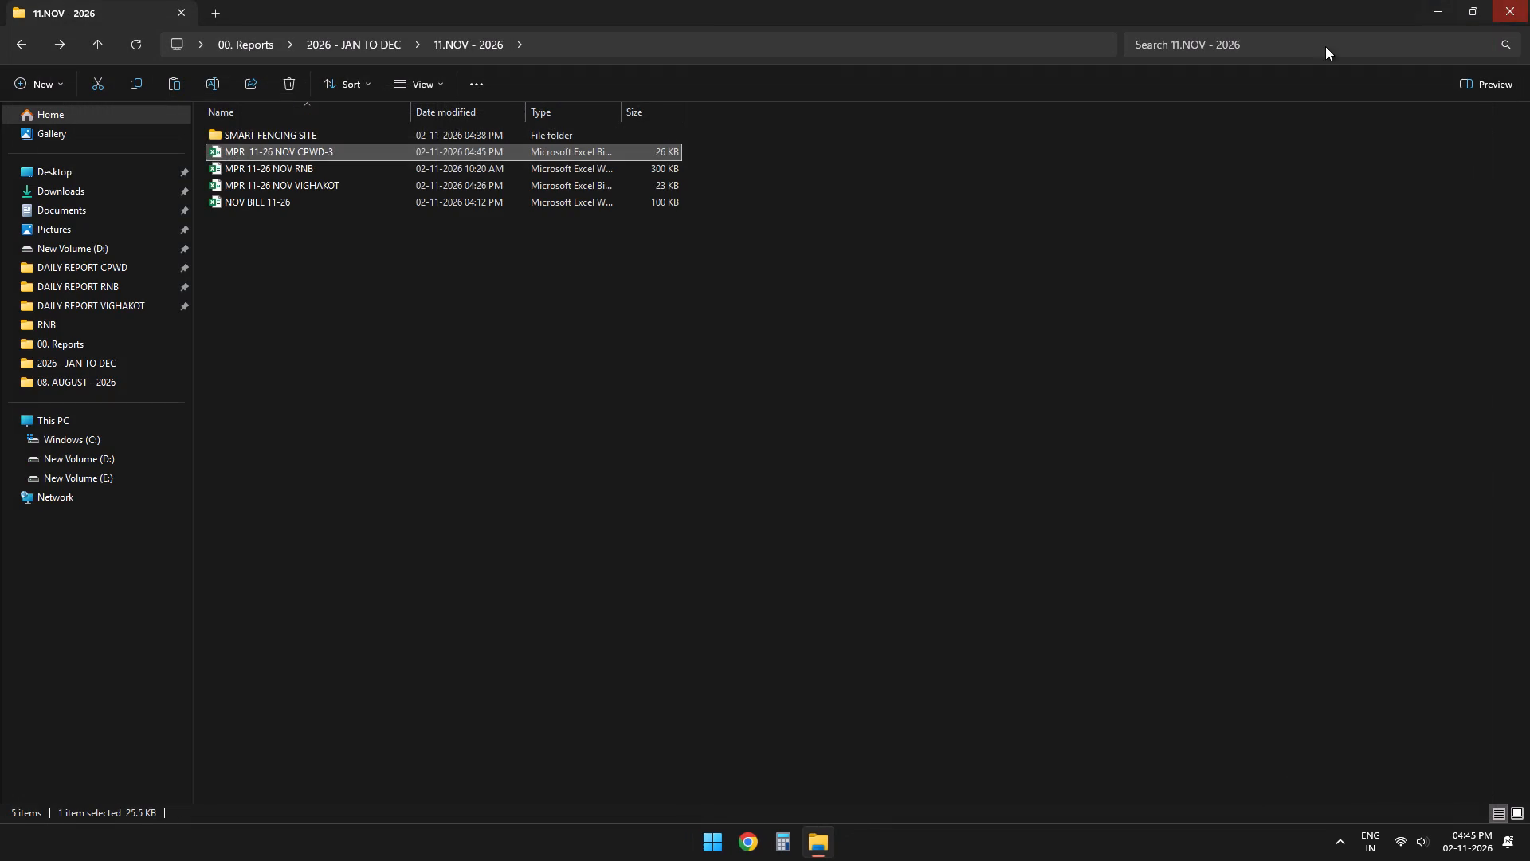
Open the MPR 11-26 NOV RNB workbook from the 11.NOV - 2026 folder.
{"action": "double_click", "coordinate": [339, 165]}
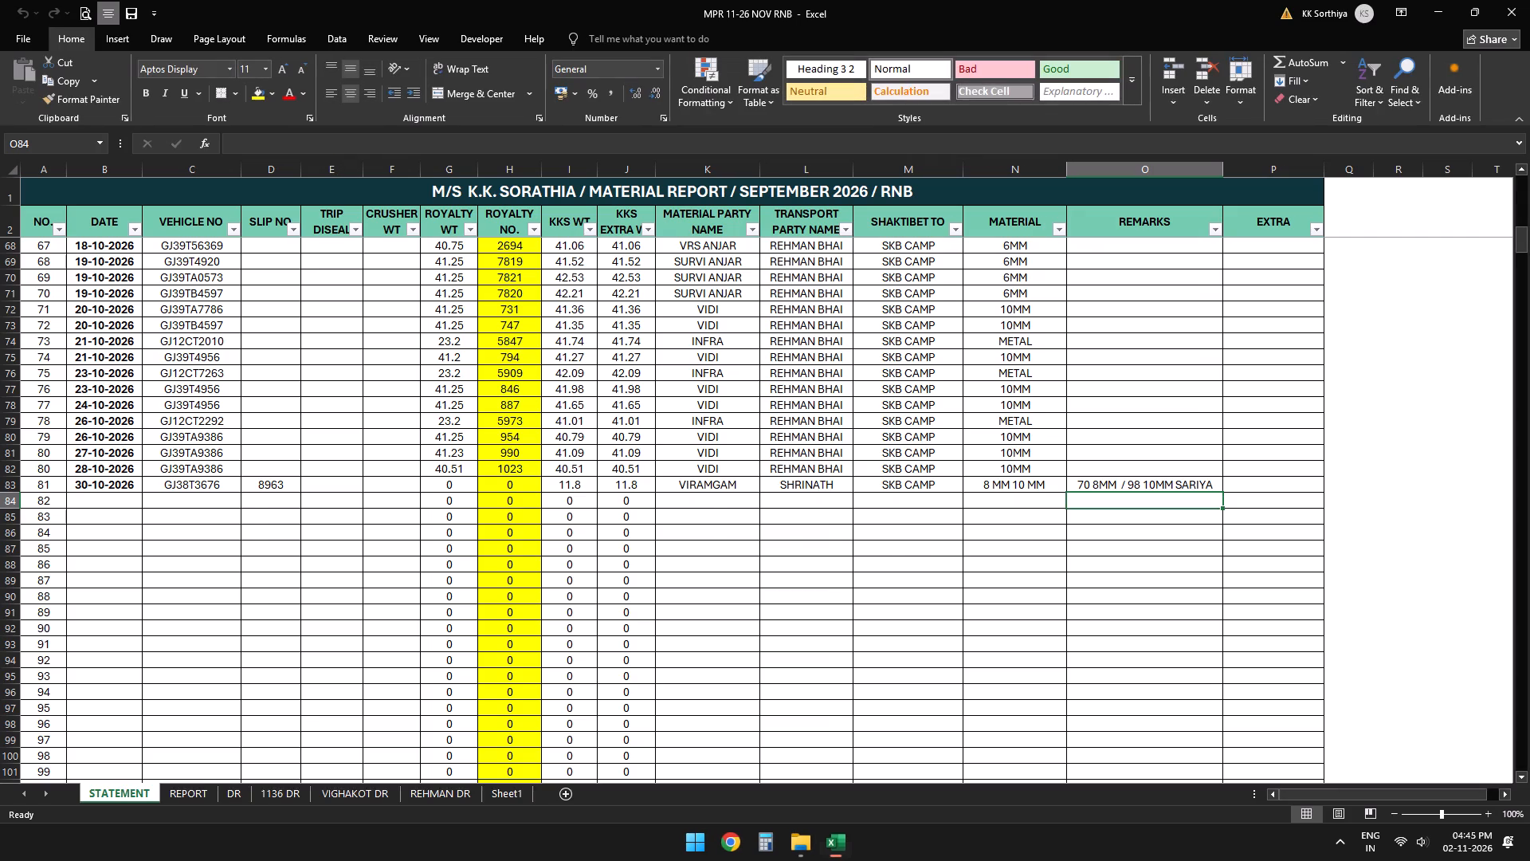
Clear the DATE and VEHICLE NO entries from row 3 to row 84, and the SLIP NO entry in row 83.
{"action": "scroll", "coordinate": [404, 441], "scroll_direction": "up", "scroll_amount": 14}
{"action": "scroll", "coordinate": [395, 441], "scroll_direction": "up", "scroll_amount": 14}
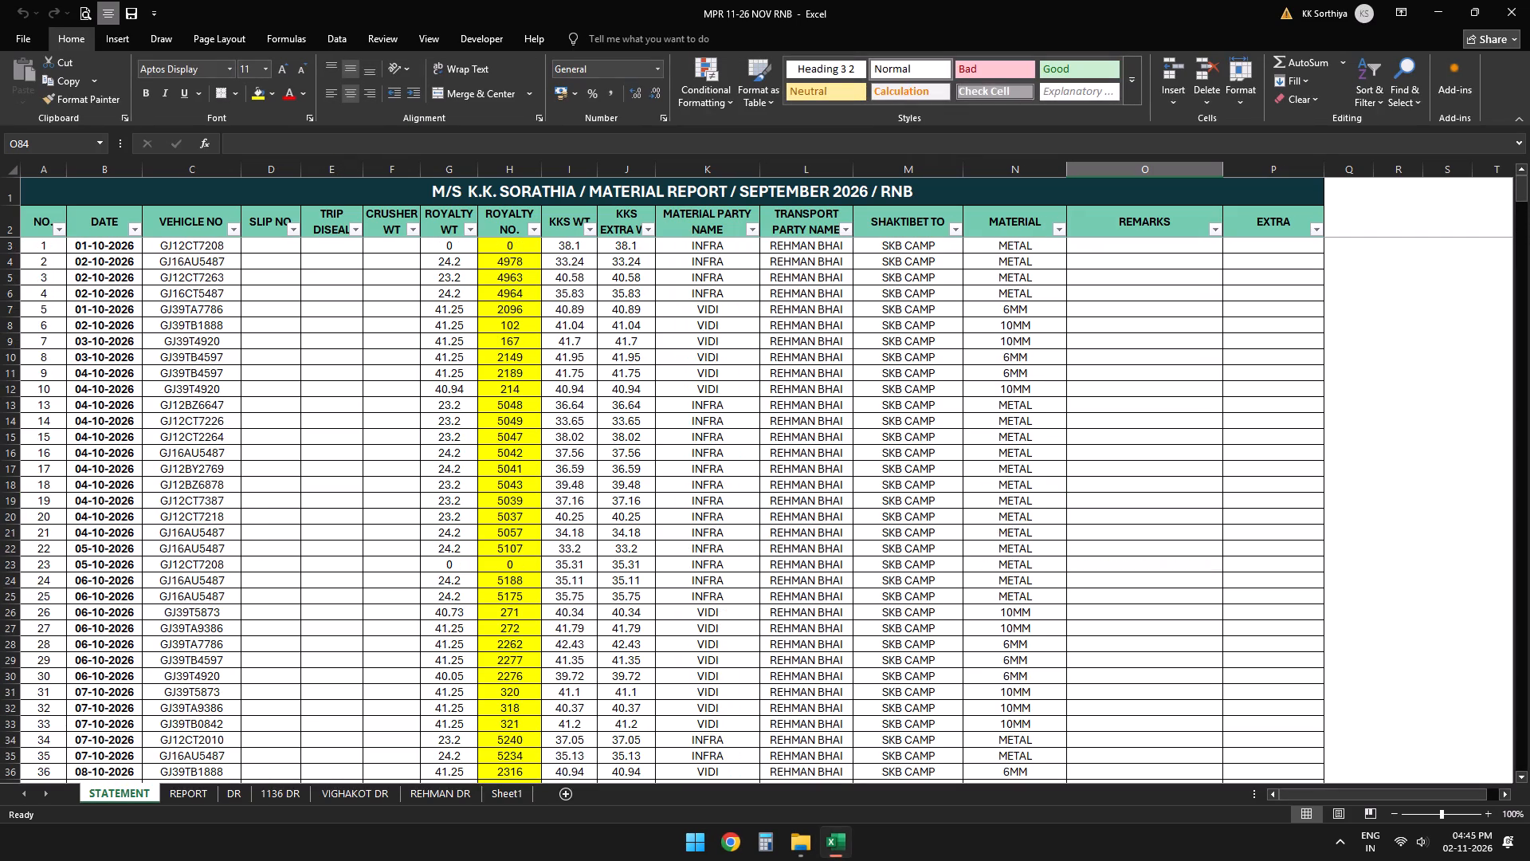
{"action": "left_click_drag", "start_coordinate": [108, 244], "coordinate": [210, 792]}
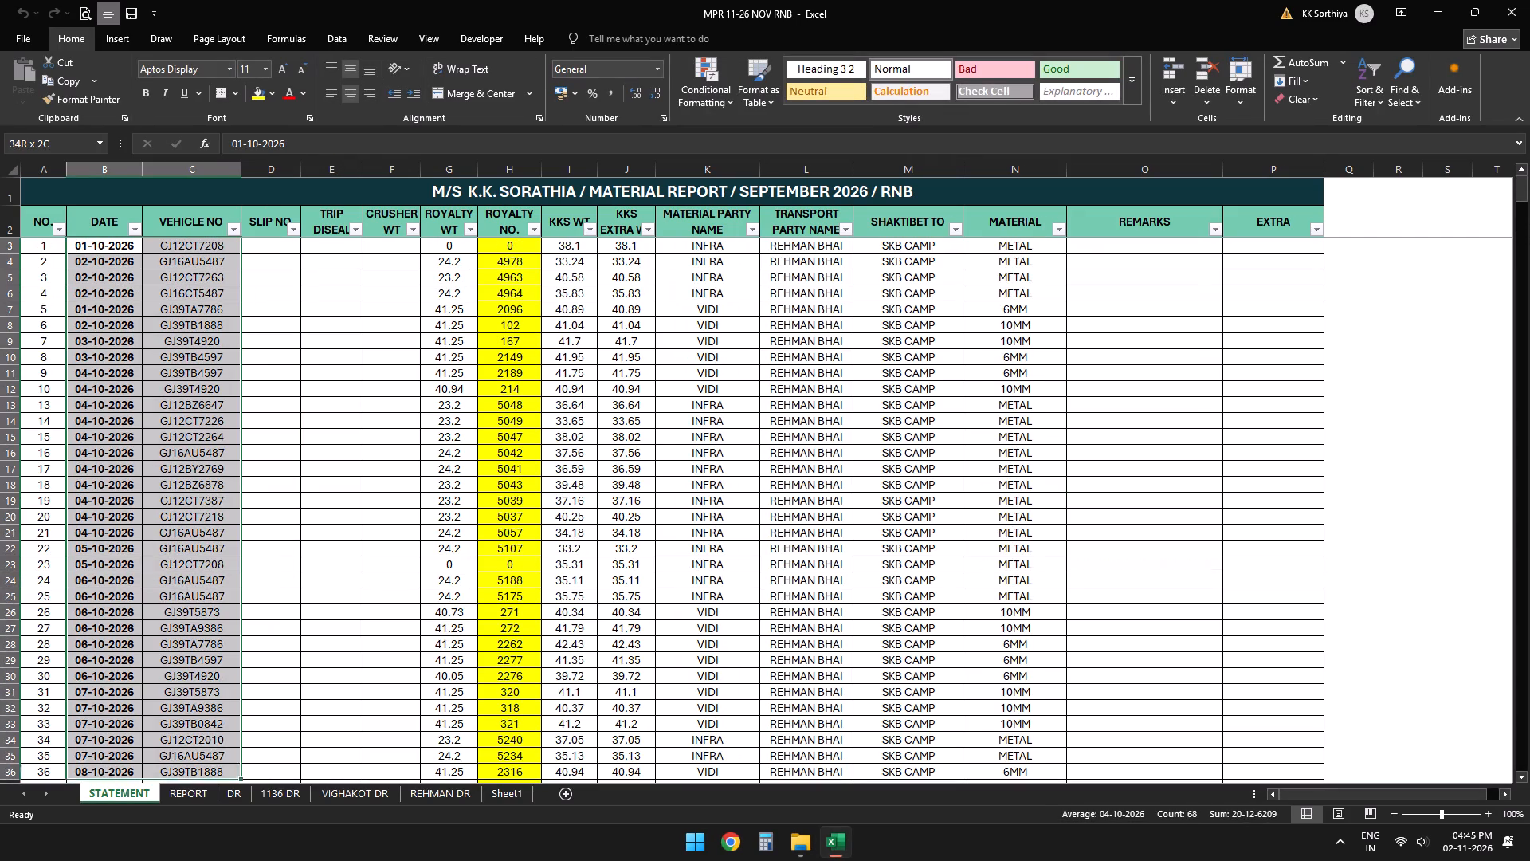
{"action": "left_click_drag", "start_coordinate": [210, 792], "coordinate": [206, 340]}
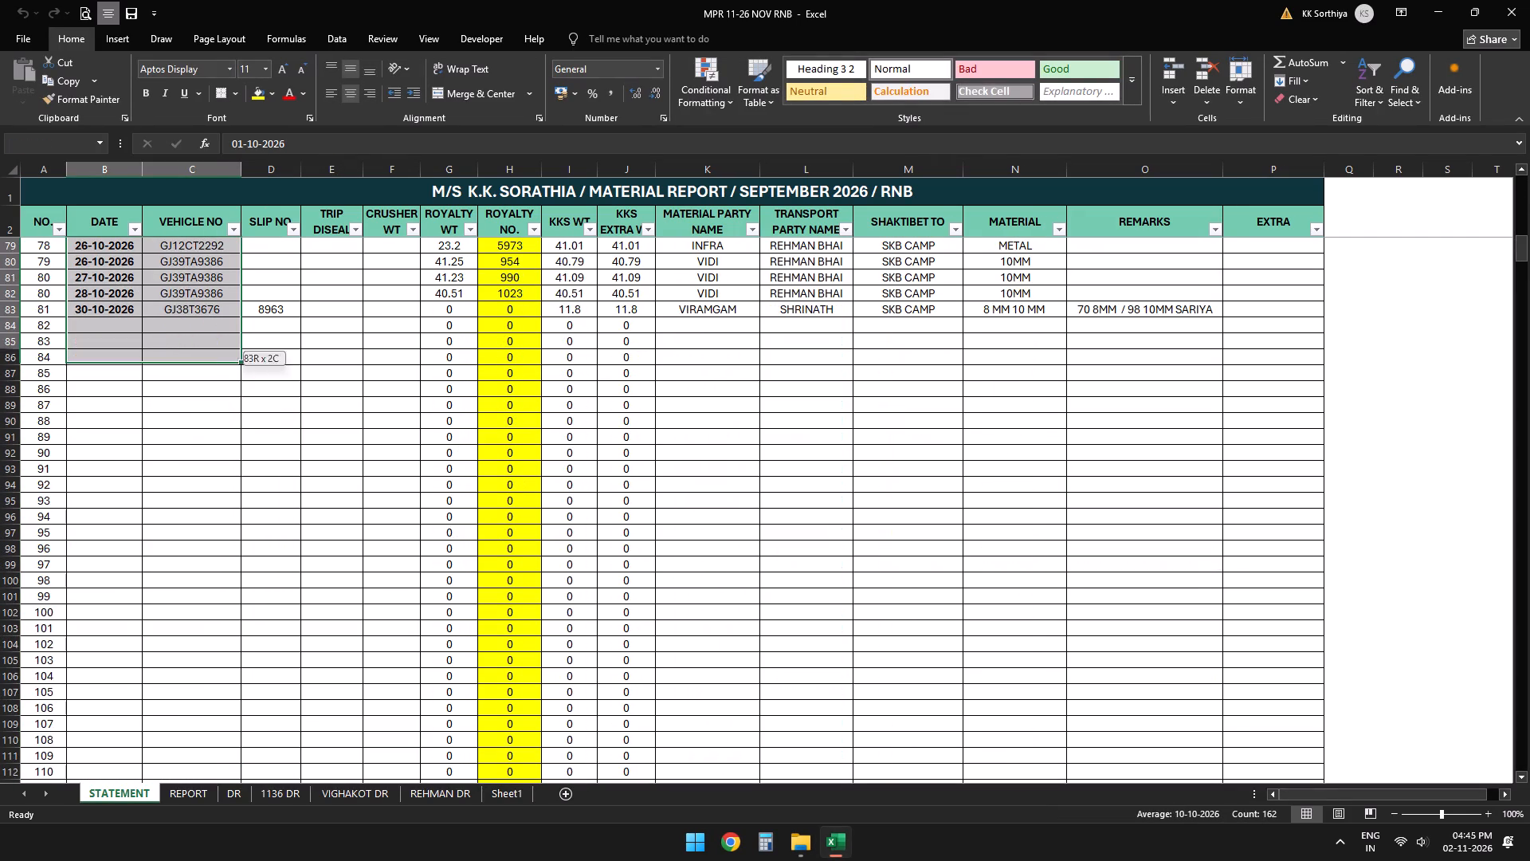
{"action": "left_click_drag", "start_coordinate": [206, 340], "coordinate": [211, 325]}
{"action": "key", "text": "Delete"}
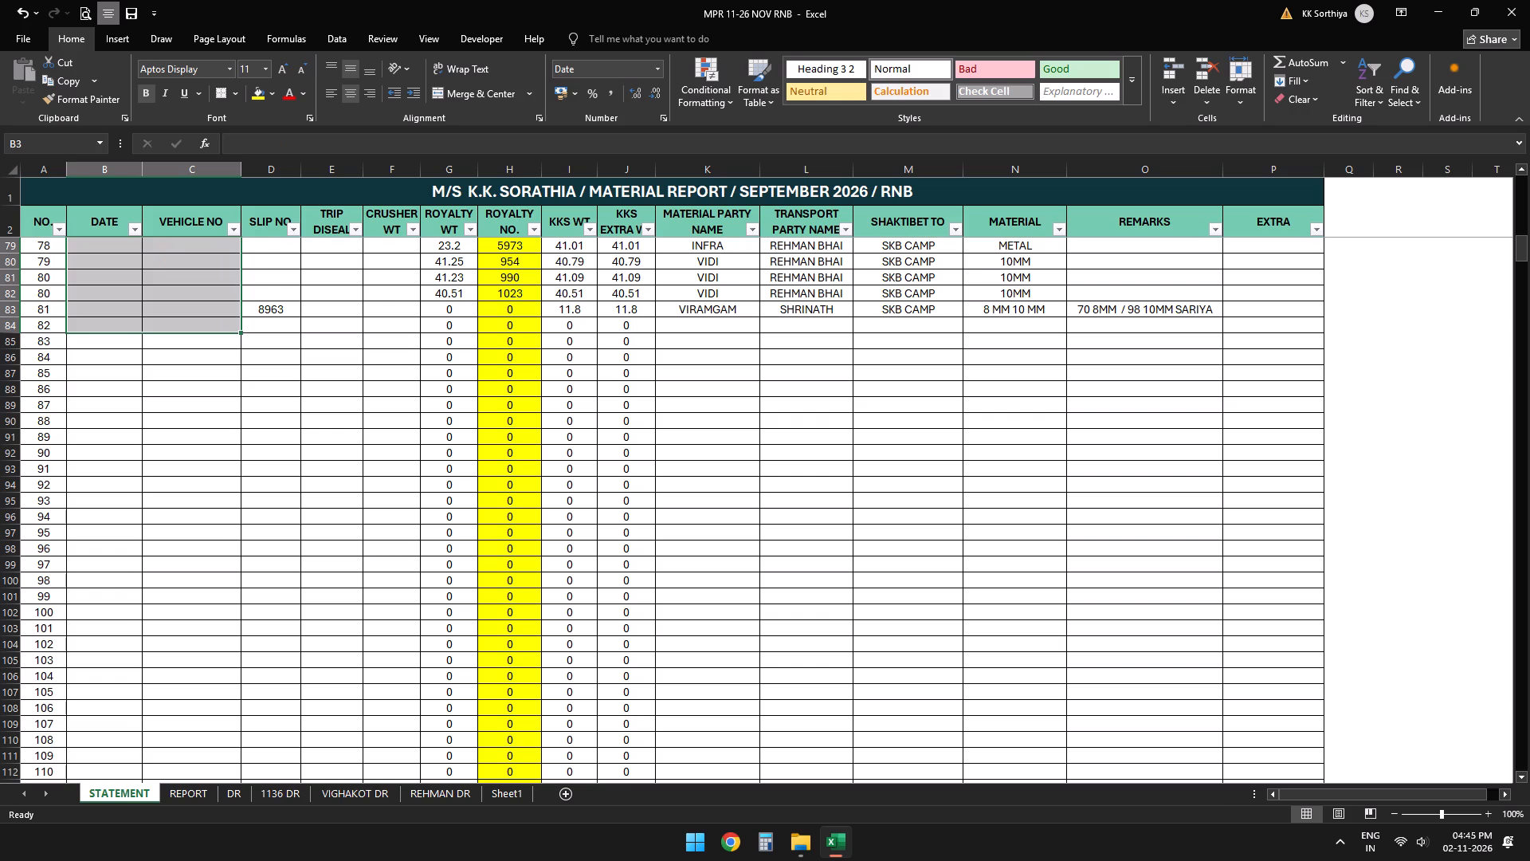
{"action": "left_click", "coordinate": [253, 310]}
{"action": "key", "text": "Delete"}
Fill the 0s in G3 and H3 down the whole ROYALTY WT and ROYALTY NO. columns.
{"action": "scroll", "coordinate": [524, 402], "scroll_direction": "up", "scroll_amount": 6}
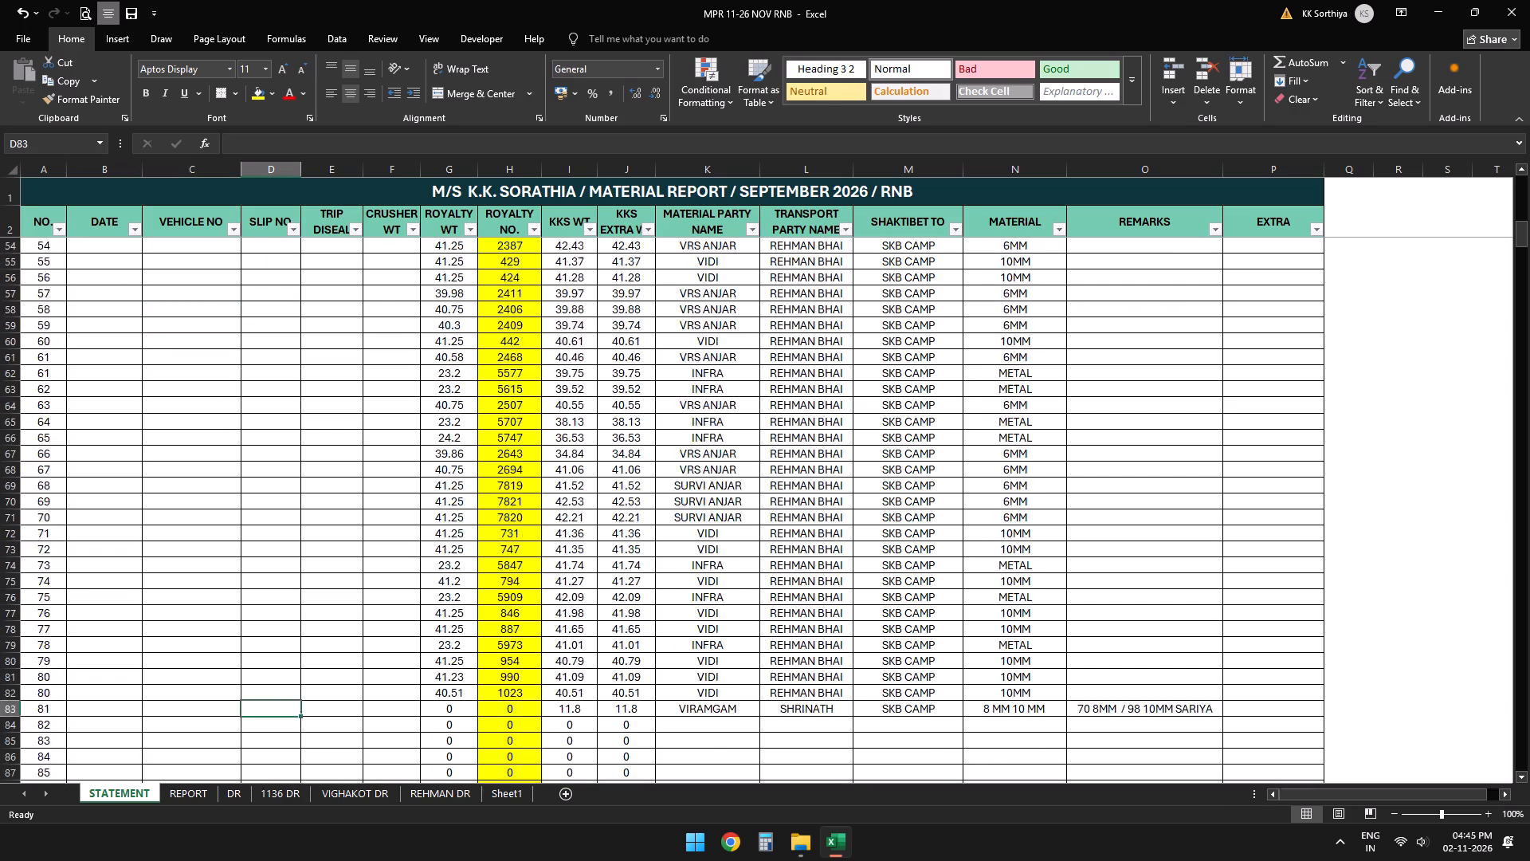
{"action": "scroll", "coordinate": [525, 403], "scroll_direction": "up", "scroll_amount": 20}
{"action": "scroll", "coordinate": [526, 399], "scroll_direction": "down", "scroll_amount": 1}
{"action": "scroll", "coordinate": [526, 399], "scroll_direction": "up", "scroll_amount": 3}
{"action": "left_click", "coordinate": [466, 247]}
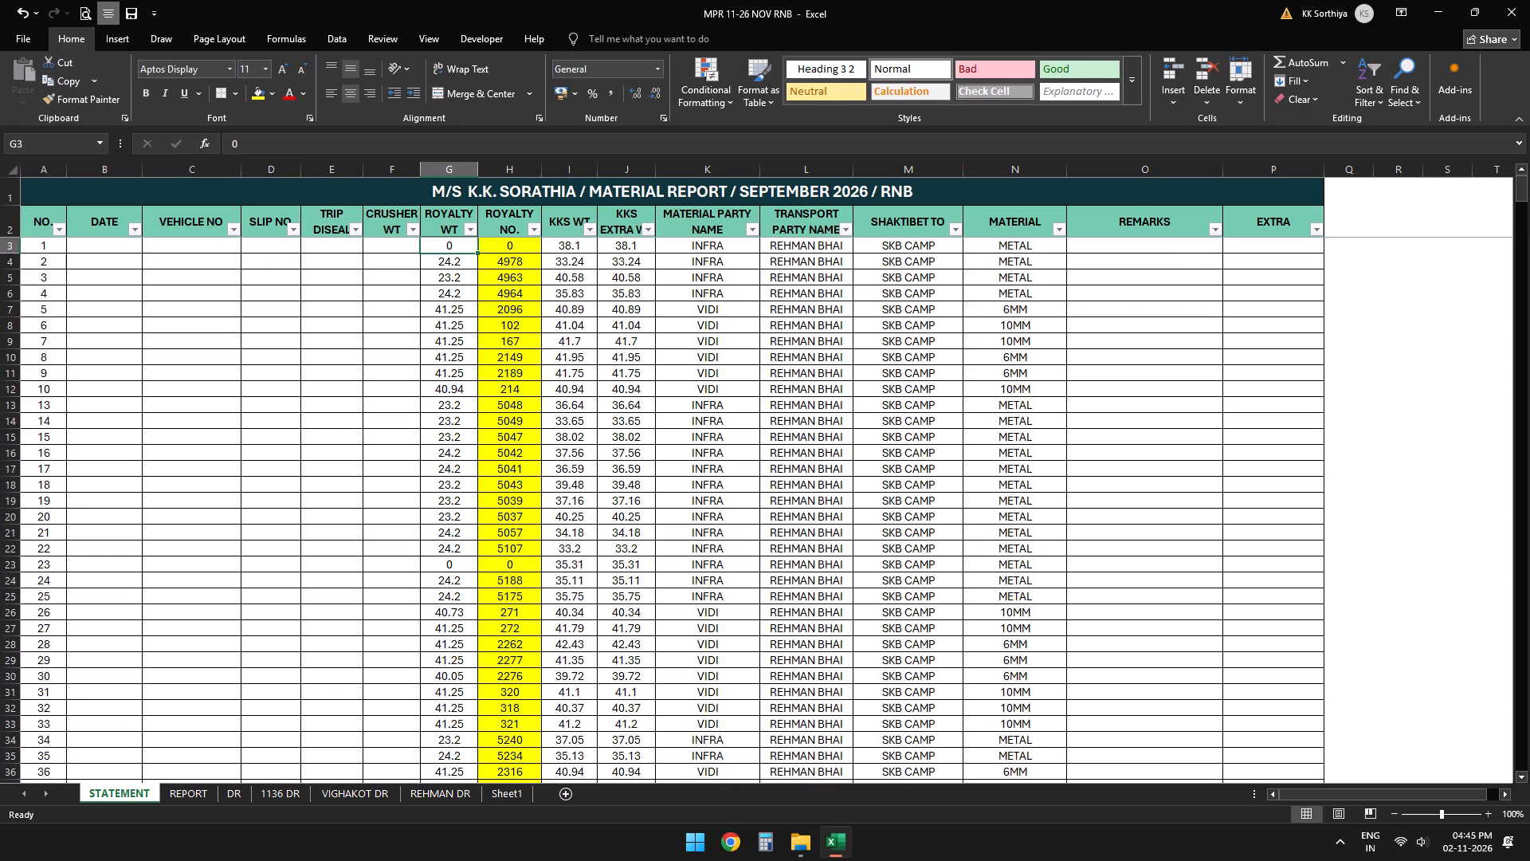
{"action": "double_click", "coordinate": [475, 253]}
{"action": "left_click", "coordinate": [519, 246]}
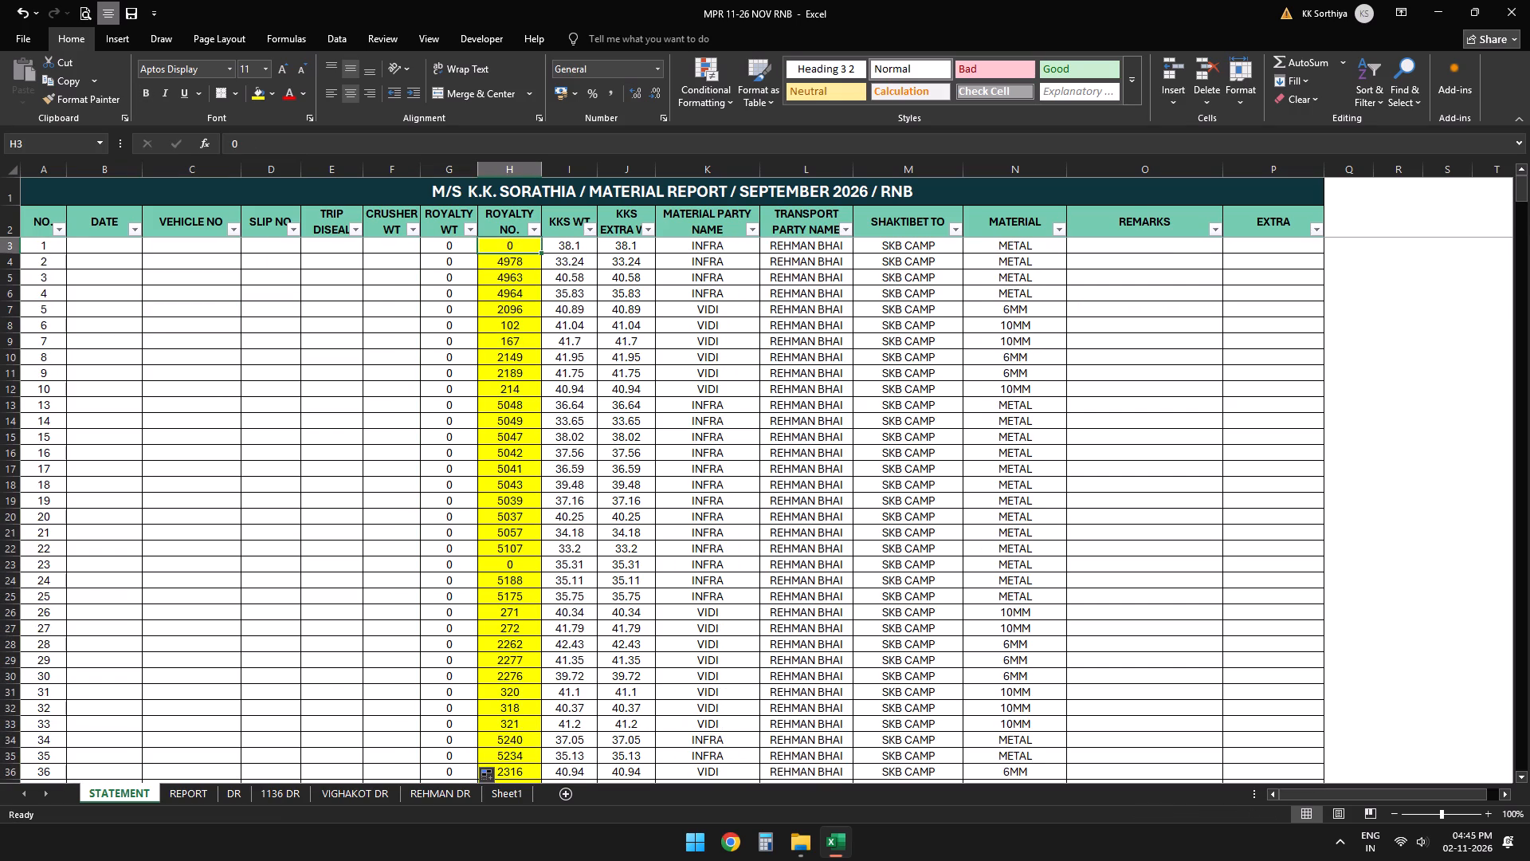
{"action": "double_click", "coordinate": [540, 253]}
Set the first KKS WT cell, I3, to 0 and fill it down the whole column.
{"action": "left_click", "coordinate": [586, 243]}
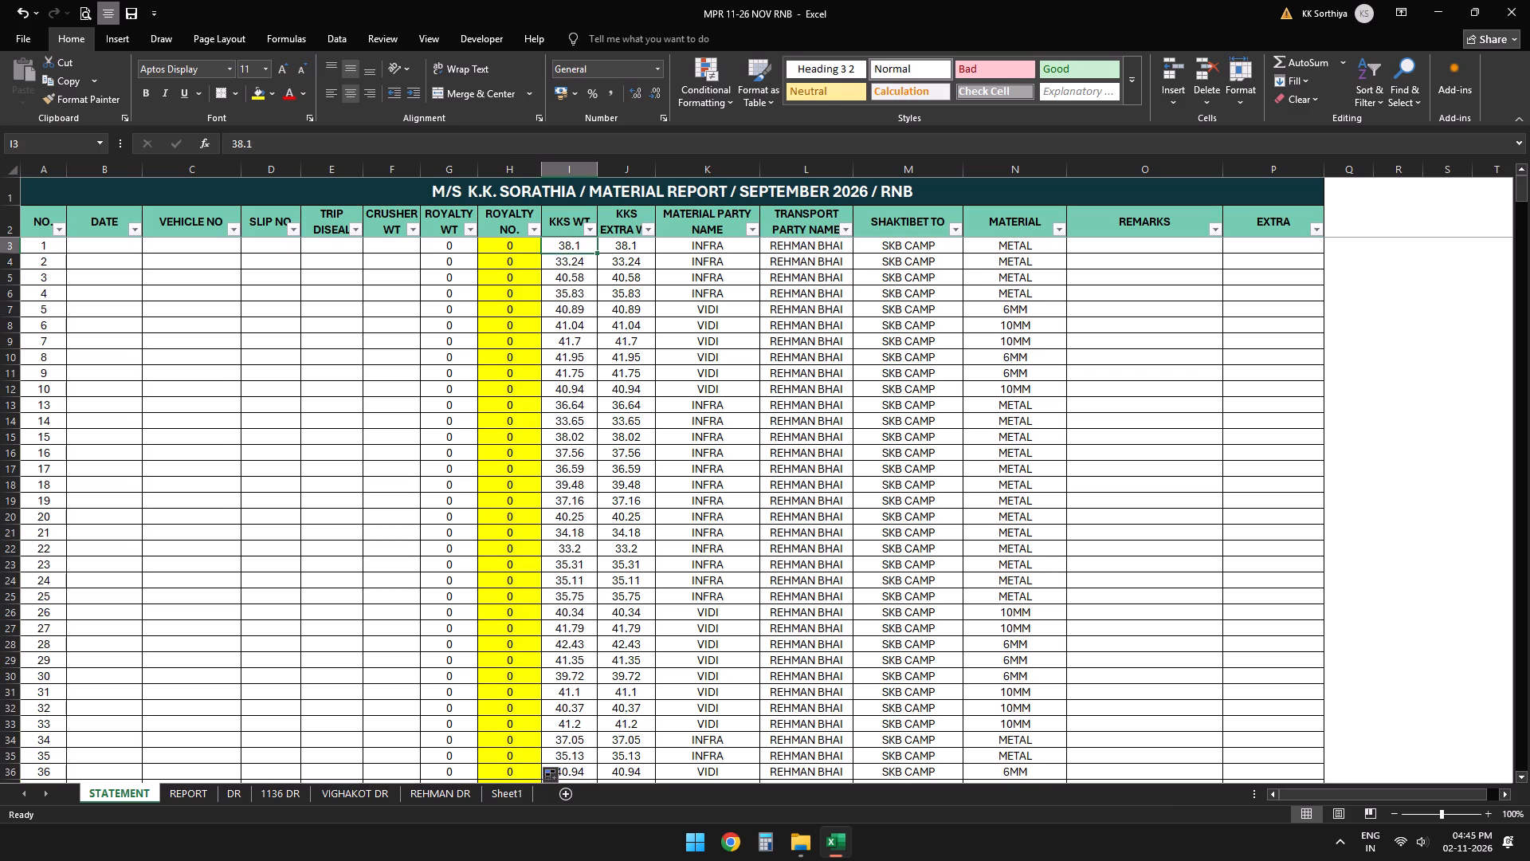
{"action": "key", "text": "0"}
{"action": "key", "text": "Down"}
{"action": "key", "text": "Up"}
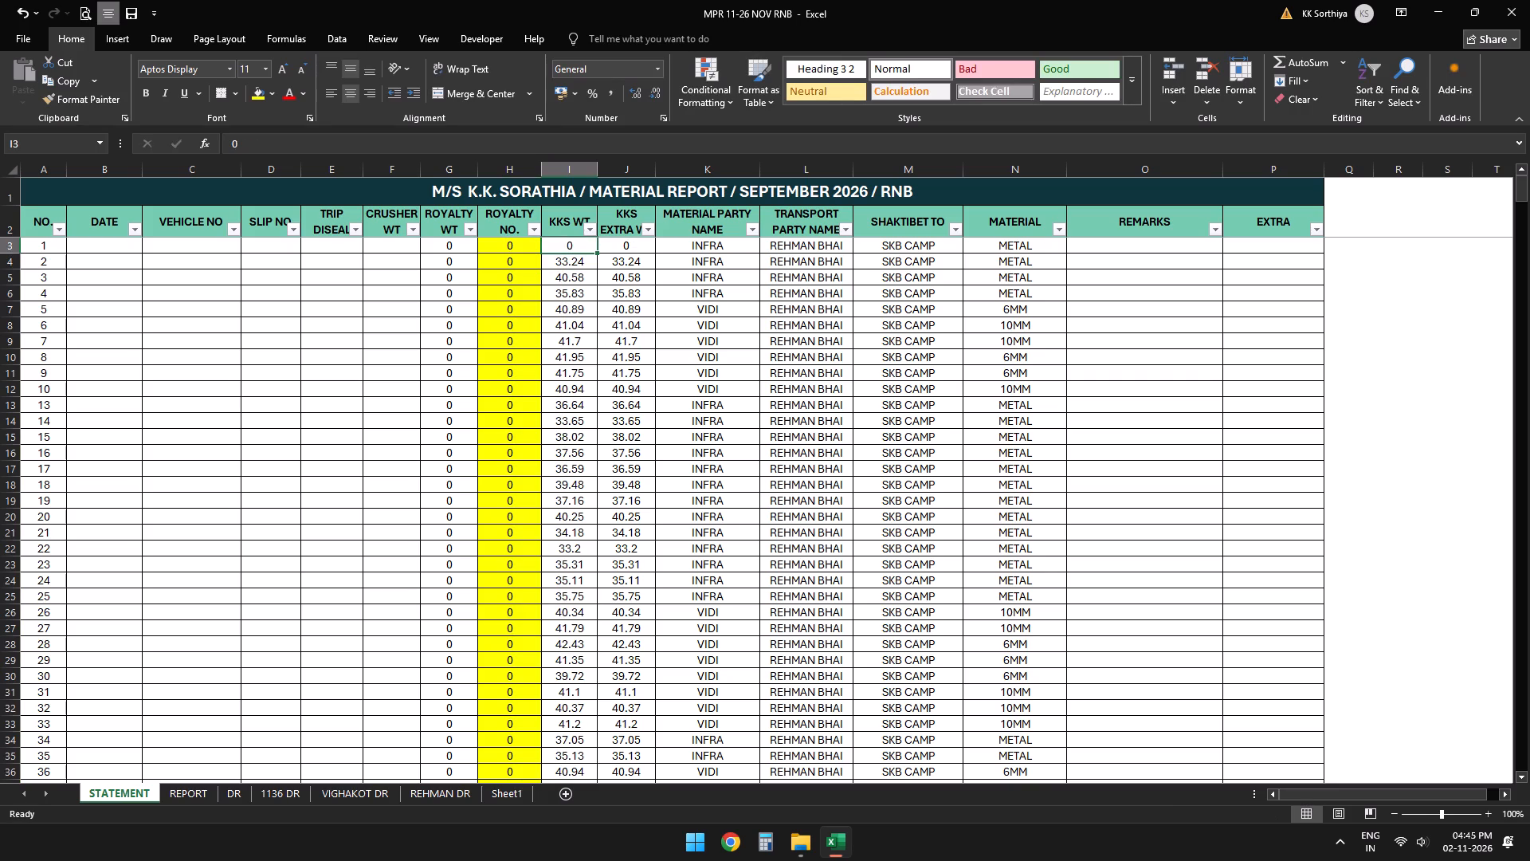
{"action": "double_click", "coordinate": [598, 253]}
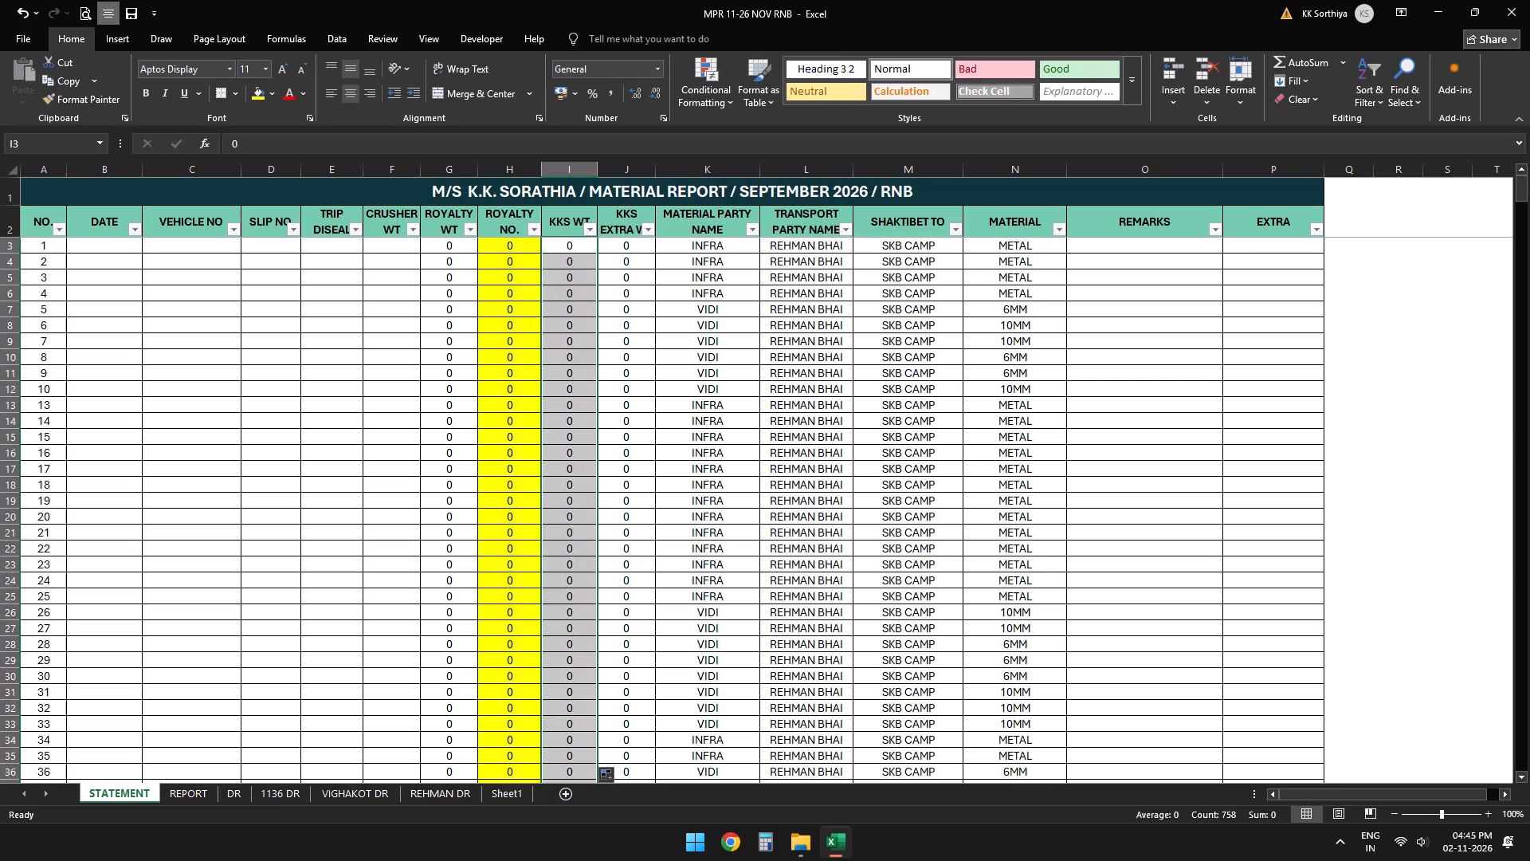
Clear the entries from MATERIAL PARTY NAME through REMARKS in rows 3 to 85.
{"action": "left_click_drag", "start_coordinate": [704, 244], "coordinate": [1000, 860]}
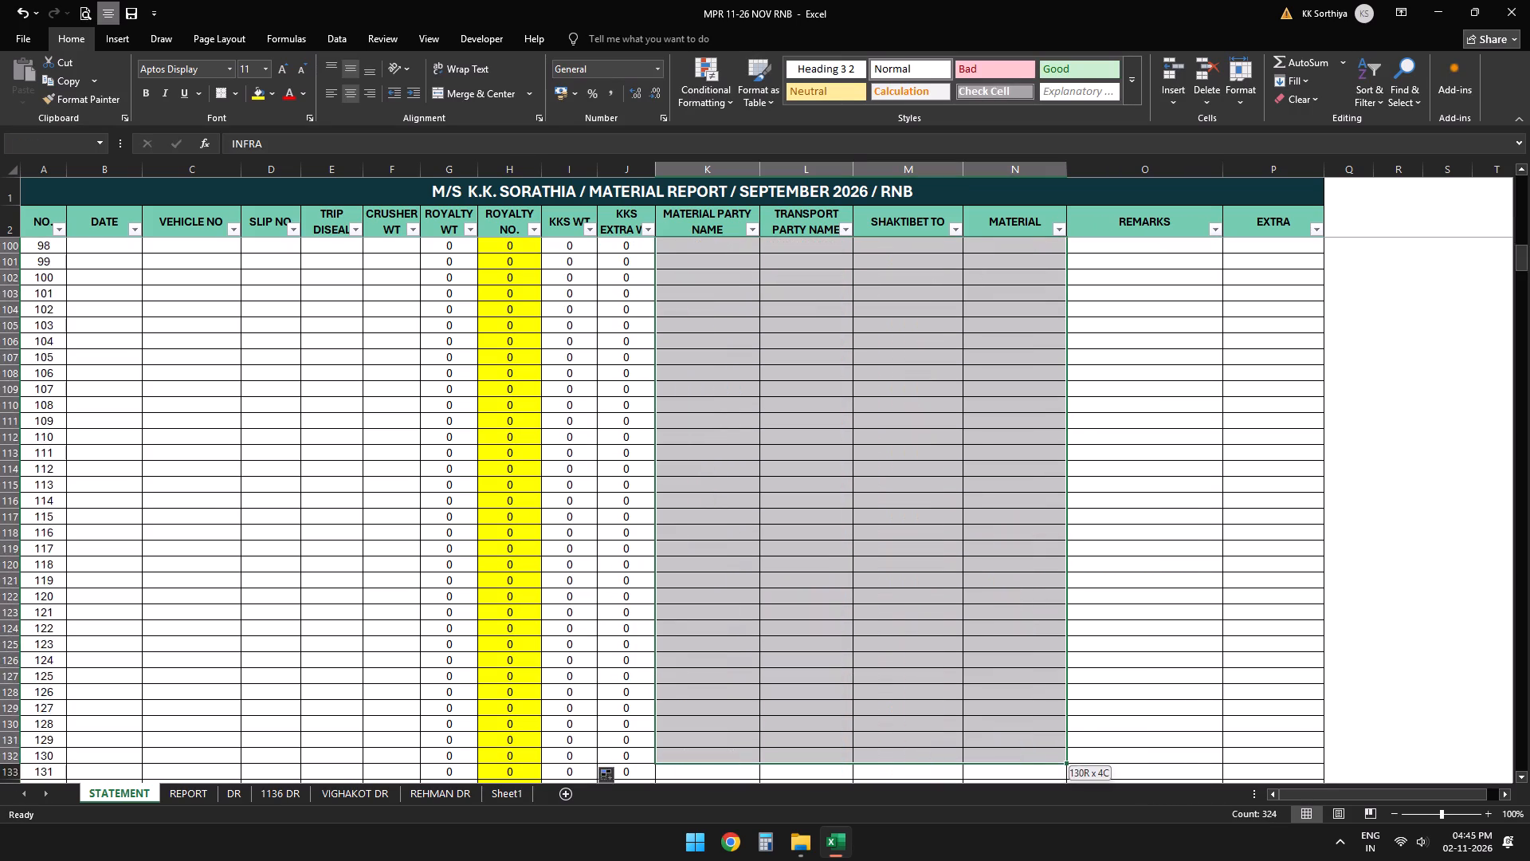
{"action": "left_click_drag", "start_coordinate": [1000, 860], "coordinate": [998, 228]}
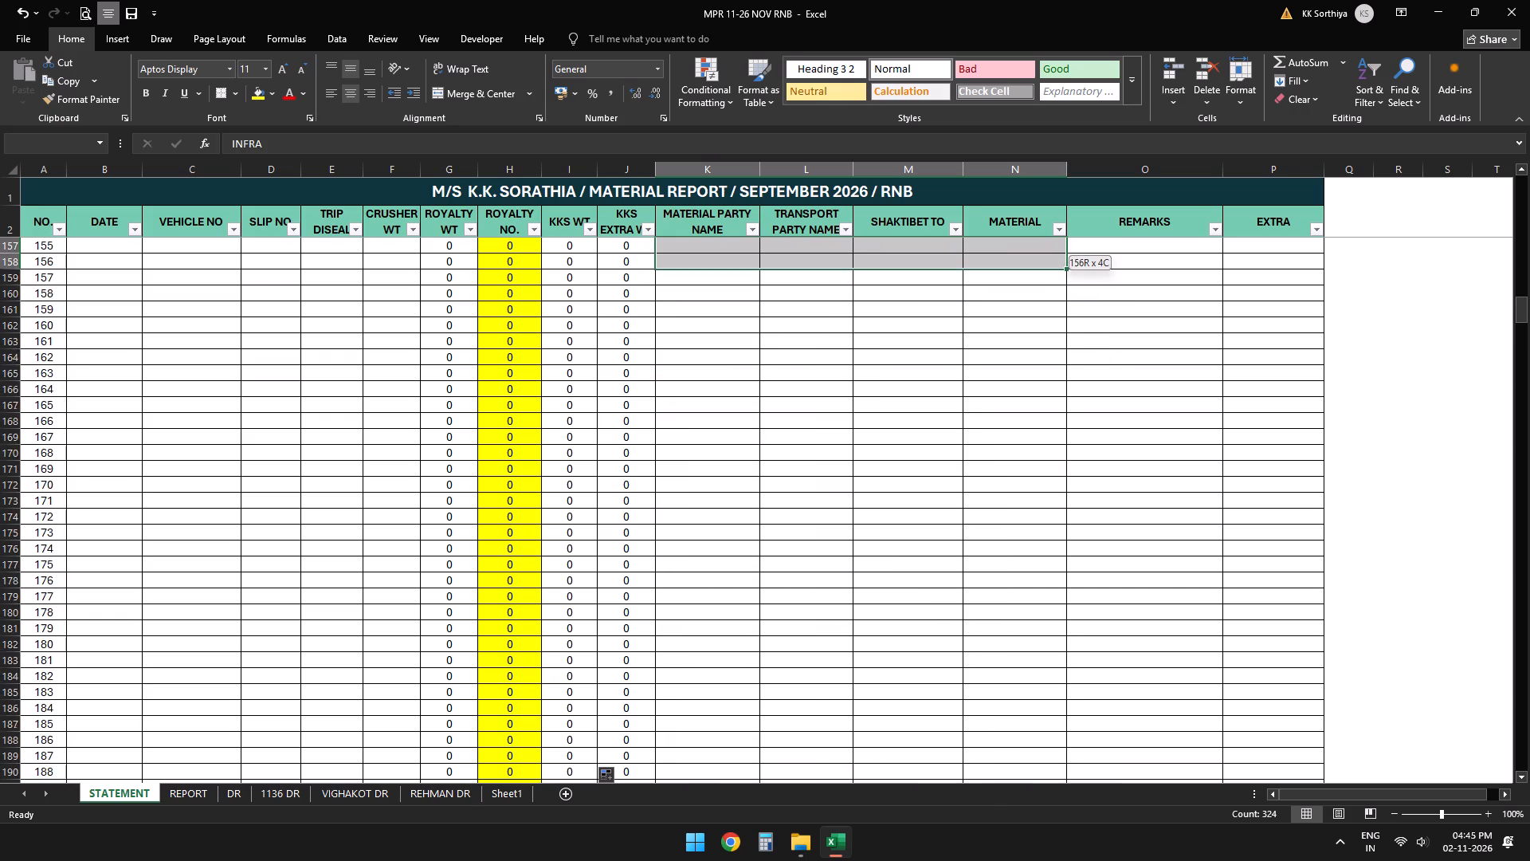
{"action": "left_click_drag", "start_coordinate": [998, 228], "coordinate": [1006, 591]}
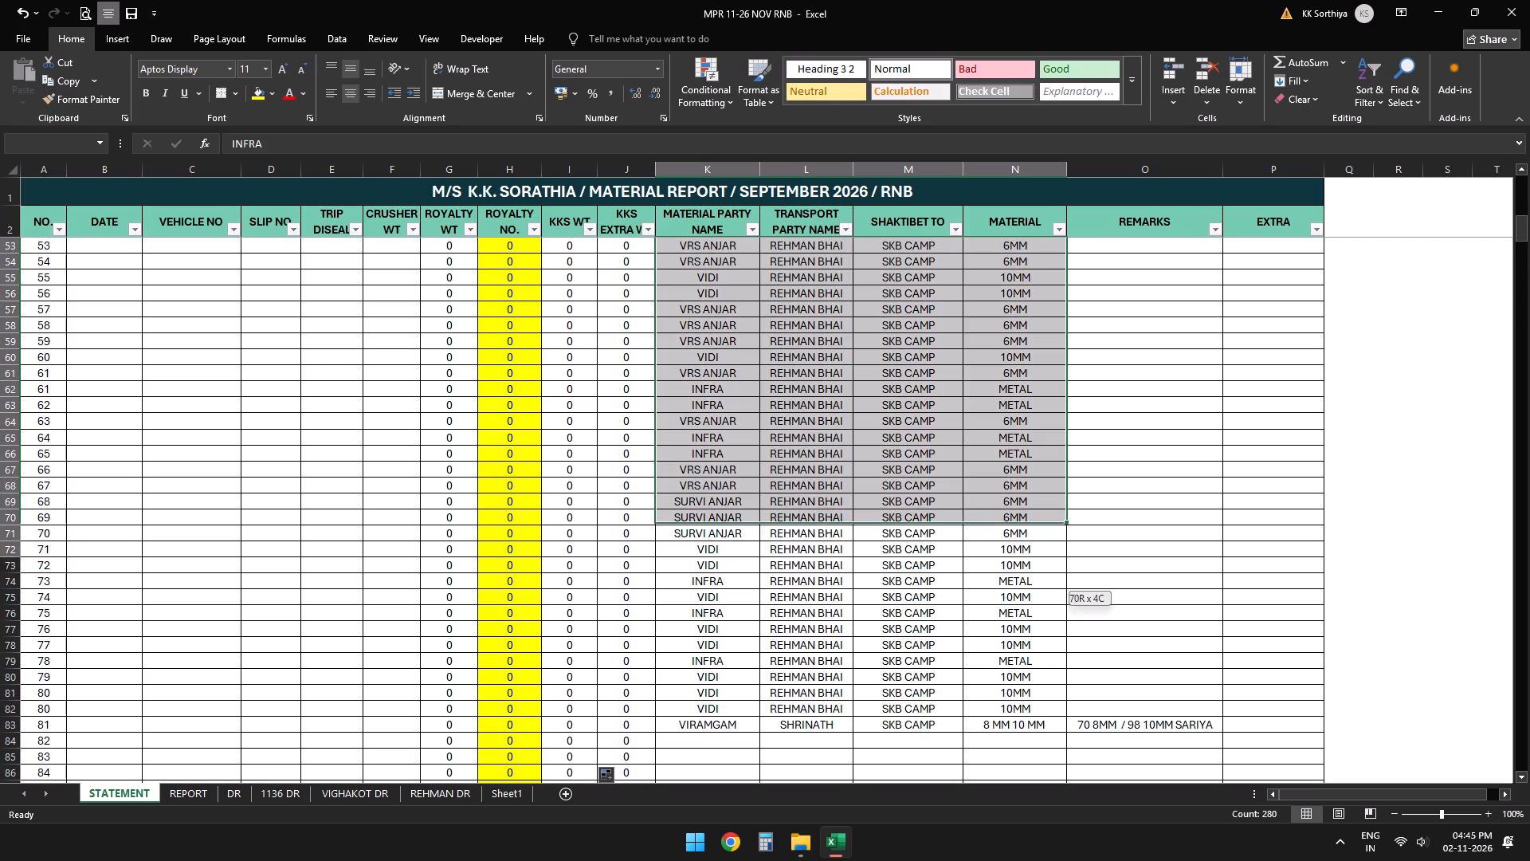
{"action": "left_click_drag", "start_coordinate": [1006, 591], "coordinate": [1180, 749]}
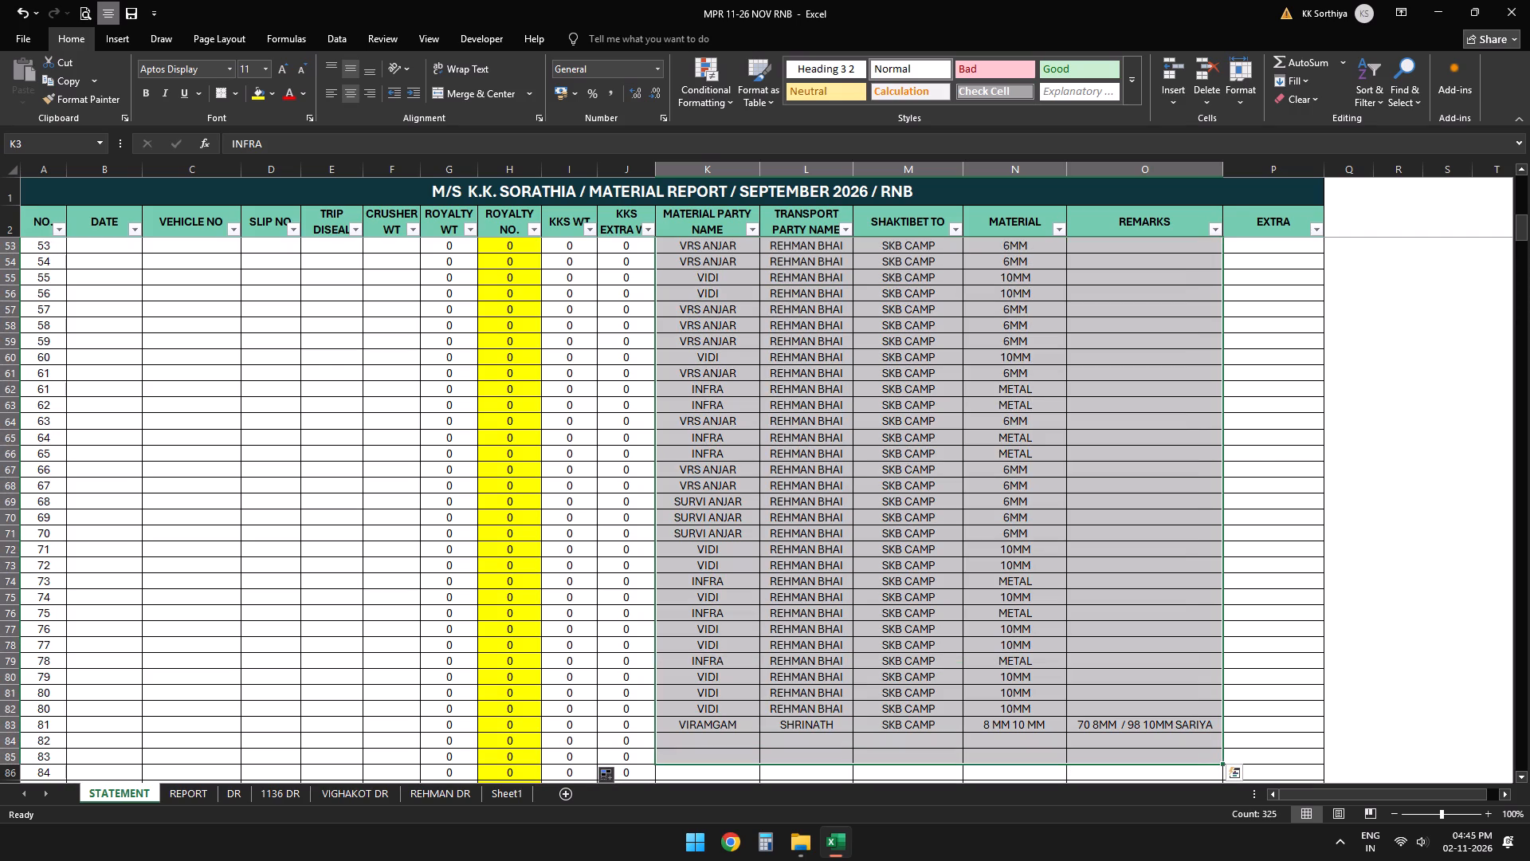
{"action": "key", "text": "Delete"}
{"action": "key", "text": "Down"}
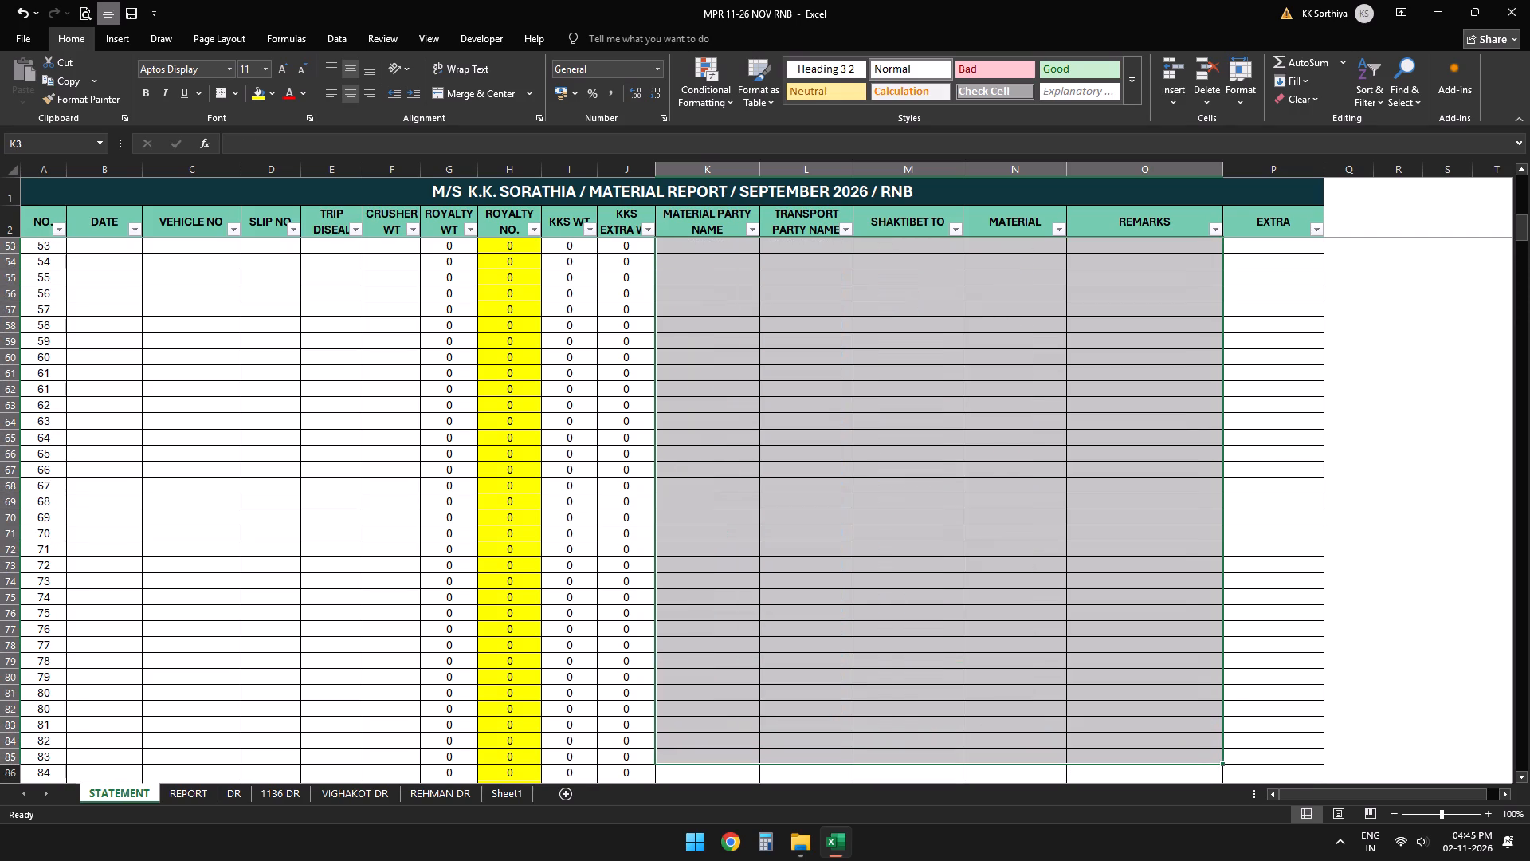
Save the RNB workbook.
{"action": "key", "text": "ctrl+s"}
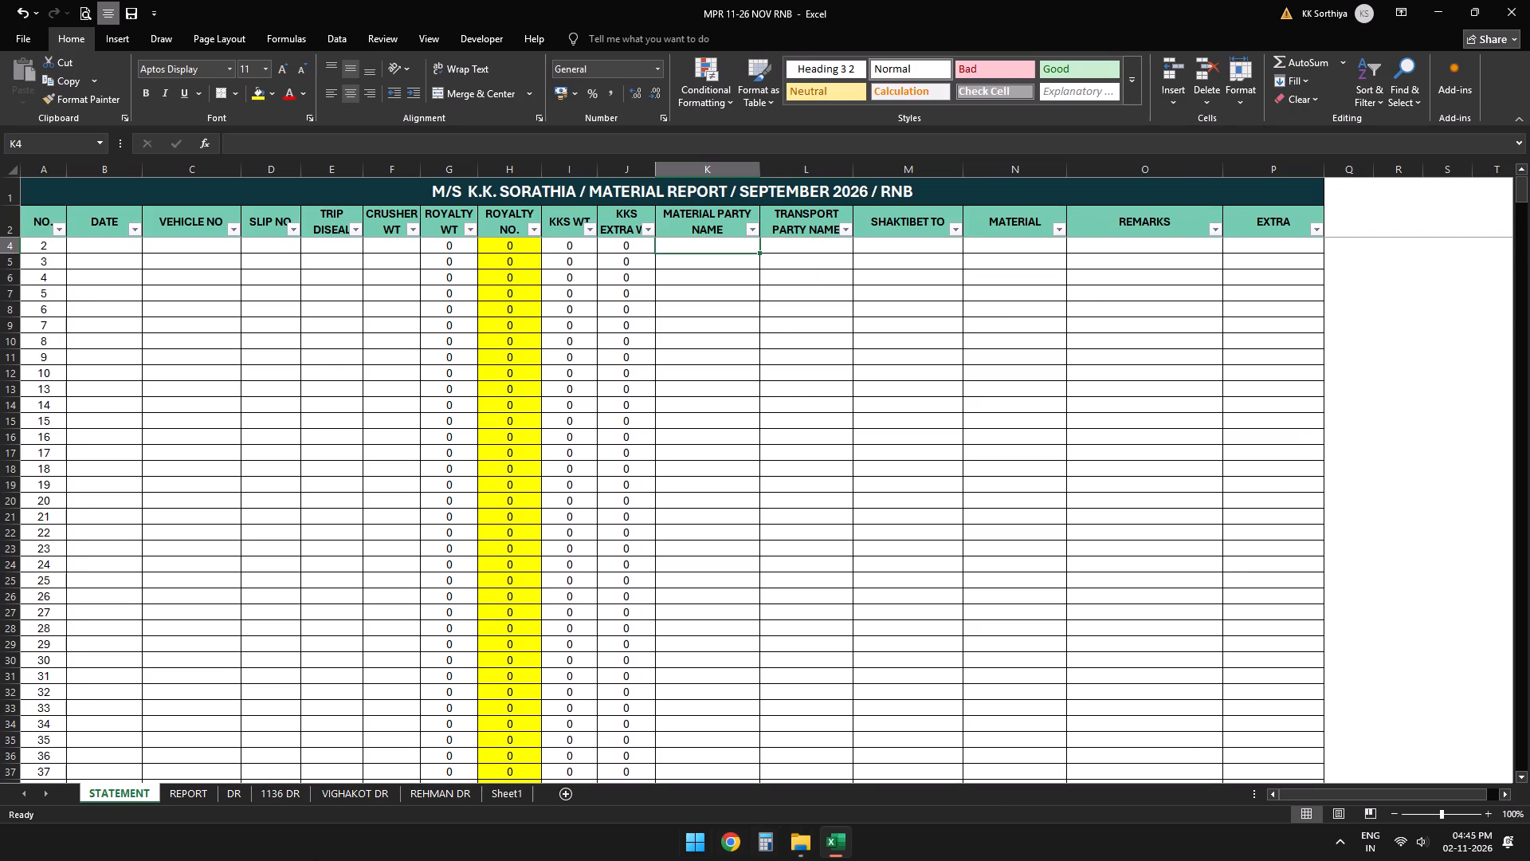
Change the month in the STATEMENT sheet's title to NOVEMBER, keeping 2026 / RNB.
{"action": "left_click", "coordinate": [783, 199]}
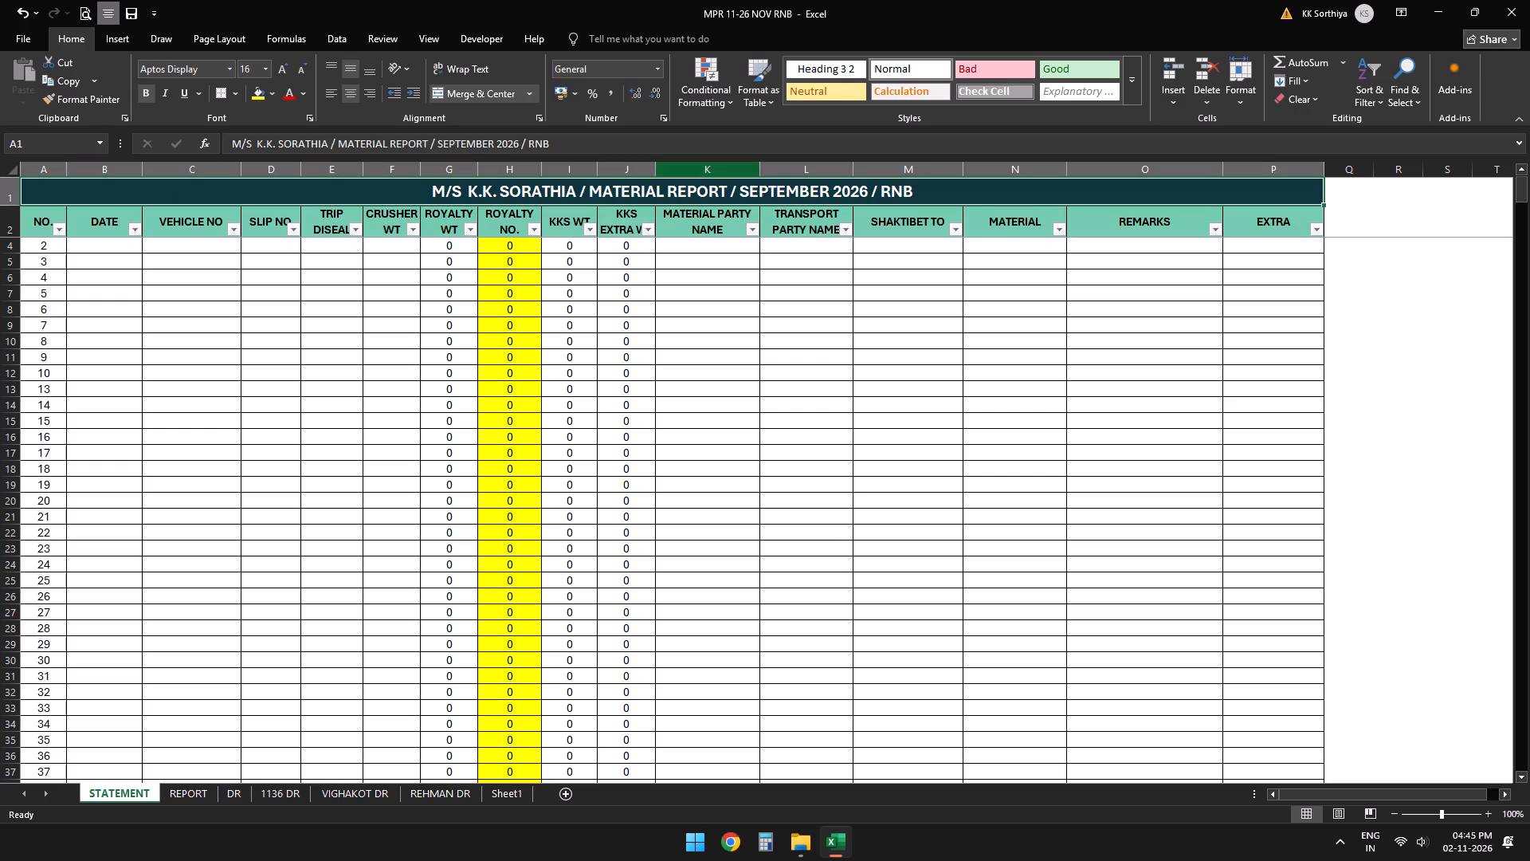
{"action": "left_click", "coordinate": [492, 143]}
{"action": "key", "text": "BackSpace"}
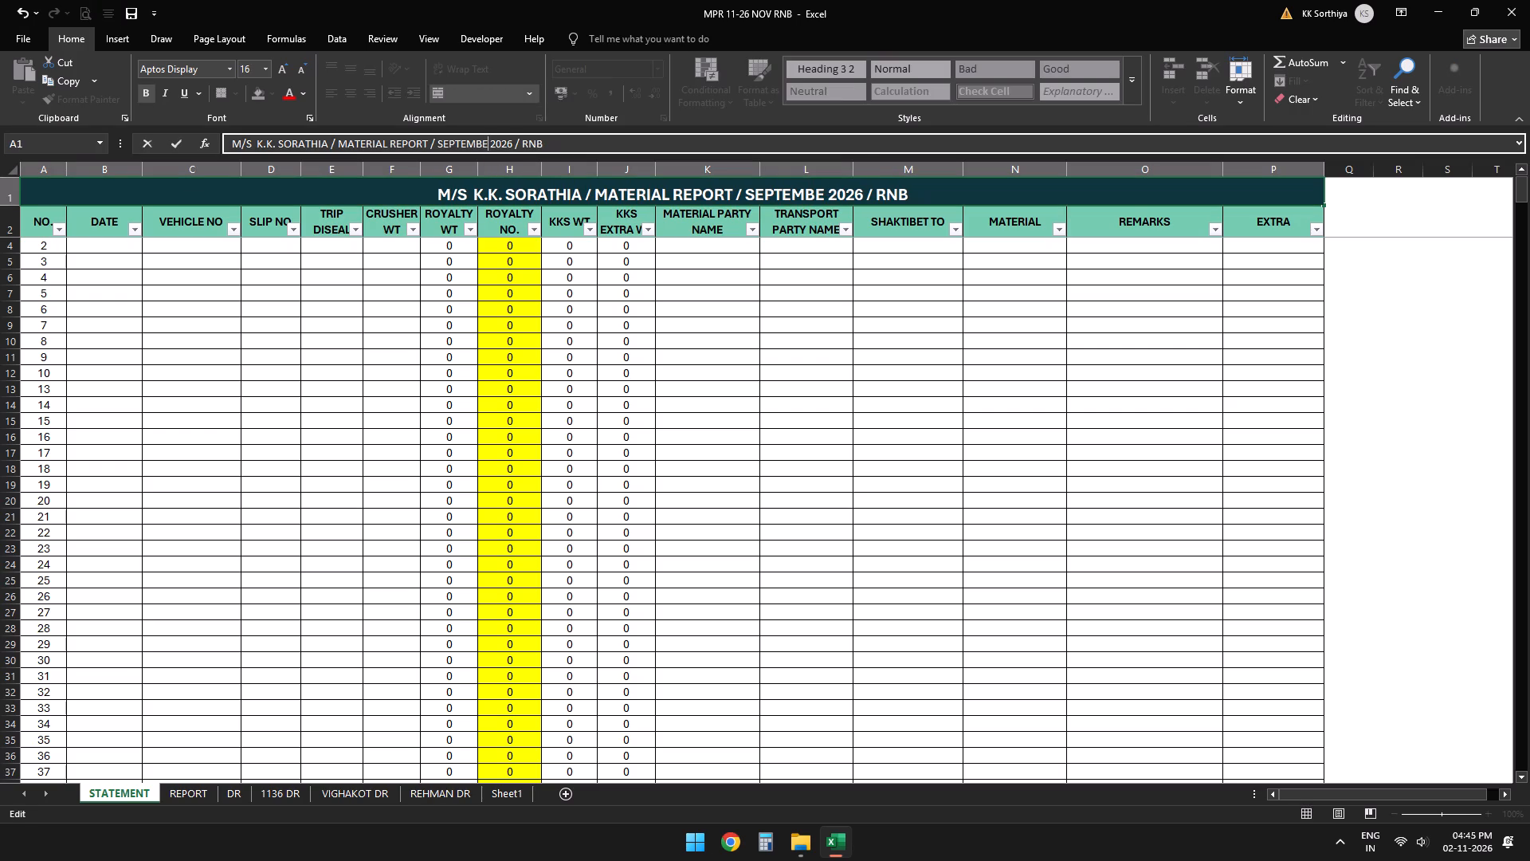
{"action": "key", "text": "BackSpace"}
{"action": "key", "text": "BackSpace"}
{"action": "key", "text": "BackSpace"}
{"action": "key", "text": "BackSpace"}
{"action": "key", "text": "BackSpace"}
{"action": "key", "text": "BackSpace"}
{"action": "key", "text": "BackSpace"}
{"action": "key", "text": "BackSpace"}
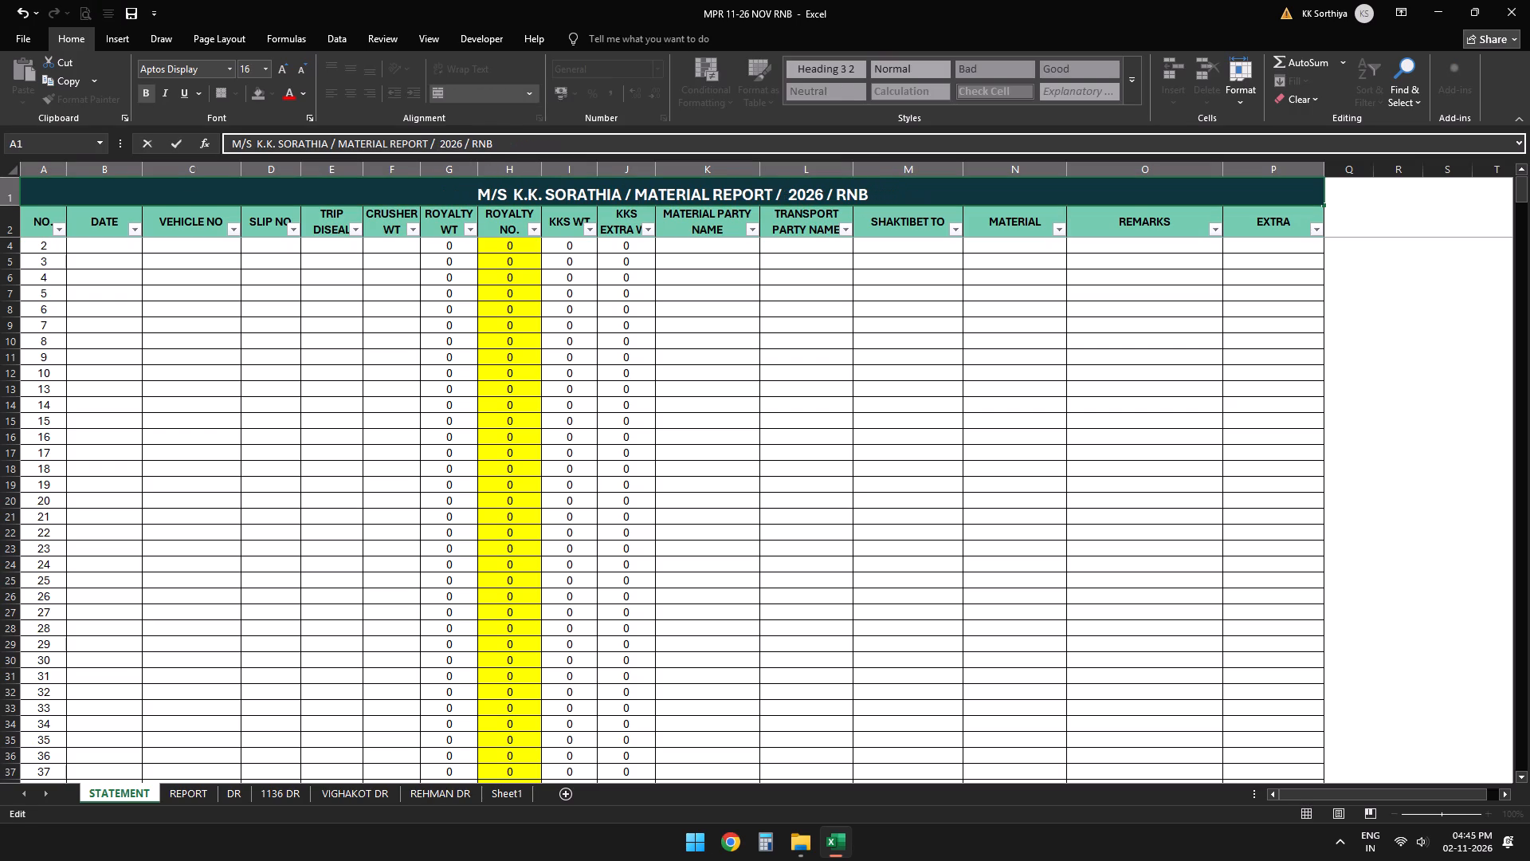
{"action": "type", "text": "NOVEMBER"}
{"action": "key", "text": "Return"}
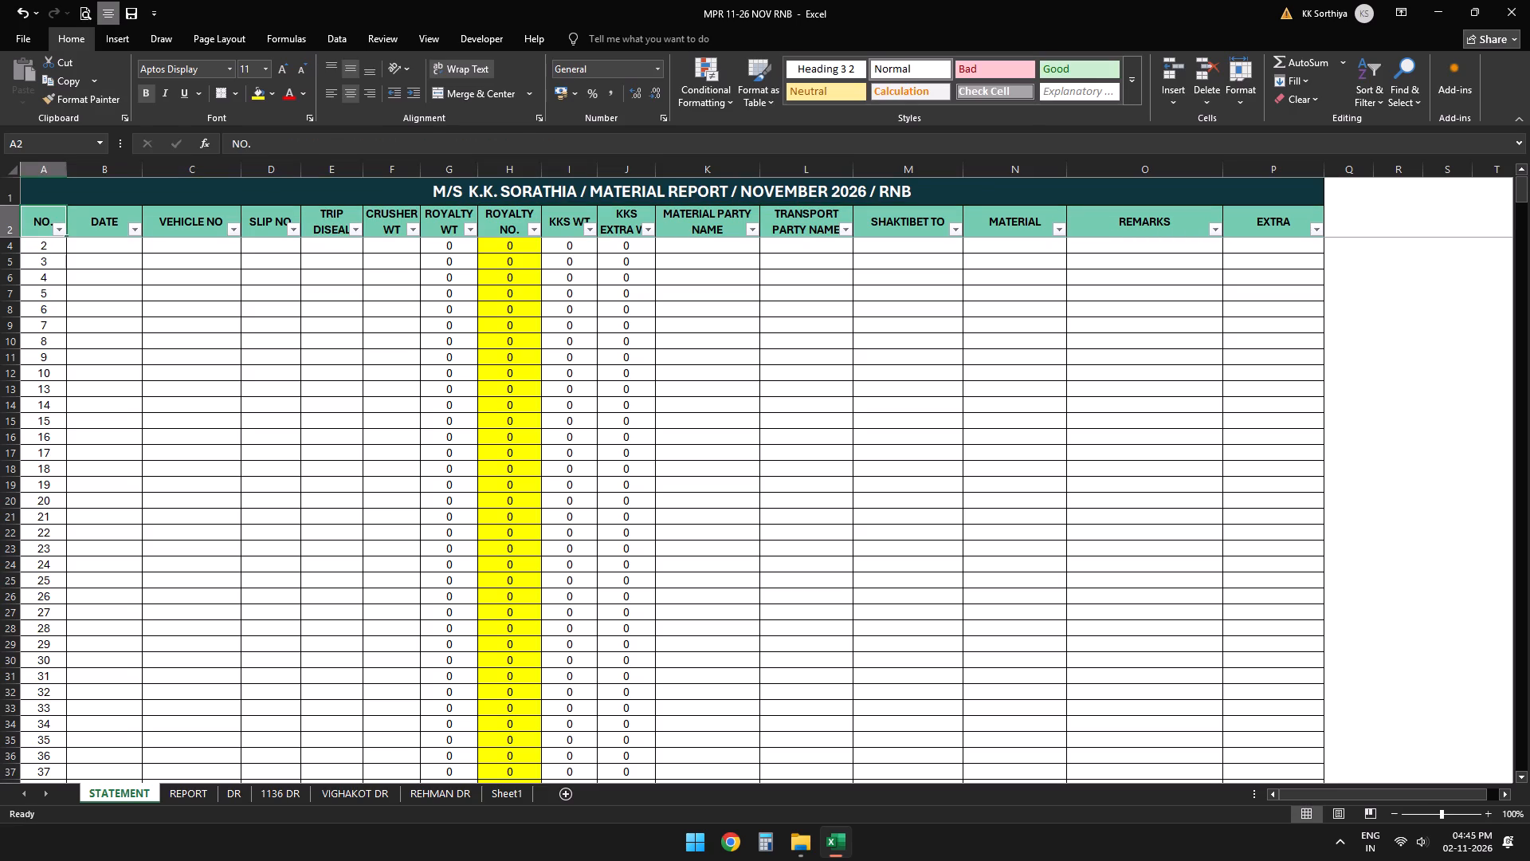
Open the REPORT sheet.
{"action": "left_click", "coordinate": [190, 801]}
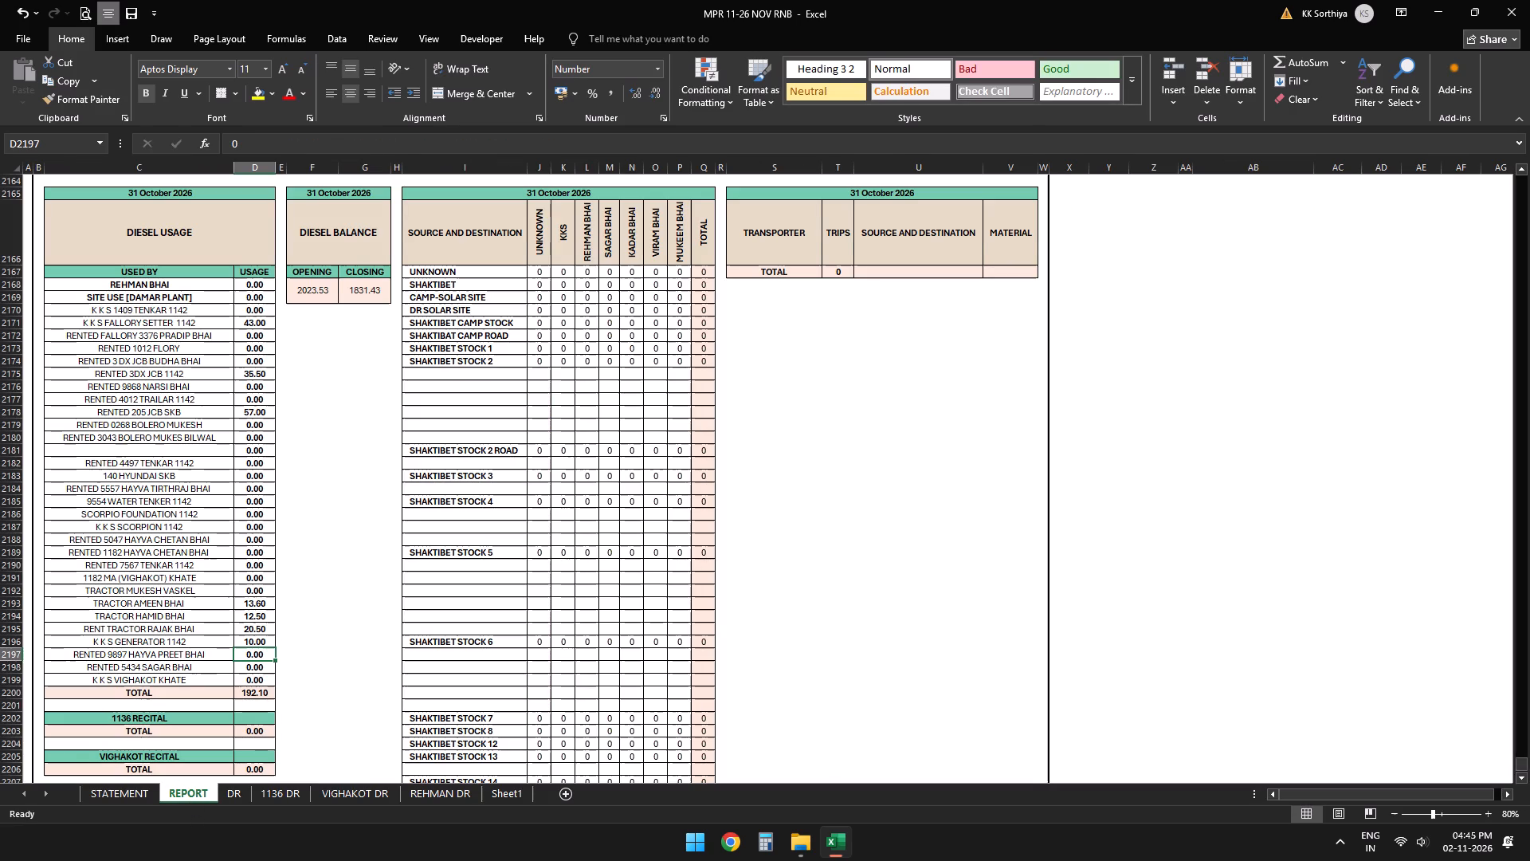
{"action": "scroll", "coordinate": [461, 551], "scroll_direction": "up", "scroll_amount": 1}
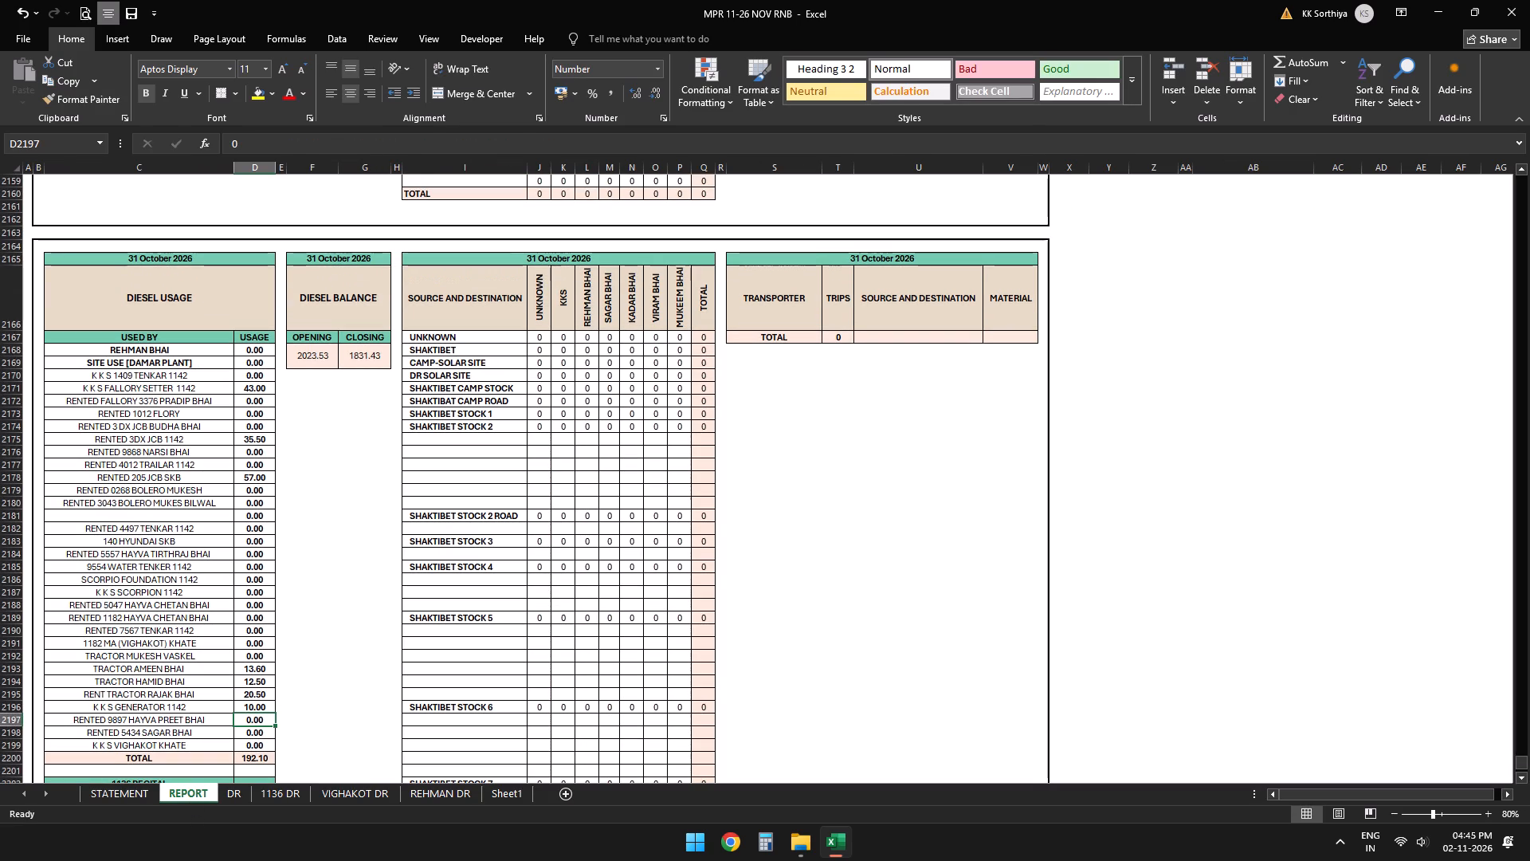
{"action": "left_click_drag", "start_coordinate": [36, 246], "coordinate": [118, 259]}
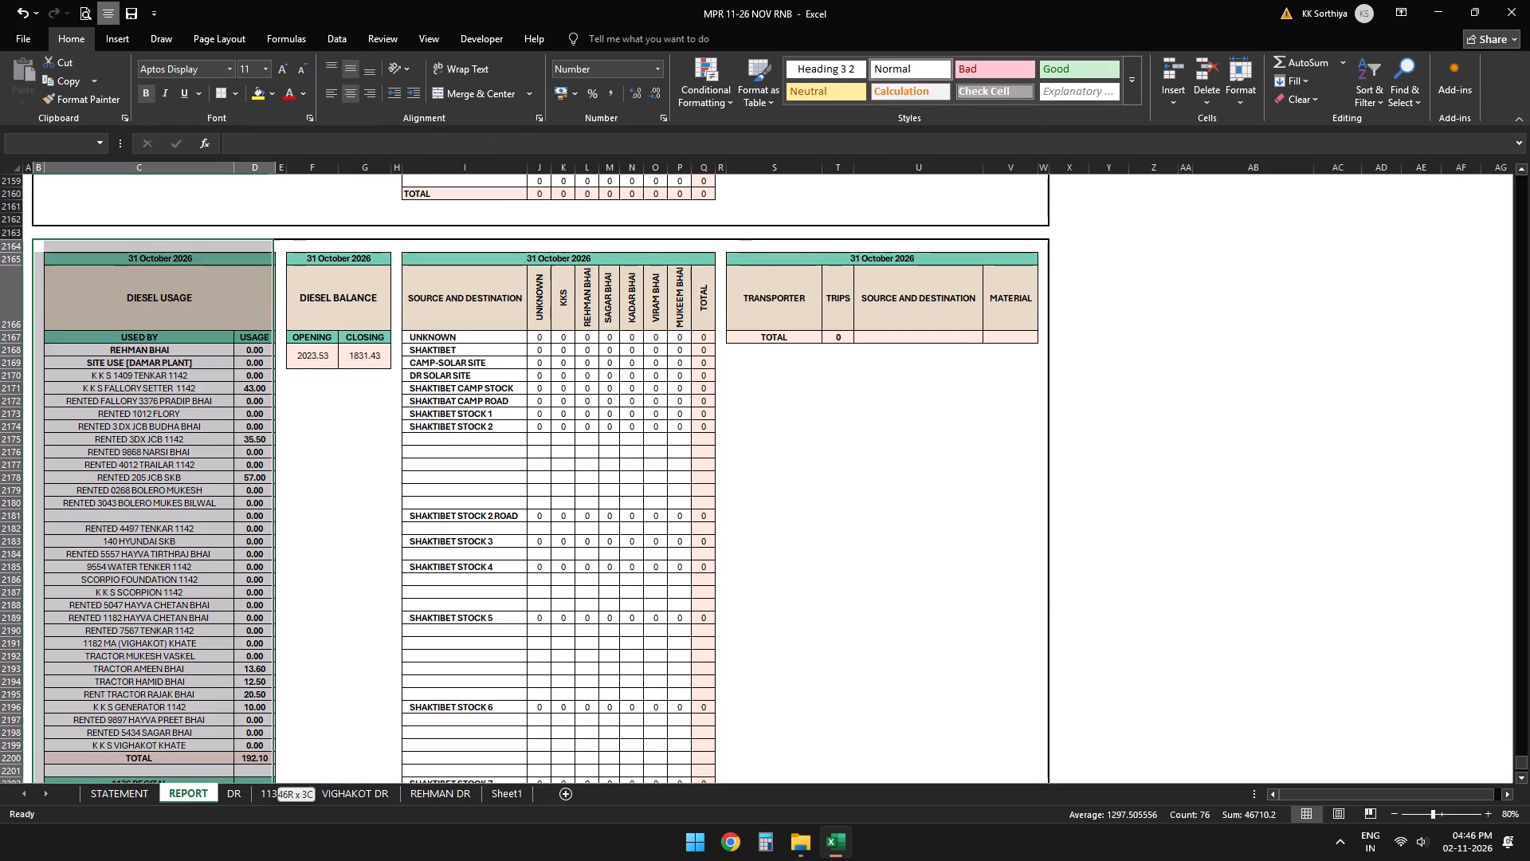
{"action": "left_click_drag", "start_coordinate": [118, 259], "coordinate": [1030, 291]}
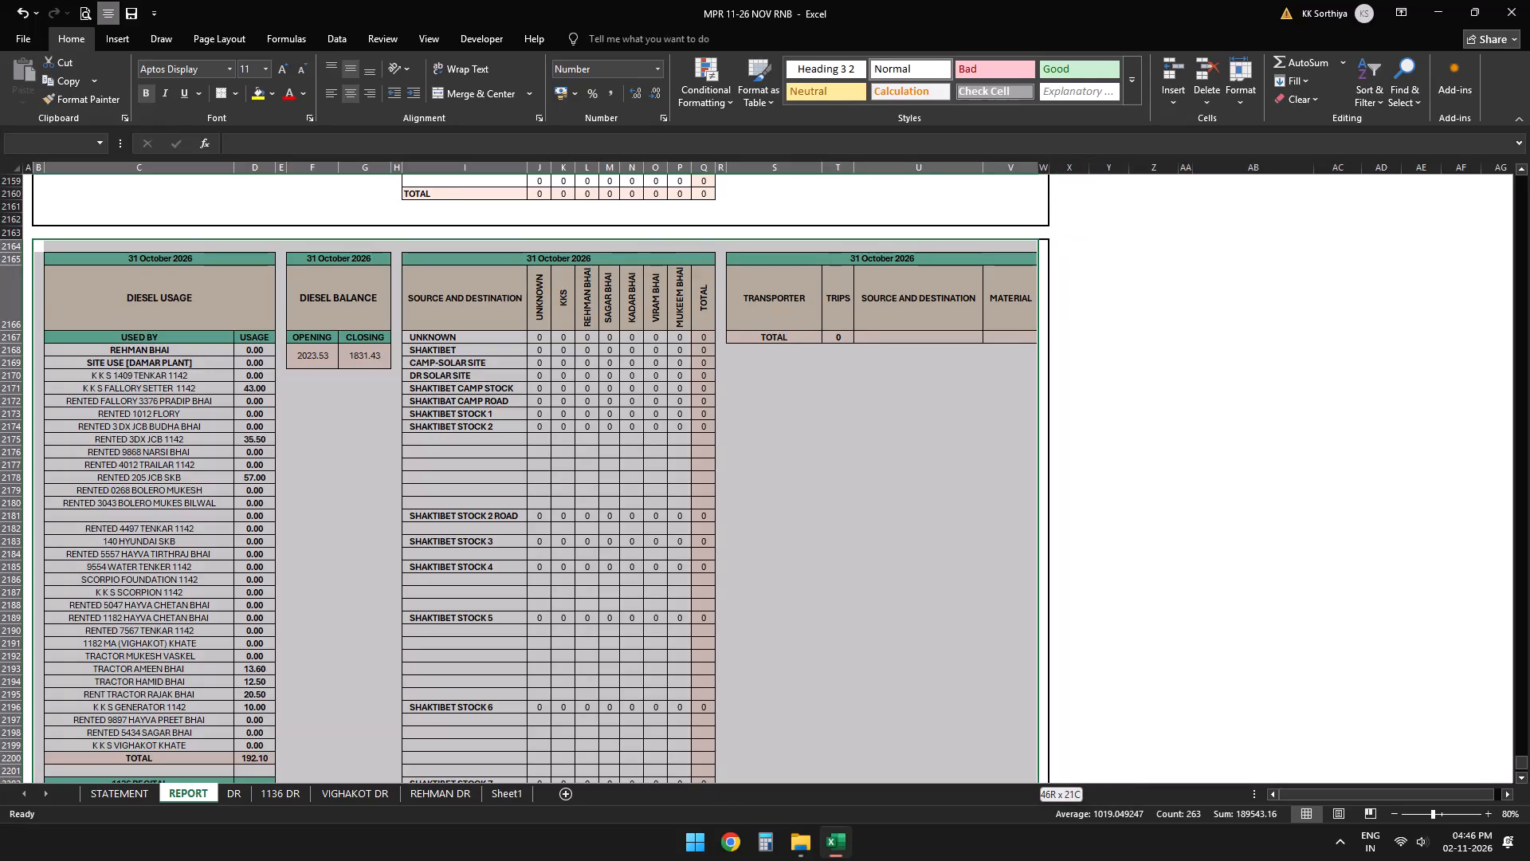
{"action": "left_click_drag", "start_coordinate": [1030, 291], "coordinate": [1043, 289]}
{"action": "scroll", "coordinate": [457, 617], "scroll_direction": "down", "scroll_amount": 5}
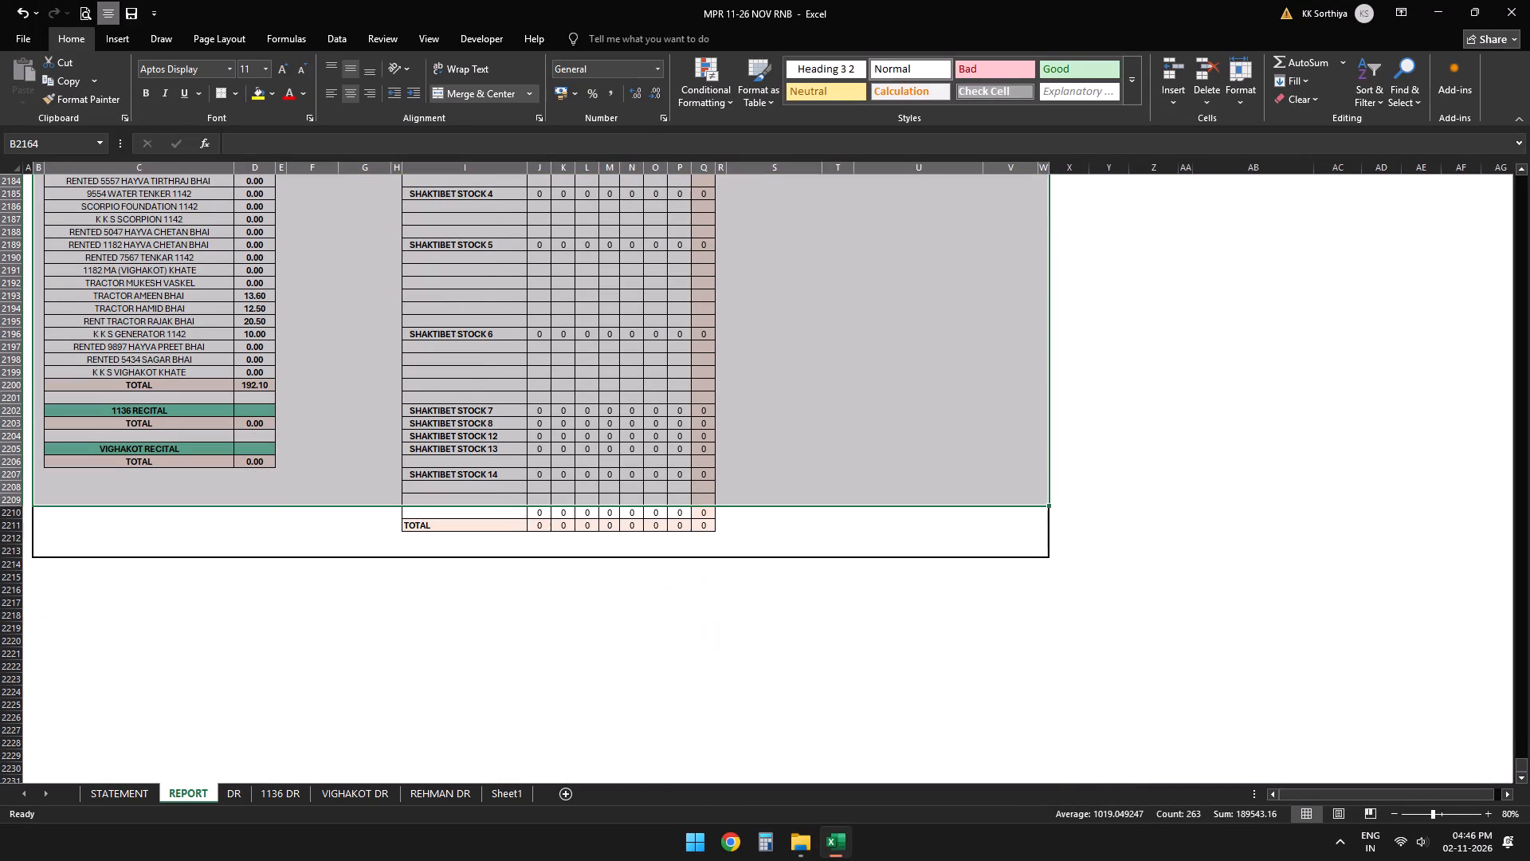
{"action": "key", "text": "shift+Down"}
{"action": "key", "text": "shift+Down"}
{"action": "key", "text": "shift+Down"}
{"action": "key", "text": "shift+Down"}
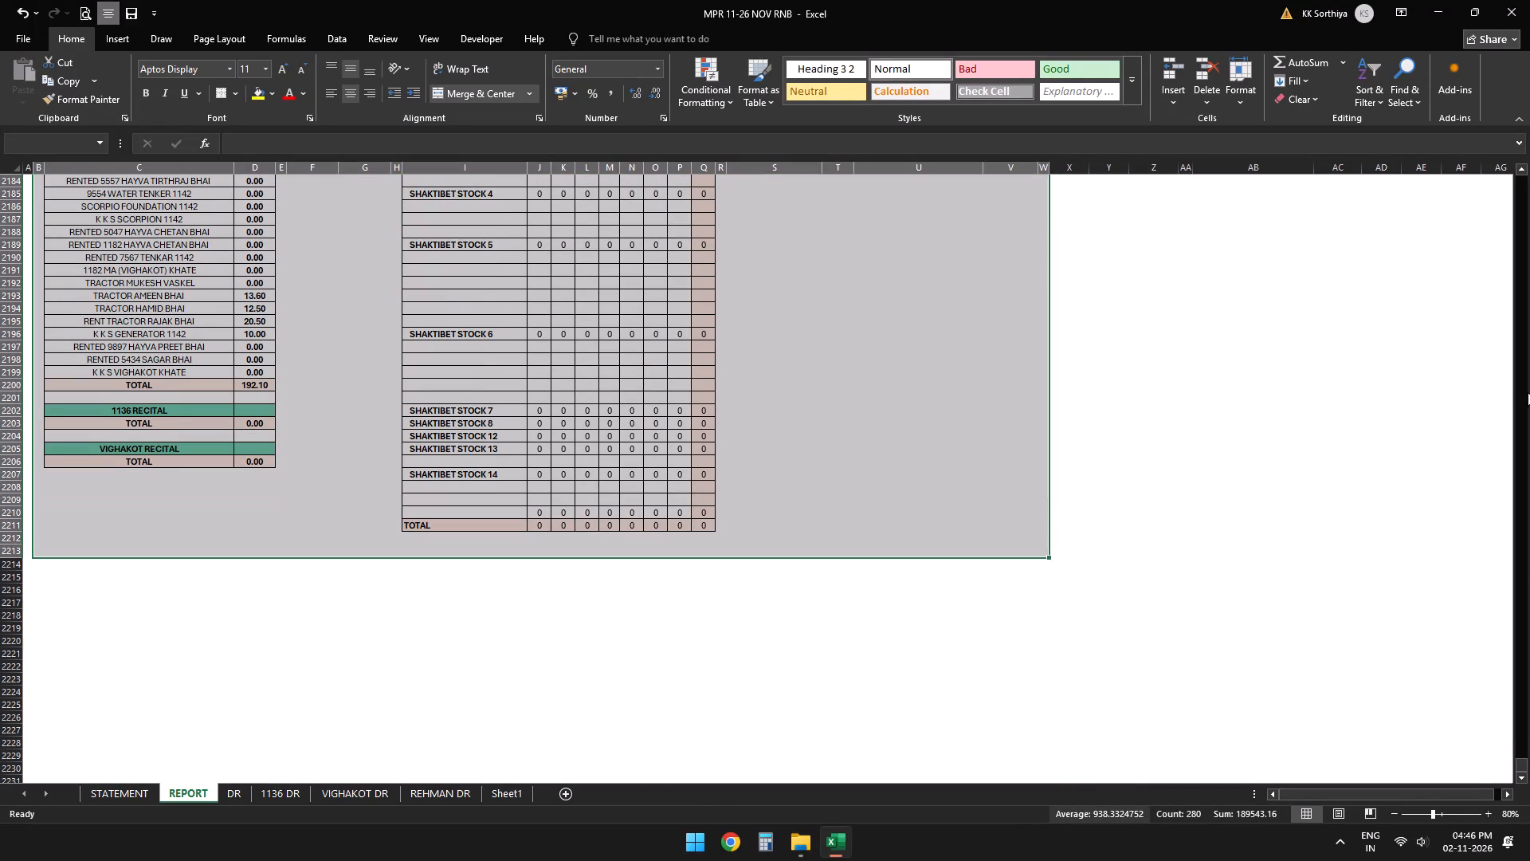
Delete the daily report blocks before 31 October 2026, cells B2:W2162, shifting the remaining cells up.
{"action": "left_click", "coordinate": [1519, 183]}
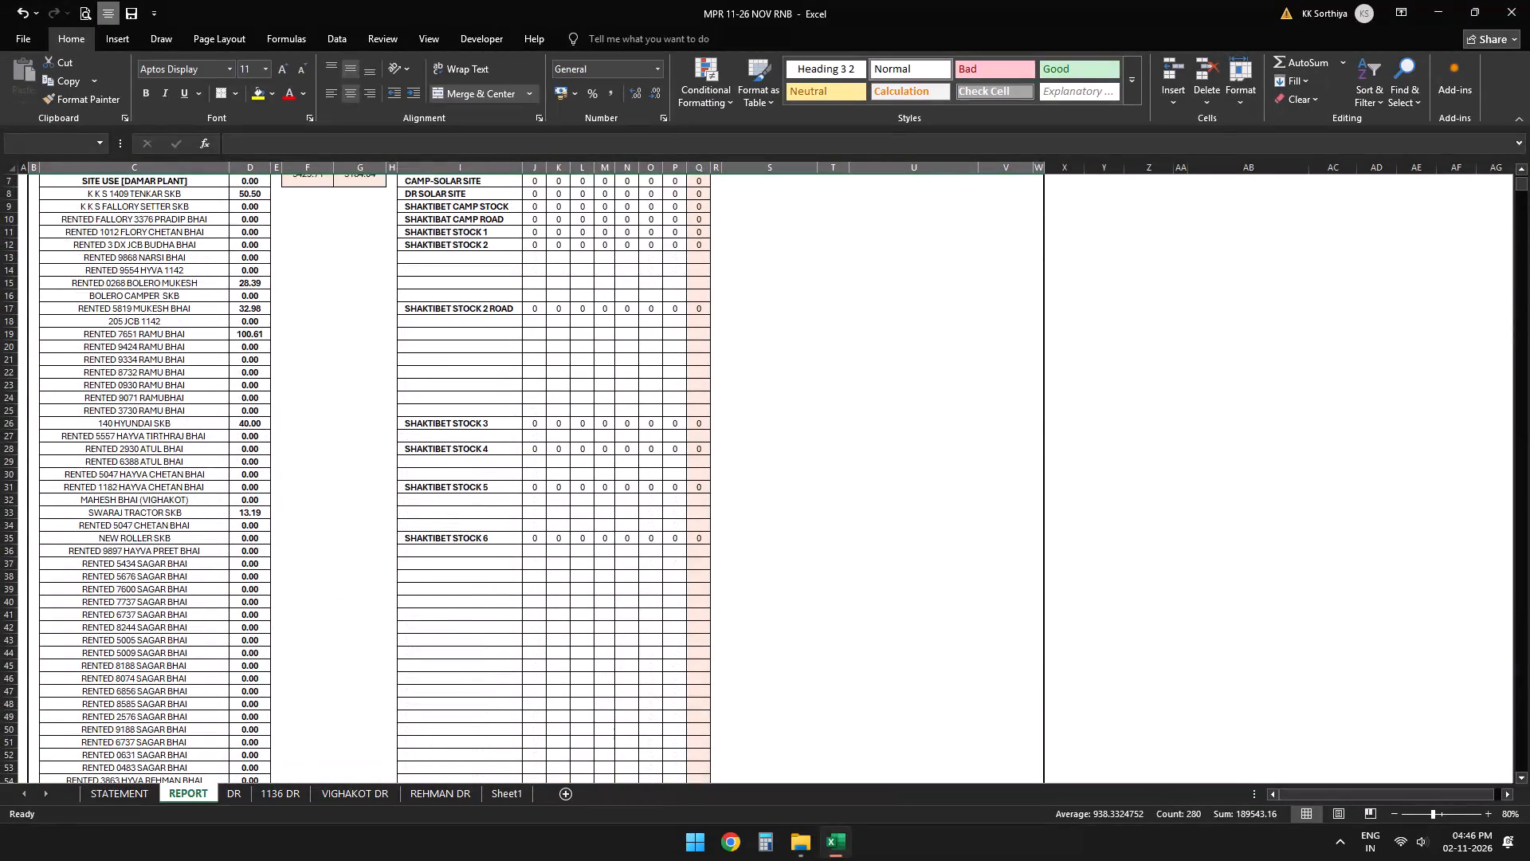
{"action": "scroll", "coordinate": [661, 537], "scroll_direction": "up", "scroll_amount": 9}
{"action": "left_click", "coordinate": [57, 195]}
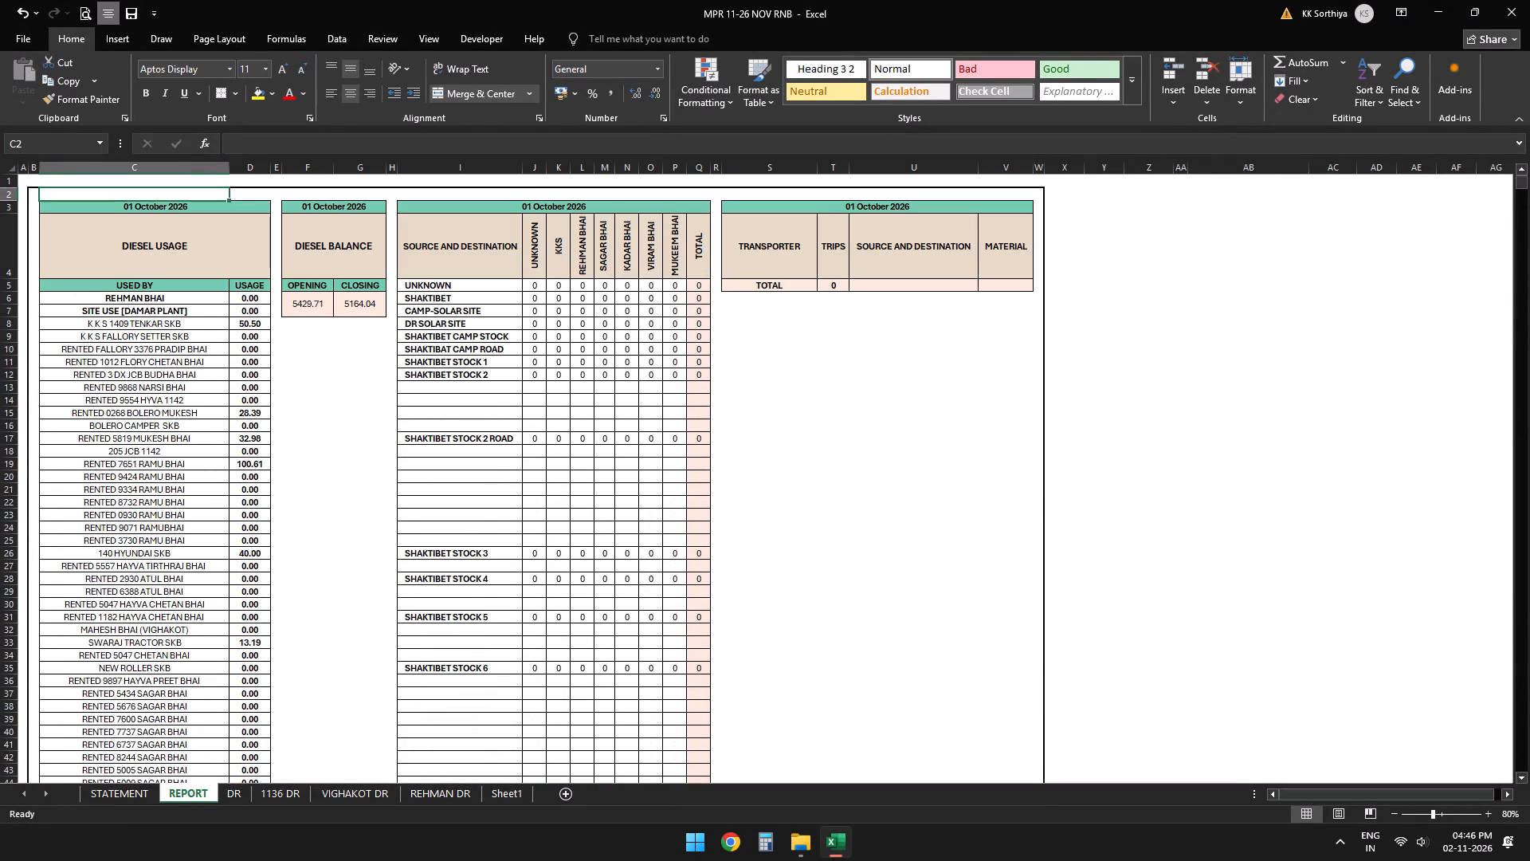
{"action": "key", "text": "Left"}
{"action": "key", "text": "shift+Right"}
{"action": "key", "text": "shift+Right"}
{"action": "key", "text": "shift+Right"}
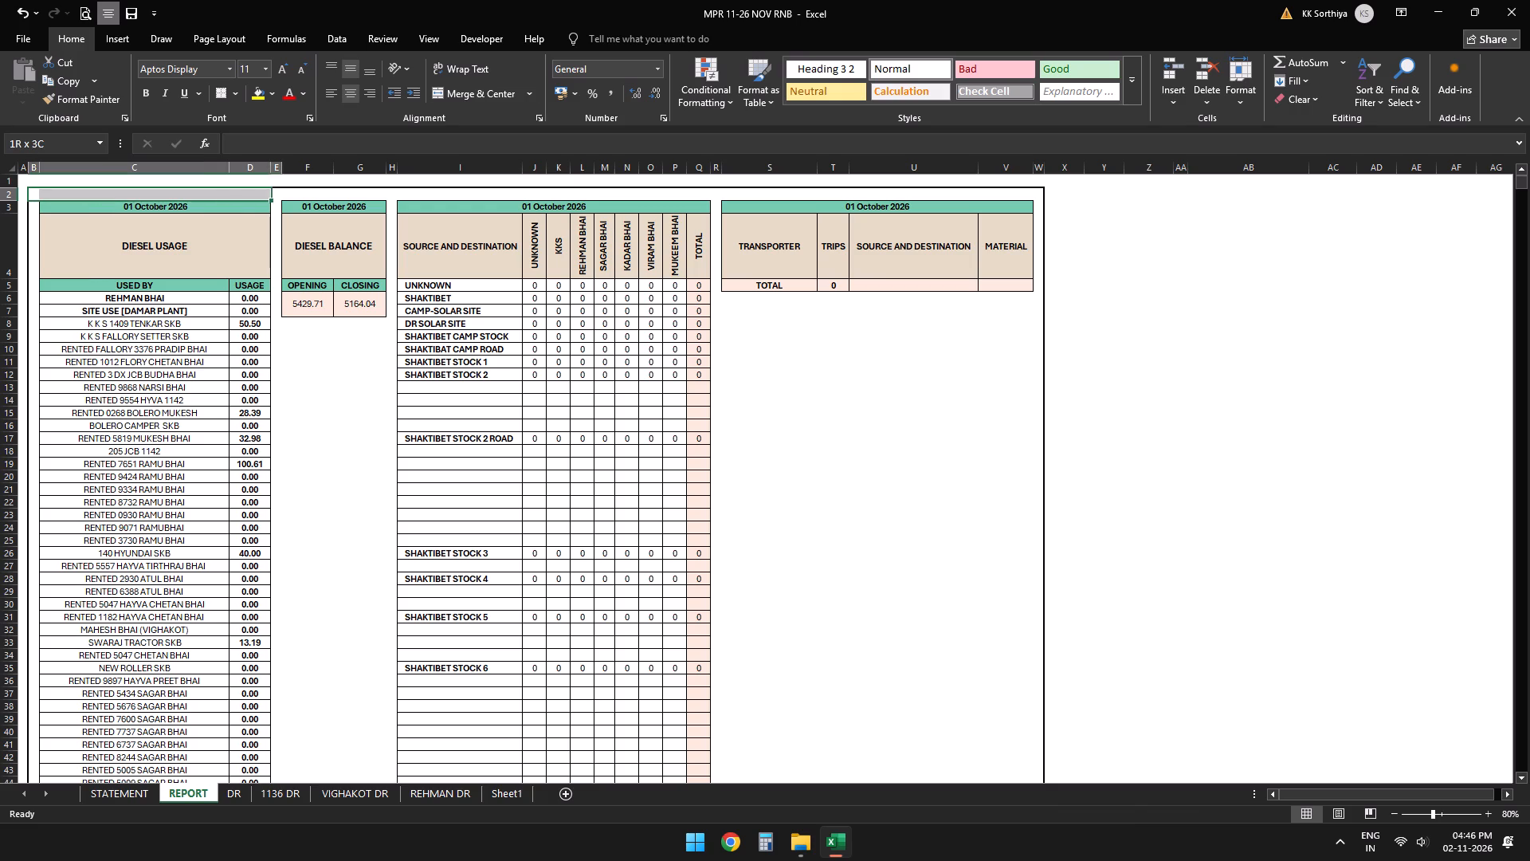
{"action": "key", "text": "shift+Right"}
{"action": "key", "text": "shift+Right"}
{"action": "key", "text": "shift+Right"}
{"action": "key", "text": "shift+Right"}
{"action": "key", "text": "shift+Right"}
{"action": "key", "text": "shift+Right"}
{"action": "key", "text": "shift+Right"}
{"action": "key", "text": "shift+Right"}
{"action": "key", "text": "shift+Right"}
{"action": "key", "text": "shift+Right"}
{"action": "key", "text": "shift+Right"}
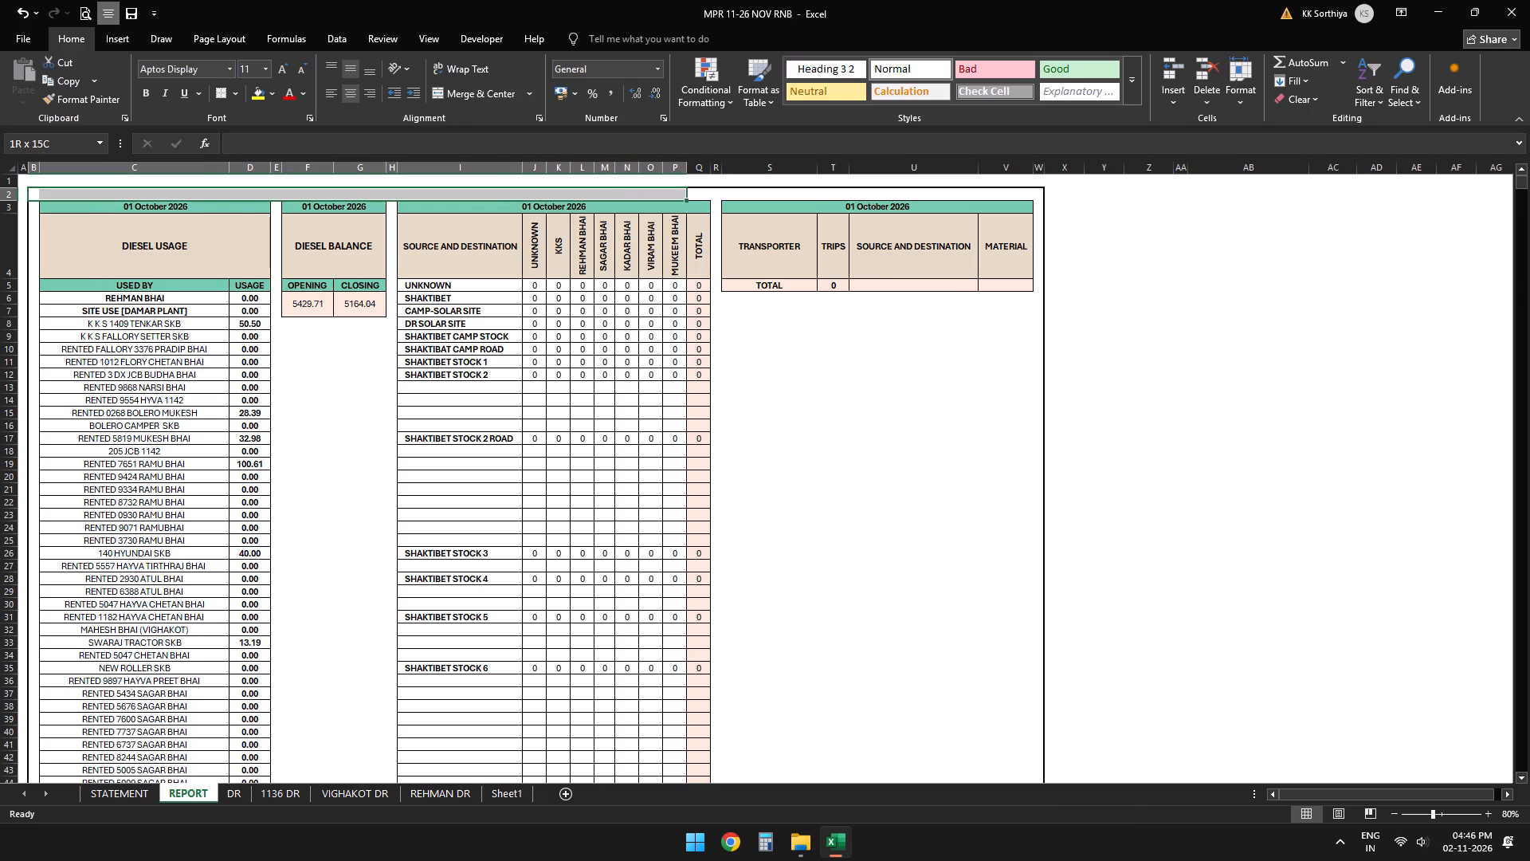
{"action": "key", "text": "shift+Right"}
{"action": "key", "text": "shift+Right"}
{"action": "key", "text": "shift+Right"}
{"action": "key", "text": "shift+Right"}
{"action": "key", "text": "shift+Right"}
{"action": "key", "text": "shift+Right"}
{"action": "key", "text": "shift+Right"}
{"action": "key", "text": "shift+Down"}
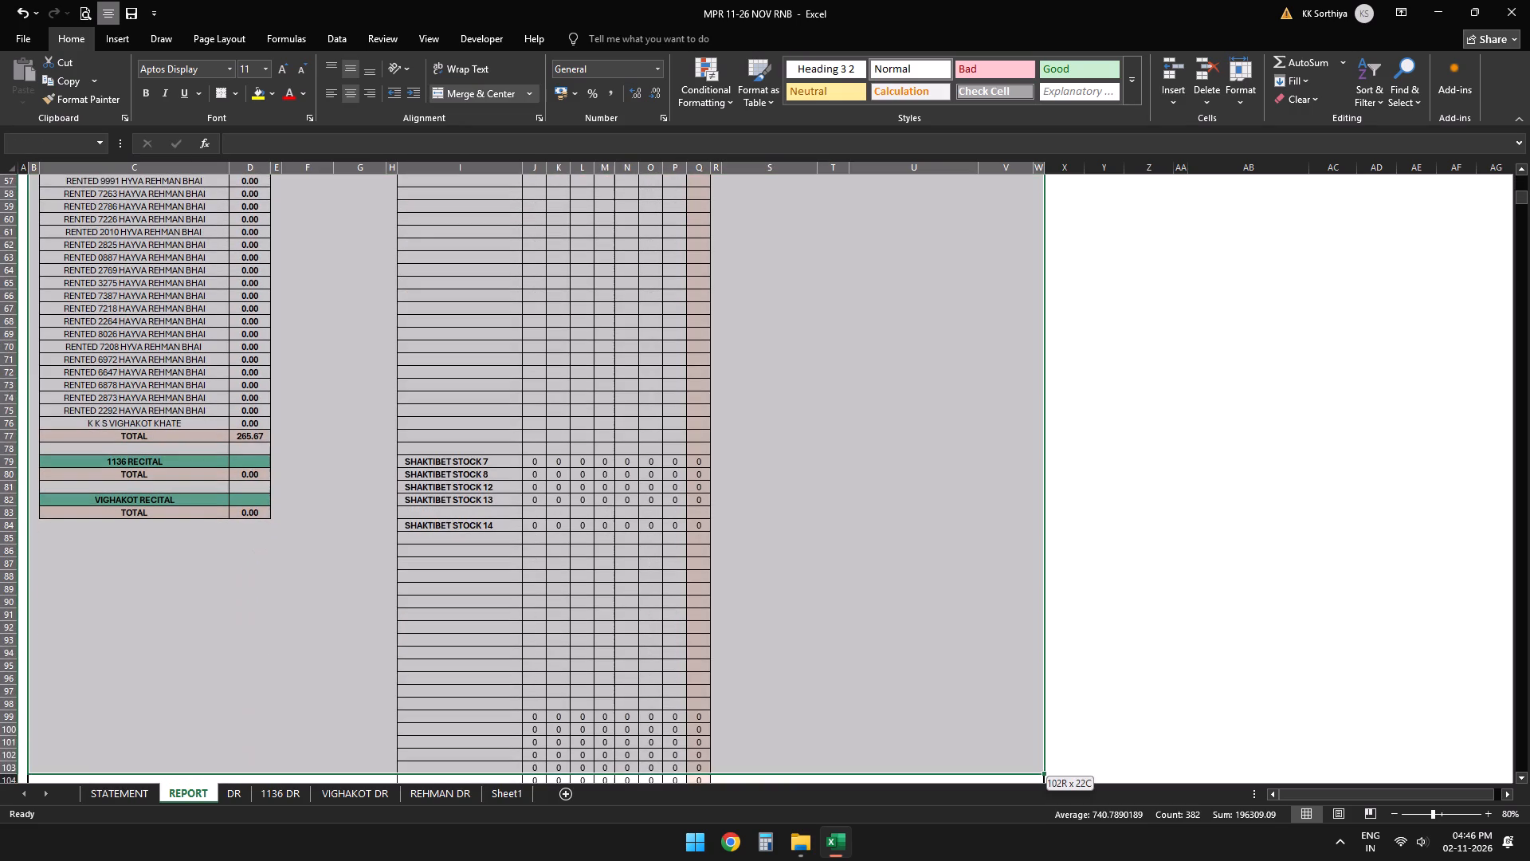
{"action": "key", "text": "shift+Down"}
{"action": "key", "text": "shift+Down"}
{"action": "key", "text": "shift+Down"}
{"action": "key", "text": "shift+Down"}
{"action": "key", "text": "shift+Down"}
{"action": "key", "text": "shift+Down"}
{"action": "key", "text": "shift+Down"}
{"action": "key", "text": "shift+Down"}
{"action": "key", "text": "shift+Down"}
{"action": "key", "text": "shift+Down"}
{"action": "key", "text": "shift+Down"}
{"action": "key", "text": "shift+Down"}
{"action": "key", "text": "shift+Down"}
{"action": "key", "text": "shift+Down"}
{"action": "key", "text": "shift+Down"}
{"action": "key", "text": "shift+Down"}
{"action": "key", "text": "shift+Down"}
{"action": "key", "text": "shift+Down"}
{"action": "key", "text": "shift+Down"}
{"action": "key", "text": "shift+Down"}
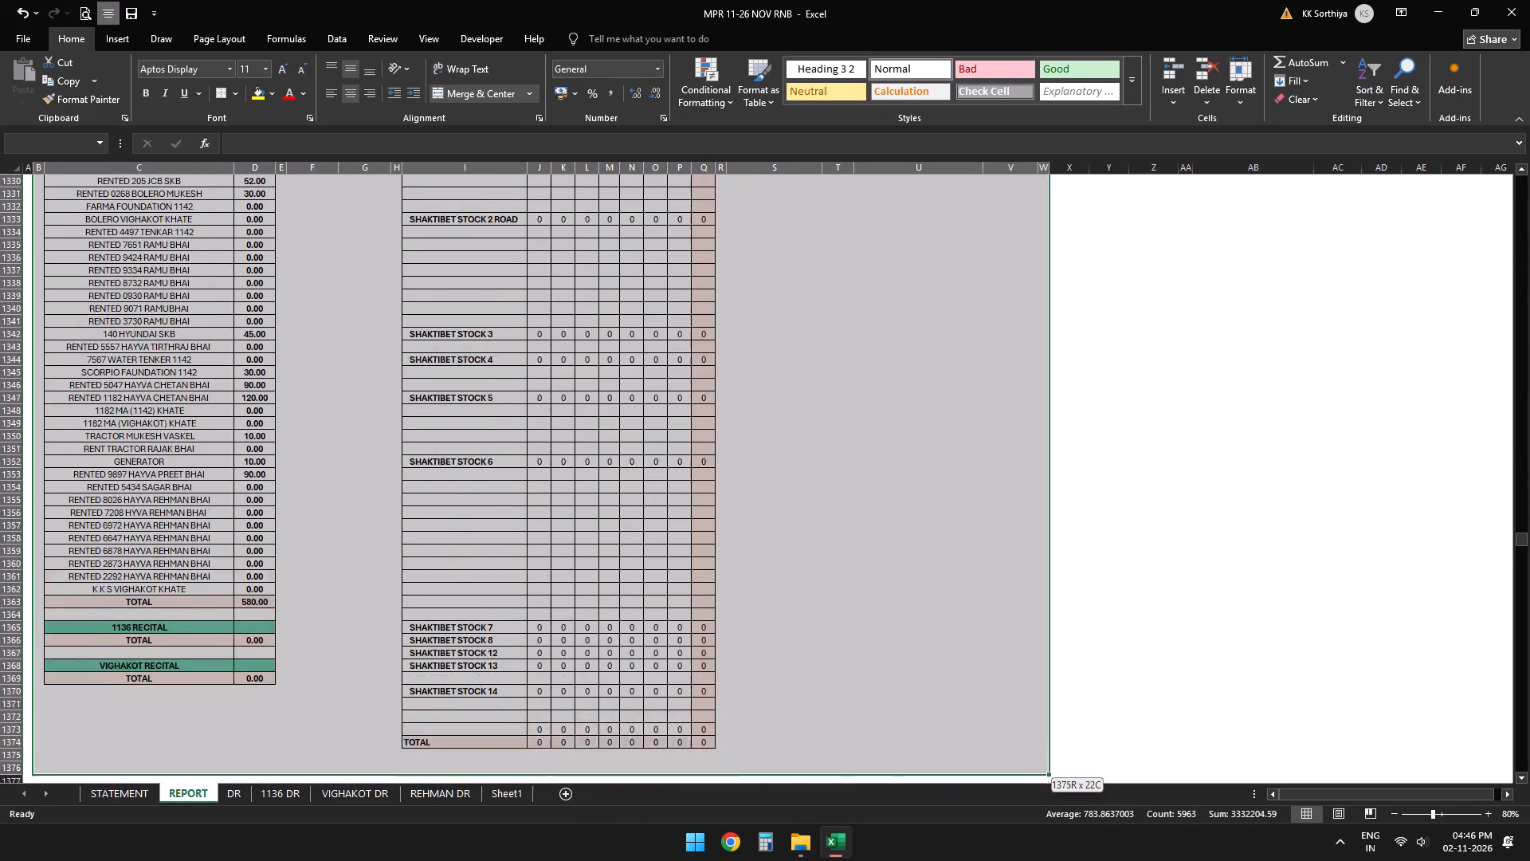
{"action": "key", "text": "shift+Down"}
{"action": "key", "text": "shift+Down"}
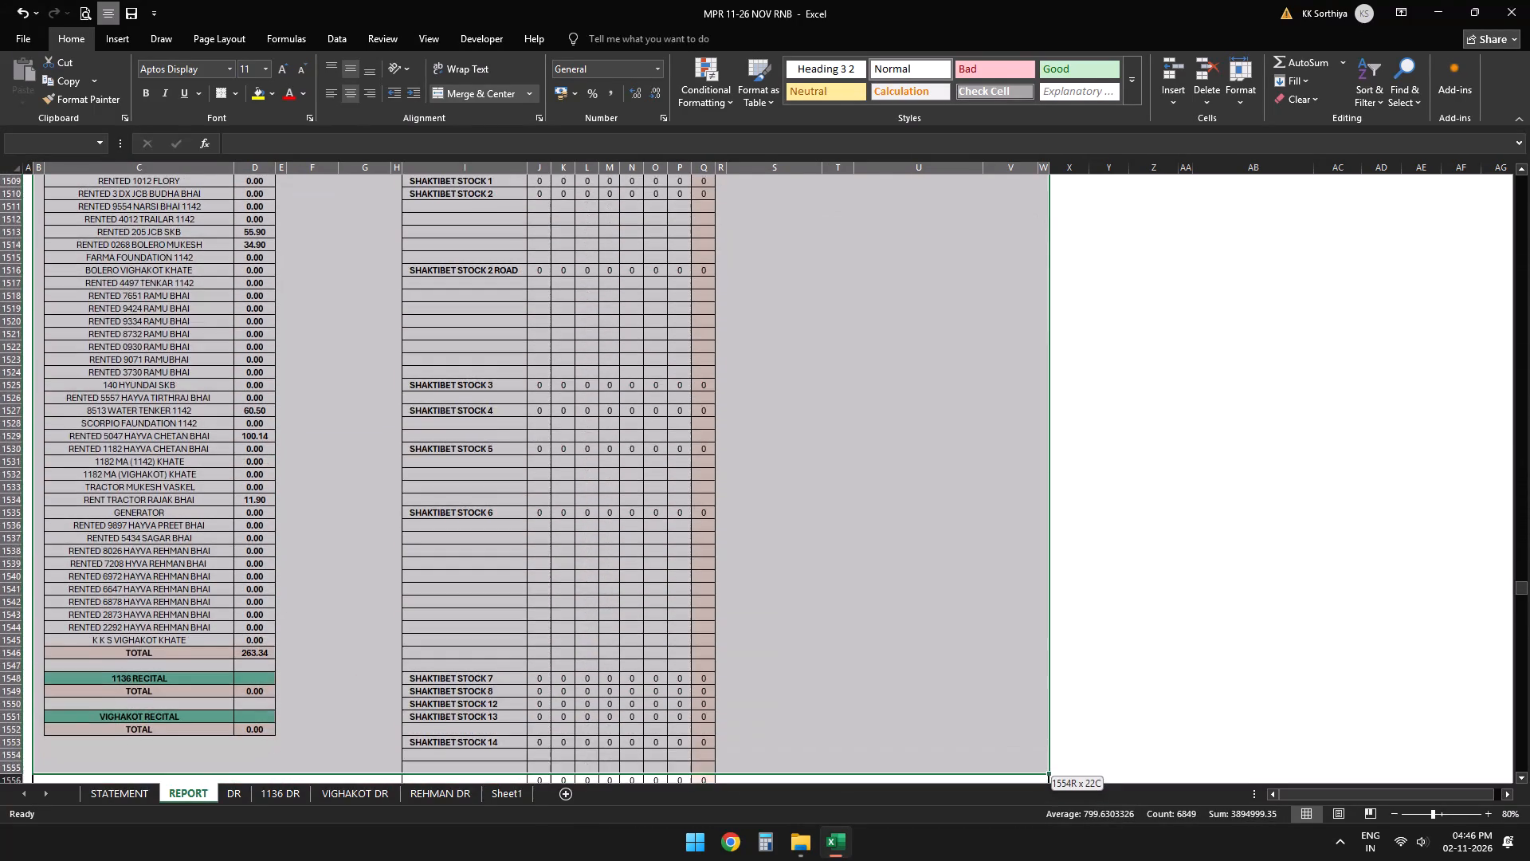
{"action": "key", "text": "shift+Down"}
{"action": "key", "text": "shift+Down"}
{"action": "key", "text": "shift+Down"}
{"action": "key", "text": "shift+Down"}
{"action": "key", "text": "shift+Down"}
{"action": "key", "text": "shift+Down"}
{"action": "key", "text": "shift+Down"}
{"action": "key", "text": "shift+Down"}
{"action": "key", "text": "shift+Down"}
{"action": "key", "text": "shift+Down"}
{"action": "key", "text": "shift+Down"}
{"action": "key", "text": "shift+Down"}
{"action": "key", "text": "shift+Down"}
{"action": "key", "text": "shift+Down"}
{"action": "key", "text": "shift+Down"}
{"action": "key", "text": "shift+Down"}
{"action": "key", "text": "shift+Down"}
{"action": "key", "text": "shift+Down"}
{"action": "key", "text": "shift+Down"}
{"action": "key", "text": "shift+Down"}
{"action": "key", "text": "shift+Down"}
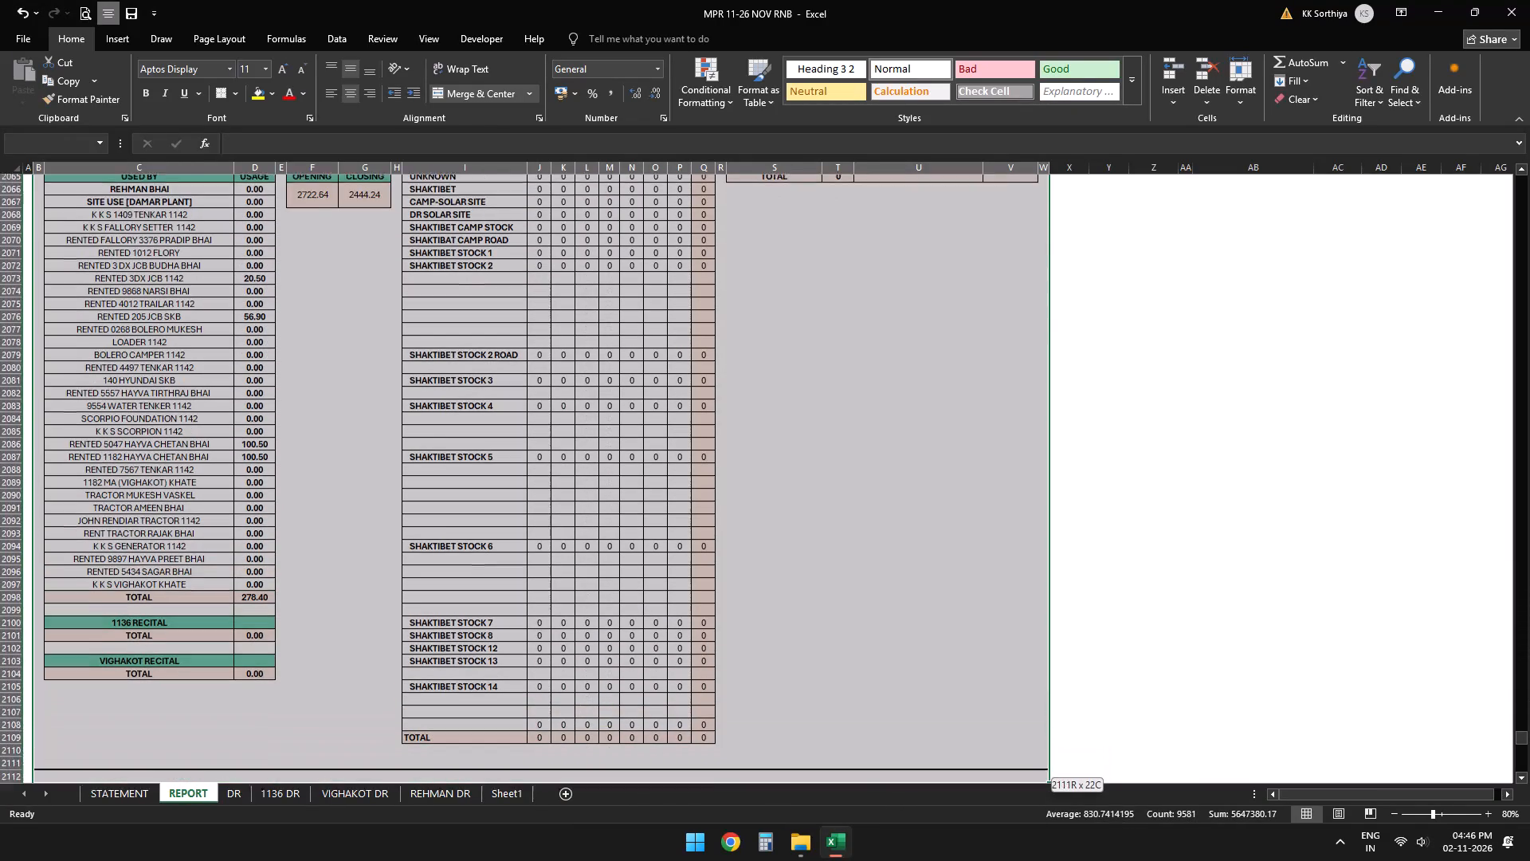
{"action": "key", "text": "shift+Down"}
{"action": "key", "text": "shift+Down"}
{"action": "key", "text": "shift+Down"}
{"action": "key", "text": "shift+Down"}
{"action": "key", "text": "shift+Down"}
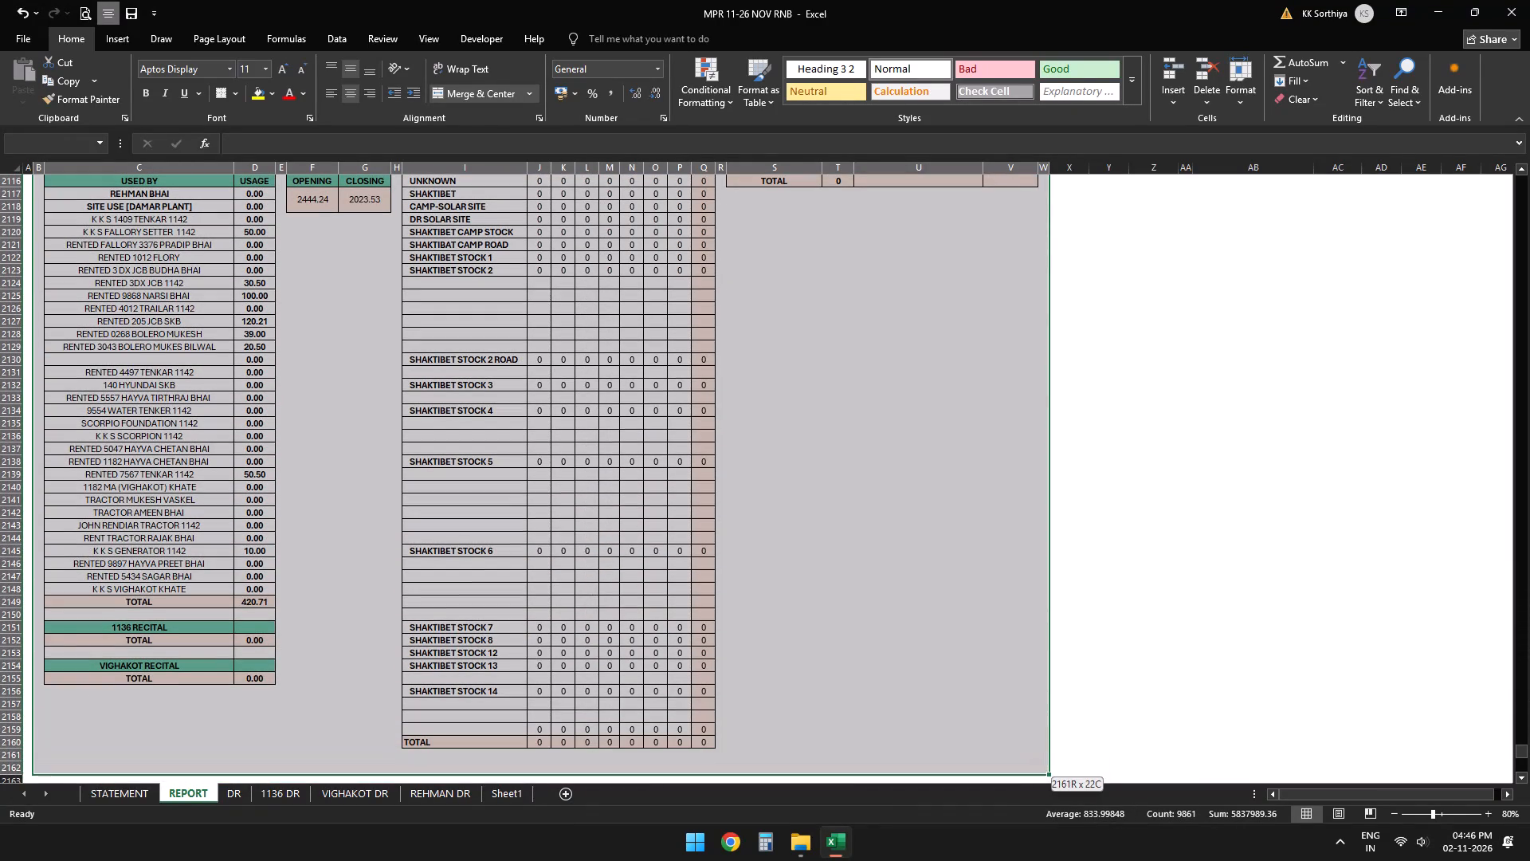
{"action": "right_click", "coordinate": [324, 337]}
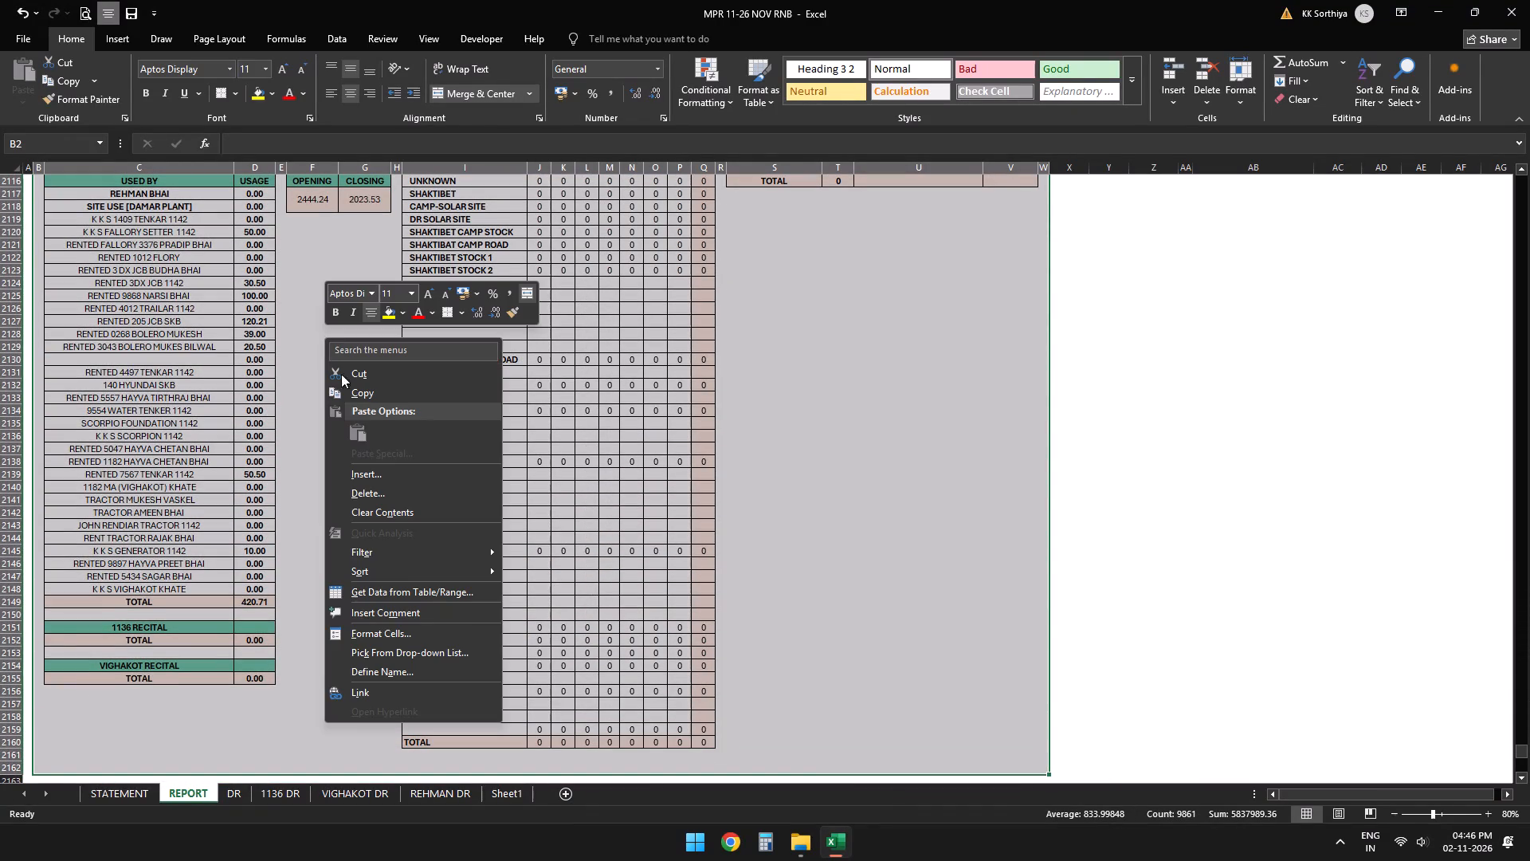
{"action": "left_click", "coordinate": [368, 488]}
{"action": "left_click", "coordinate": [349, 501]}
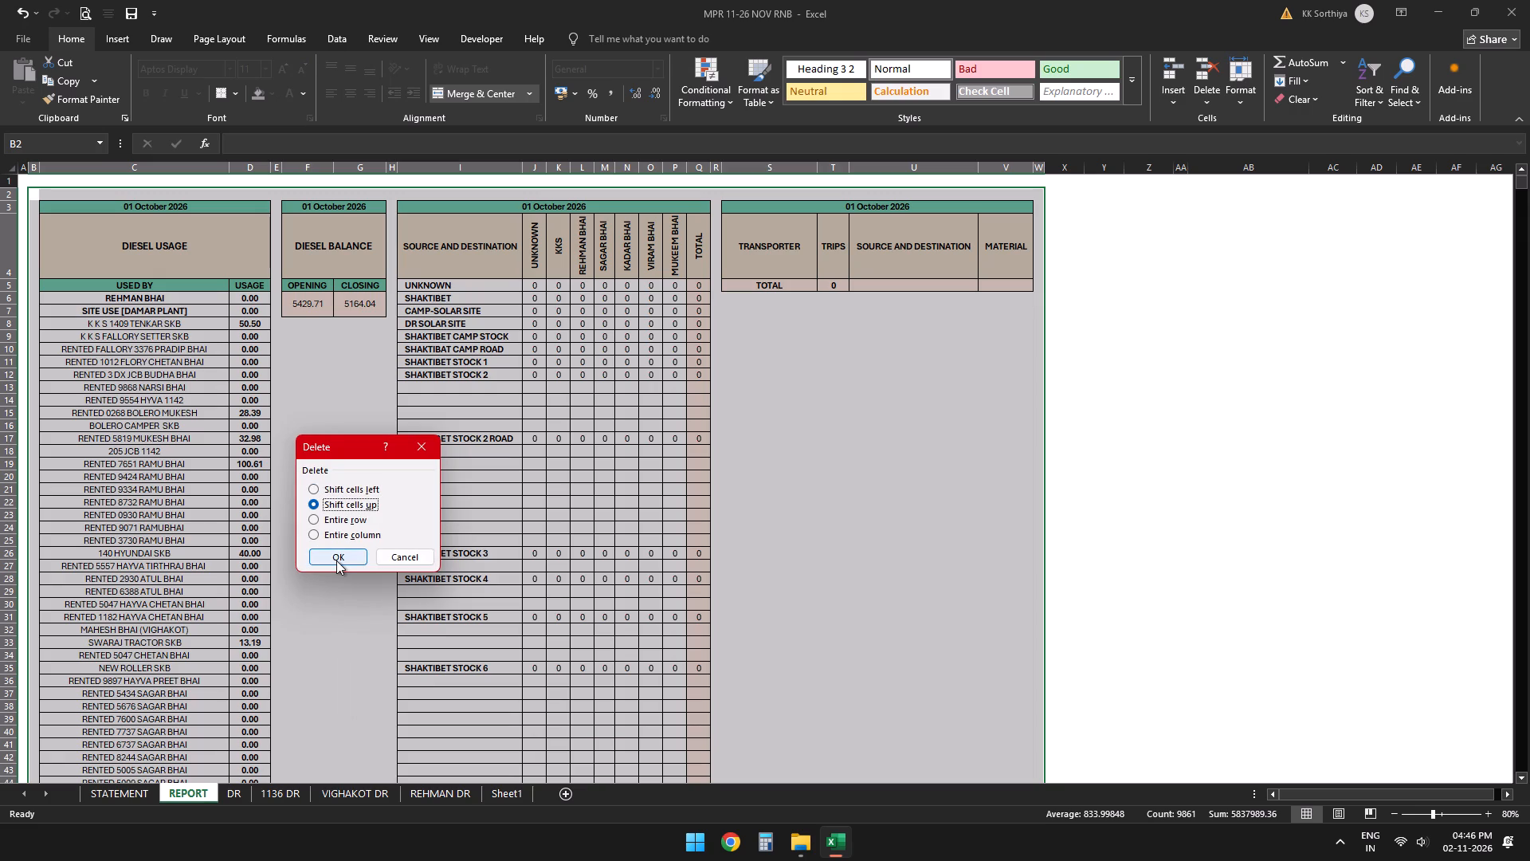
{"action": "left_click", "coordinate": [336, 560]}
Set the date above DIESEL USAGE in C4 of the remaining report block to 01-11-2026.
{"action": "scroll", "coordinate": [273, 395], "scroll_direction": "down", "scroll_amount": 3}
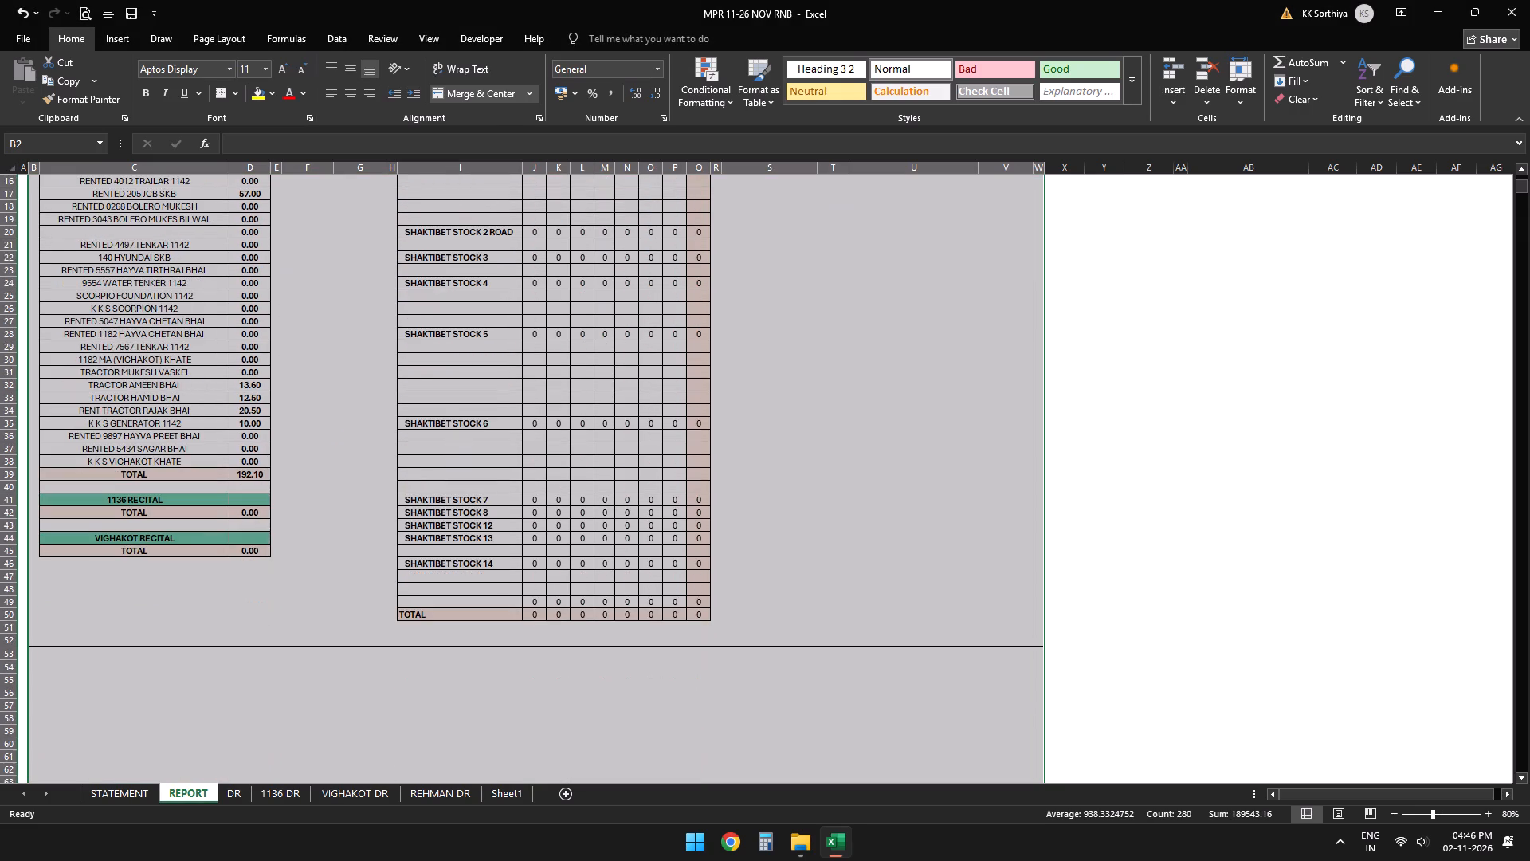
{"action": "scroll", "coordinate": [272, 395], "scroll_direction": "up", "scroll_amount": 3}
{"action": "left_click", "coordinate": [100, 214]}
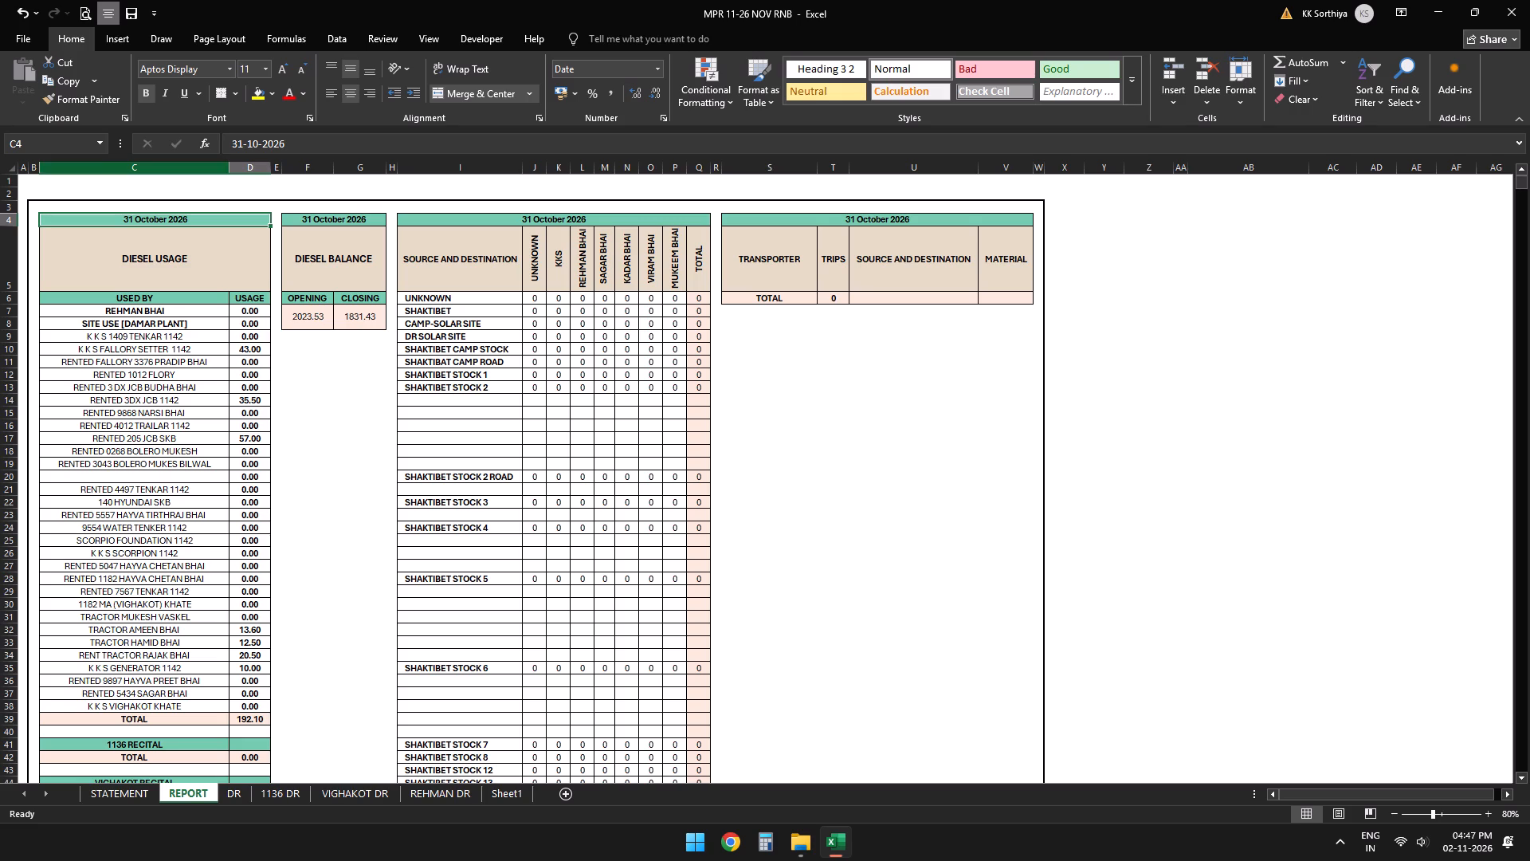
{"action": "left_click", "coordinate": [239, 140]}
{"action": "key", "text": "Right"}
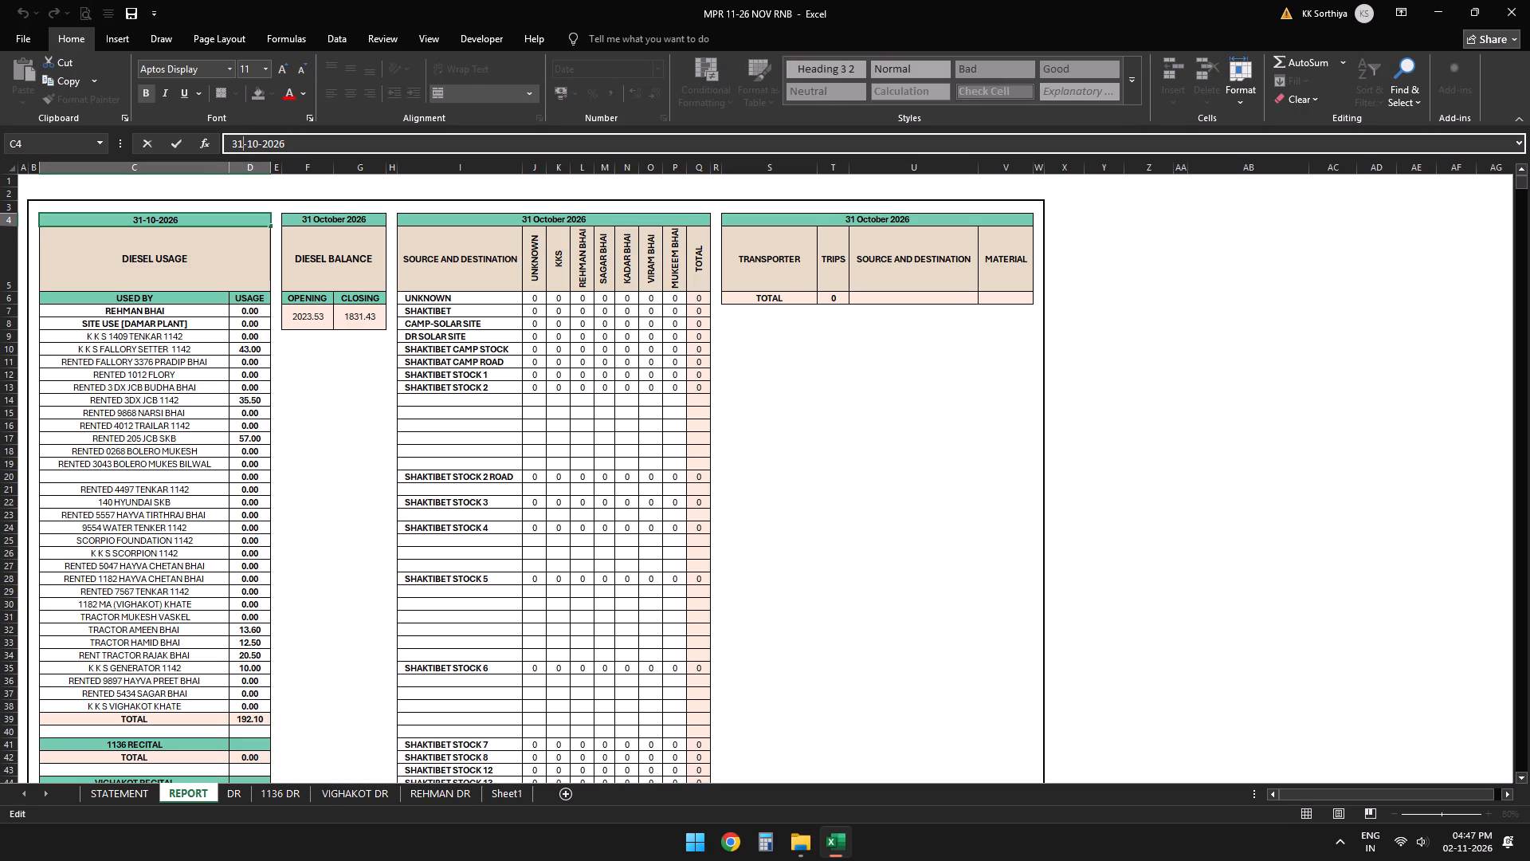
{"action": "key", "text": "BackSpace"}
{"action": "key", "text": "BackSpace"}
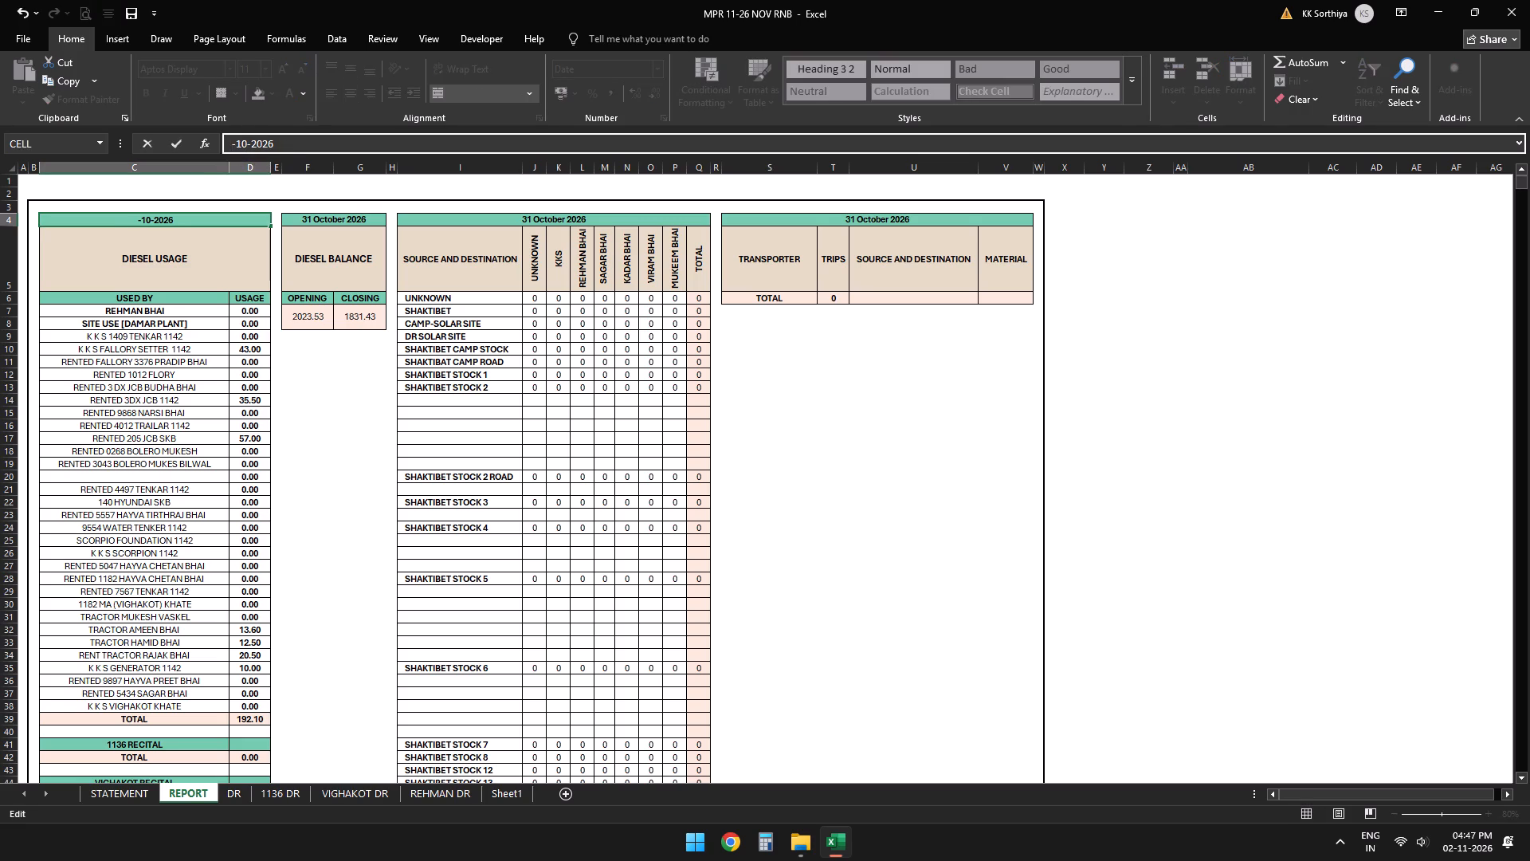
{"action": "type", "text": "01"}
{"action": "key", "text": "Right"}
{"action": "key", "text": "Right"}
{"action": "key", "text": "Right"}
{"action": "key", "text": "BackSpace"}
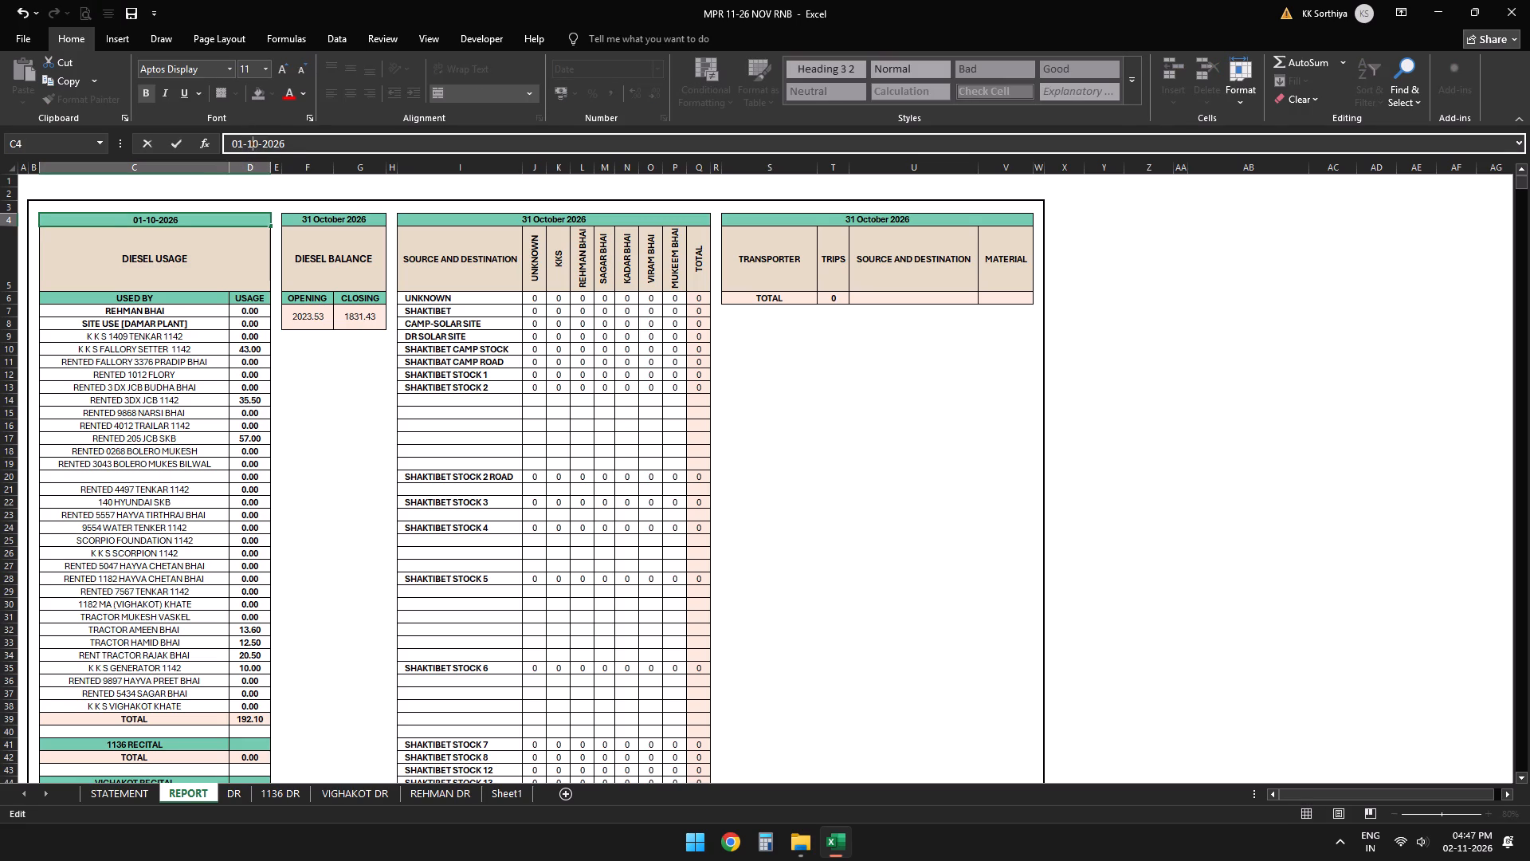
{"action": "key", "text": "1"}
{"action": "key", "text": "Return"}
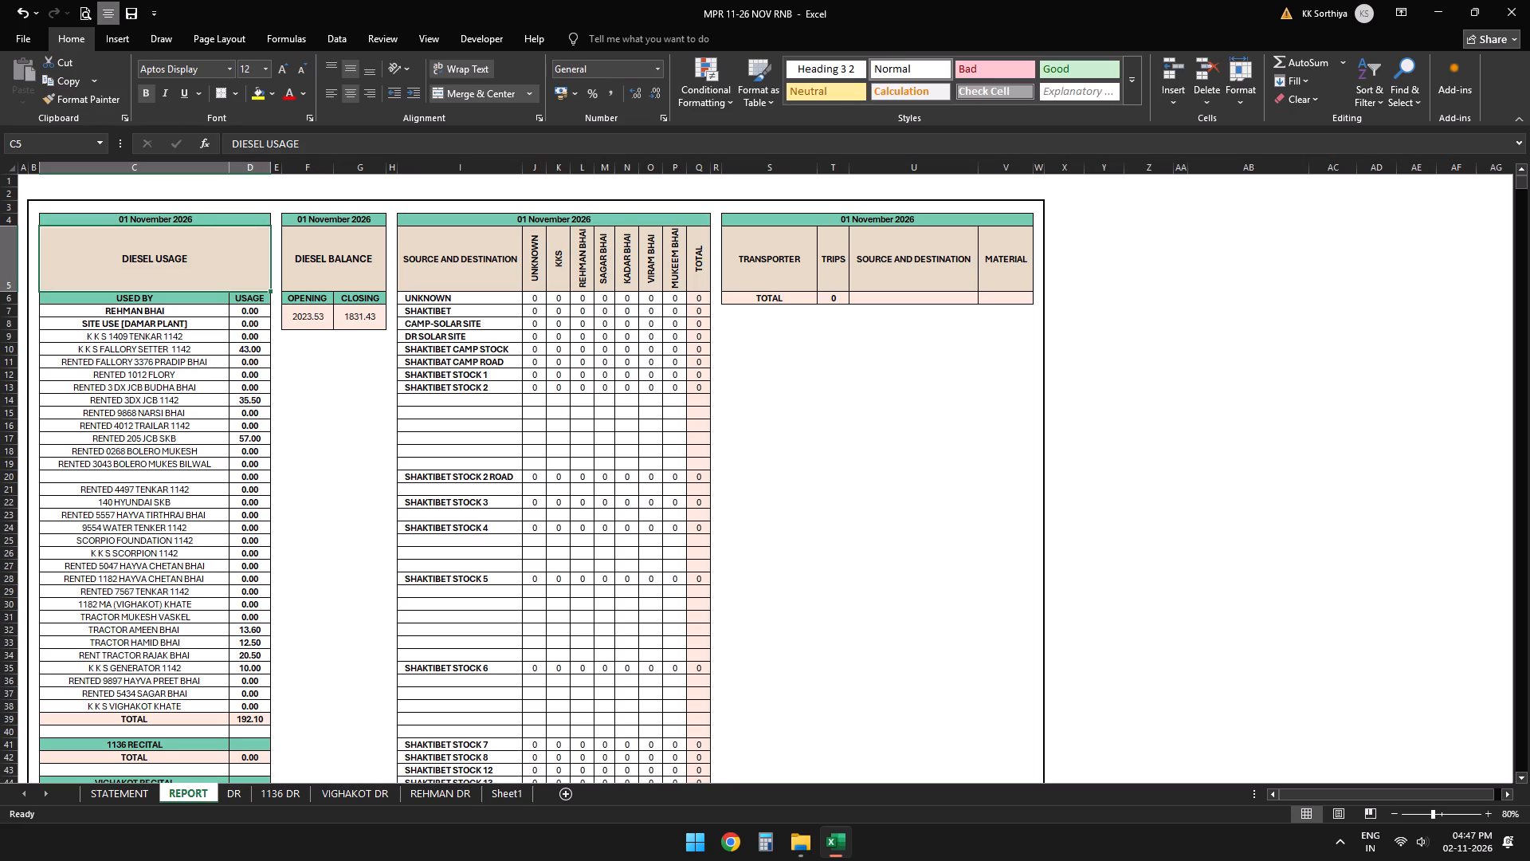
Fill the 0 in D7 down the diesel USAGE column.
{"action": "left_click", "coordinate": [257, 314]}
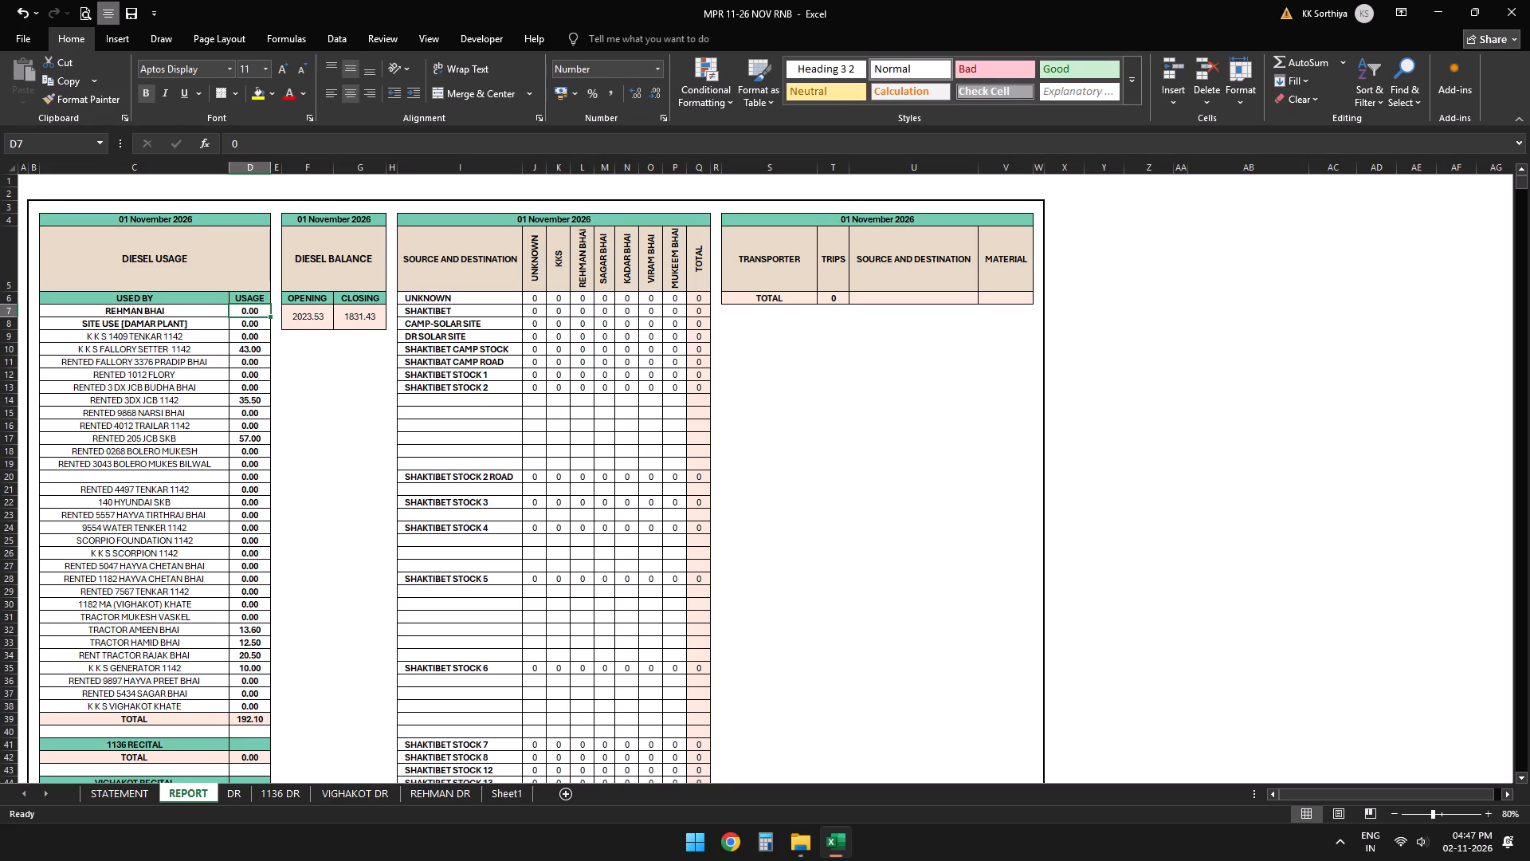
{"action": "double_click", "coordinate": [269, 314]}
Clear the OPENING value in F7 under DIESEL BALANCE.
{"action": "left_click", "coordinate": [298, 324]}
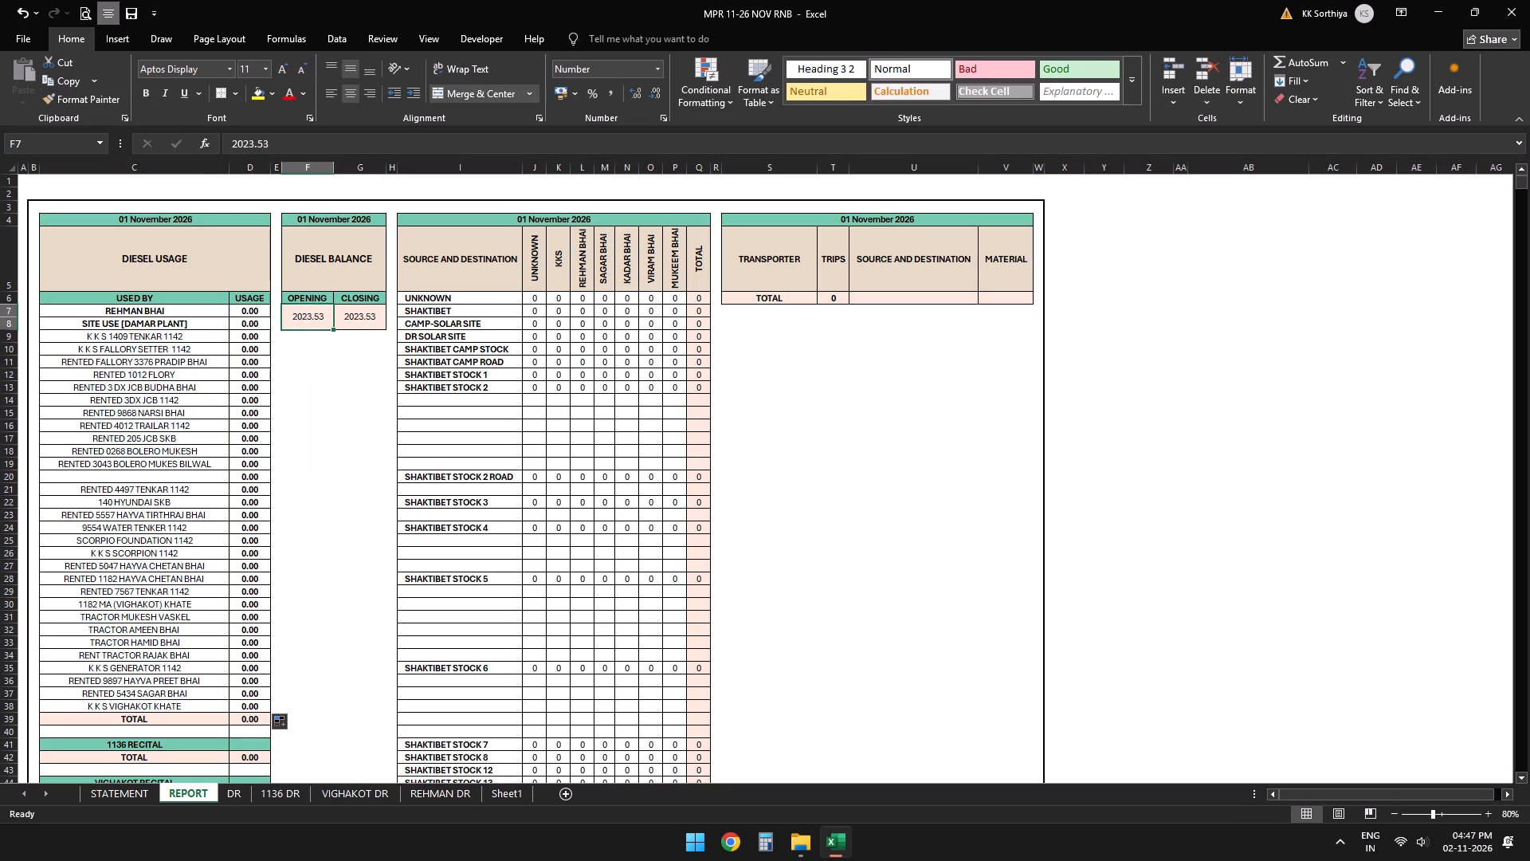
{"action": "left_click", "coordinate": [280, 143]}
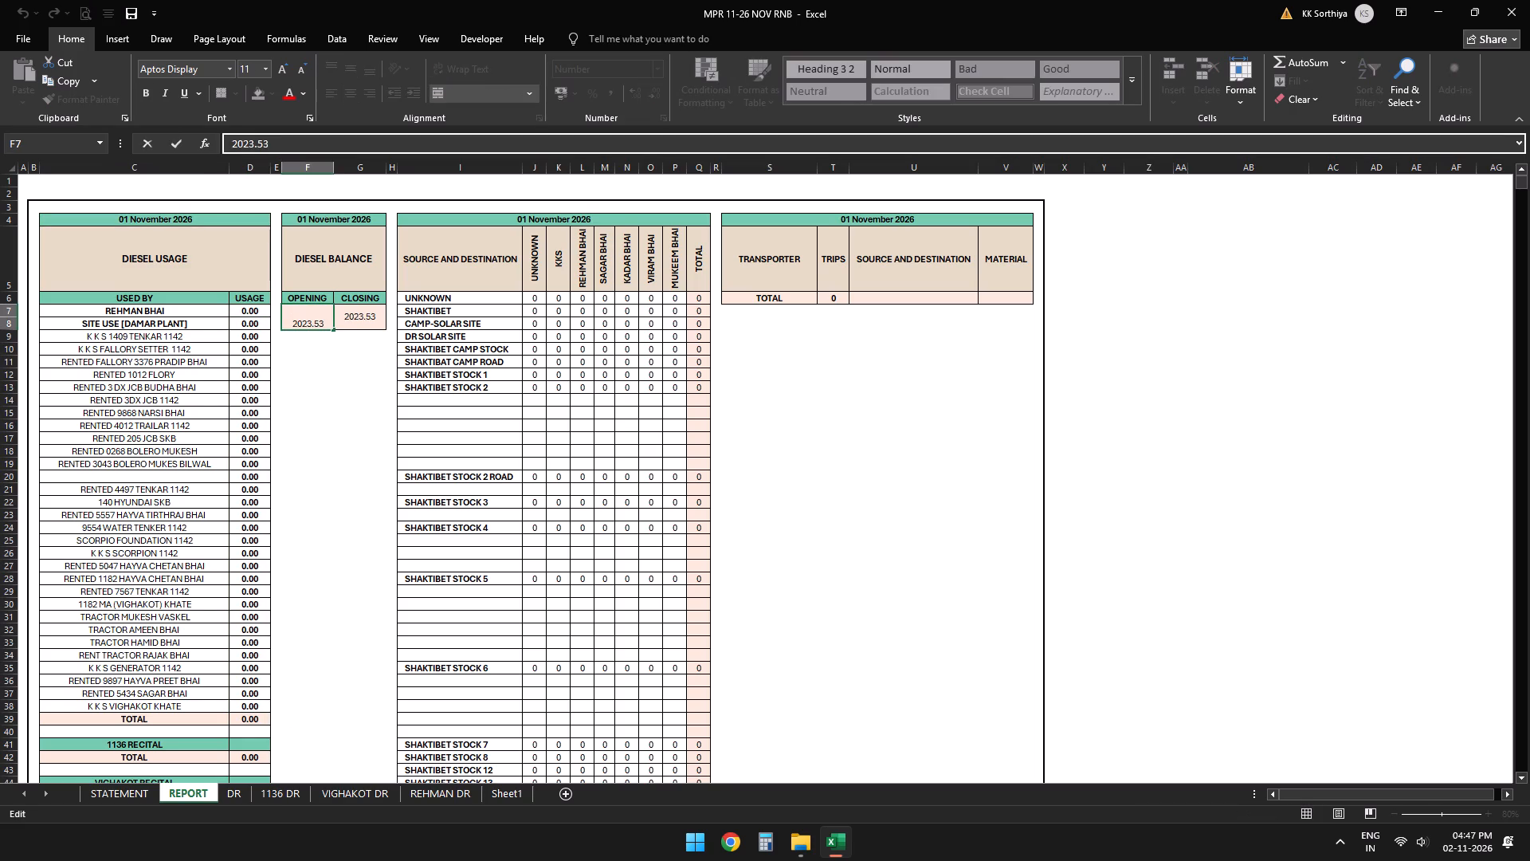
{"action": "key", "text": "BackSpace"}
{"action": "key", "text": "BackSpace"}
{"action": "key", "text": "BackSpace"}
{"action": "key", "text": "BackSpace"}
{"action": "key", "text": "BackSpace"}
{"action": "key", "text": "BackSpace"}
{"action": "key", "text": "BackSpace"}
{"action": "key", "text": "BackSpace"}
{"action": "key", "text": "BackSpace"}
{"action": "key", "text": "BackSpace"}
{"action": "key", "text": "Return"}
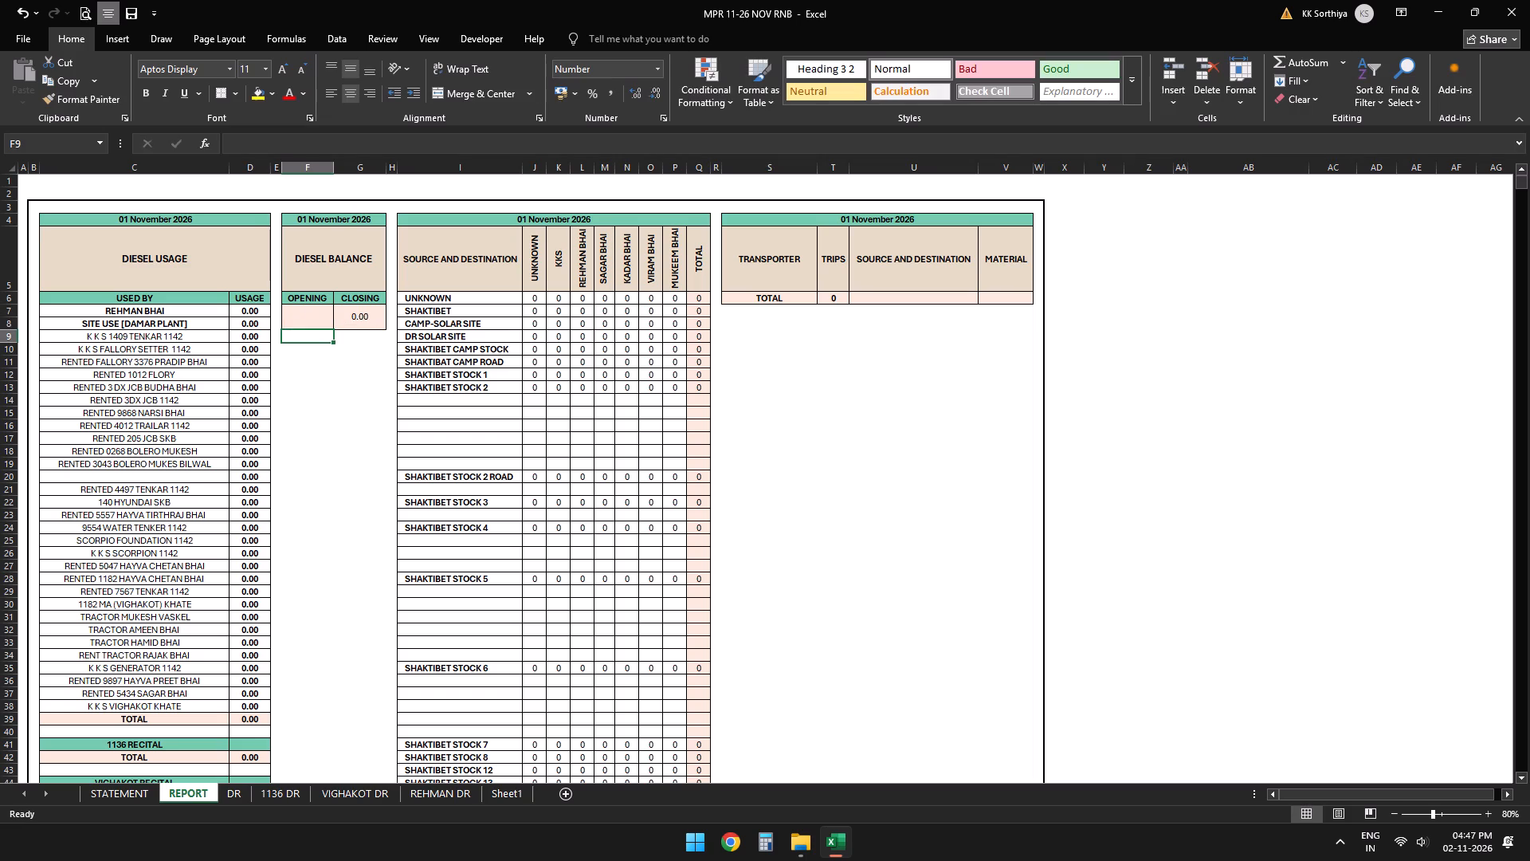
Save the RNB workbook.
{"action": "key", "text": "ctrl+s"}
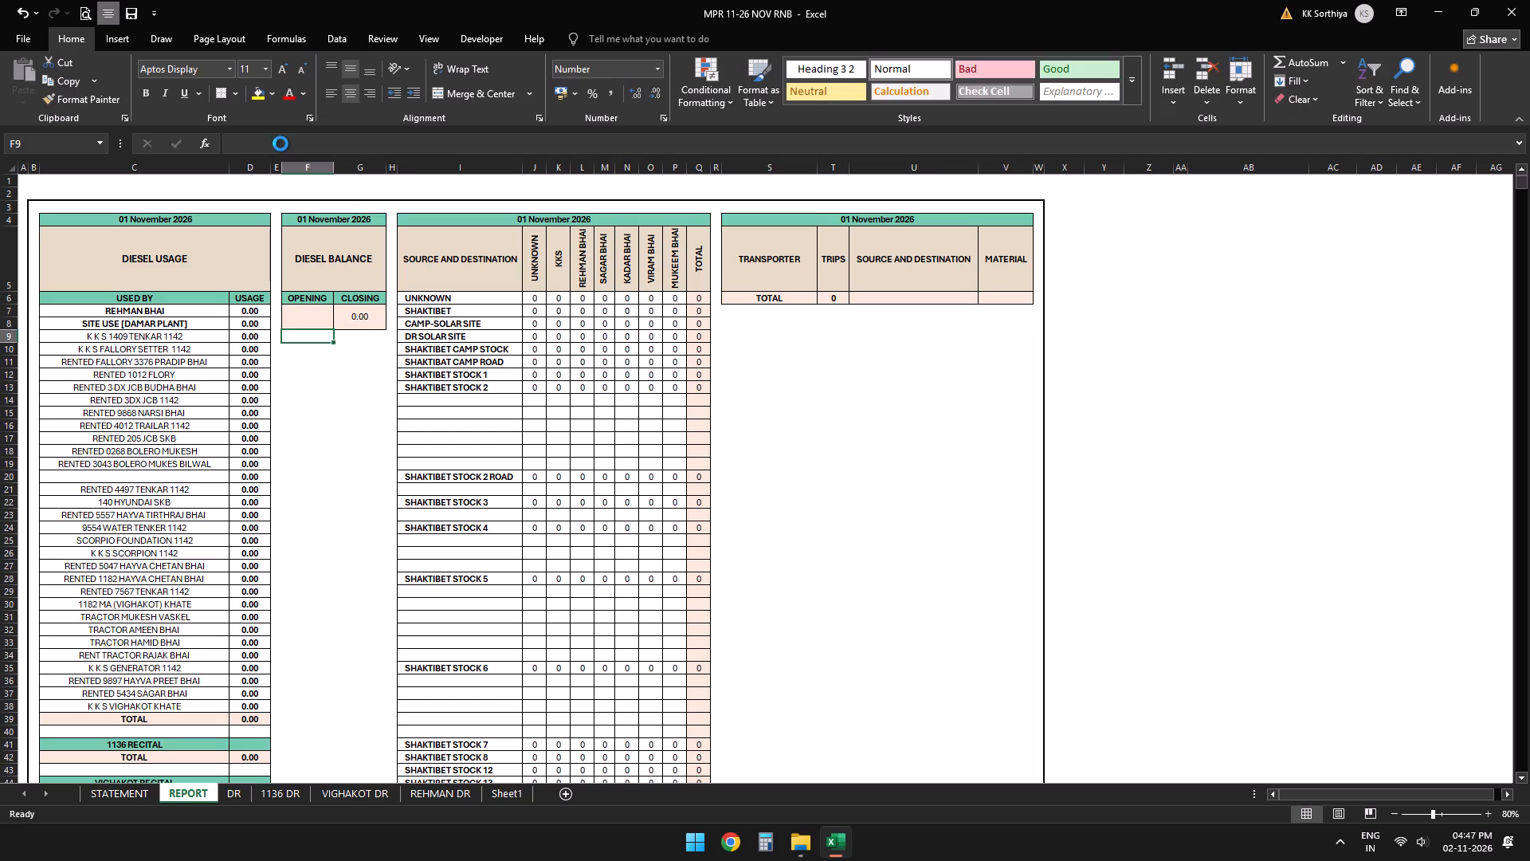
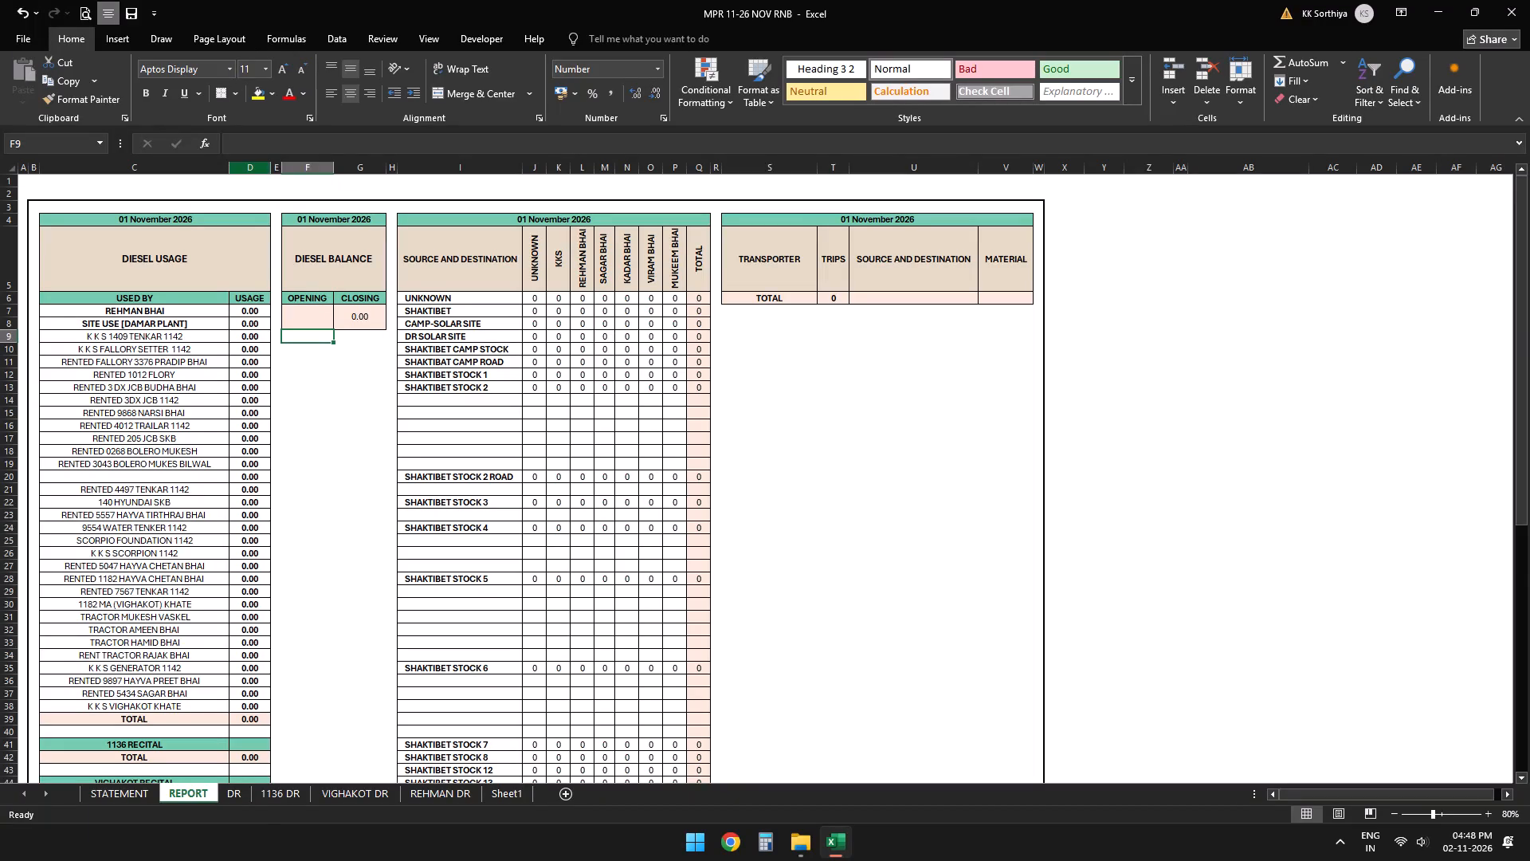
On the DR sheet, set the first date in A3 to 01-11-2026 and fill it down the DATE column.
{"action": "left_click", "coordinate": [228, 797]}
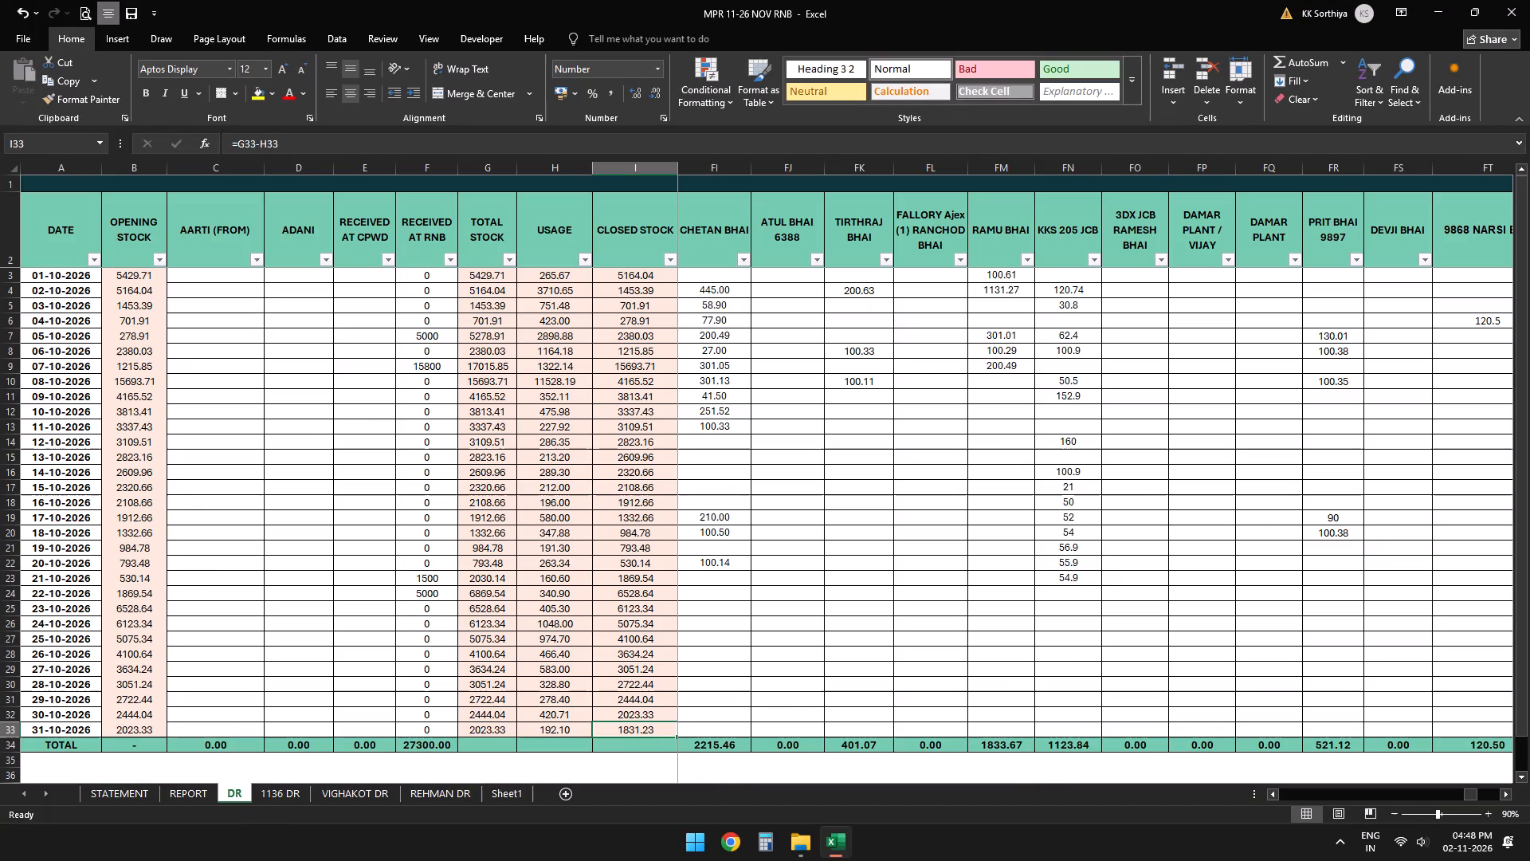
{"action": "left_click", "coordinate": [59, 280]}
{"action": "type", "text": "01-11-26"}
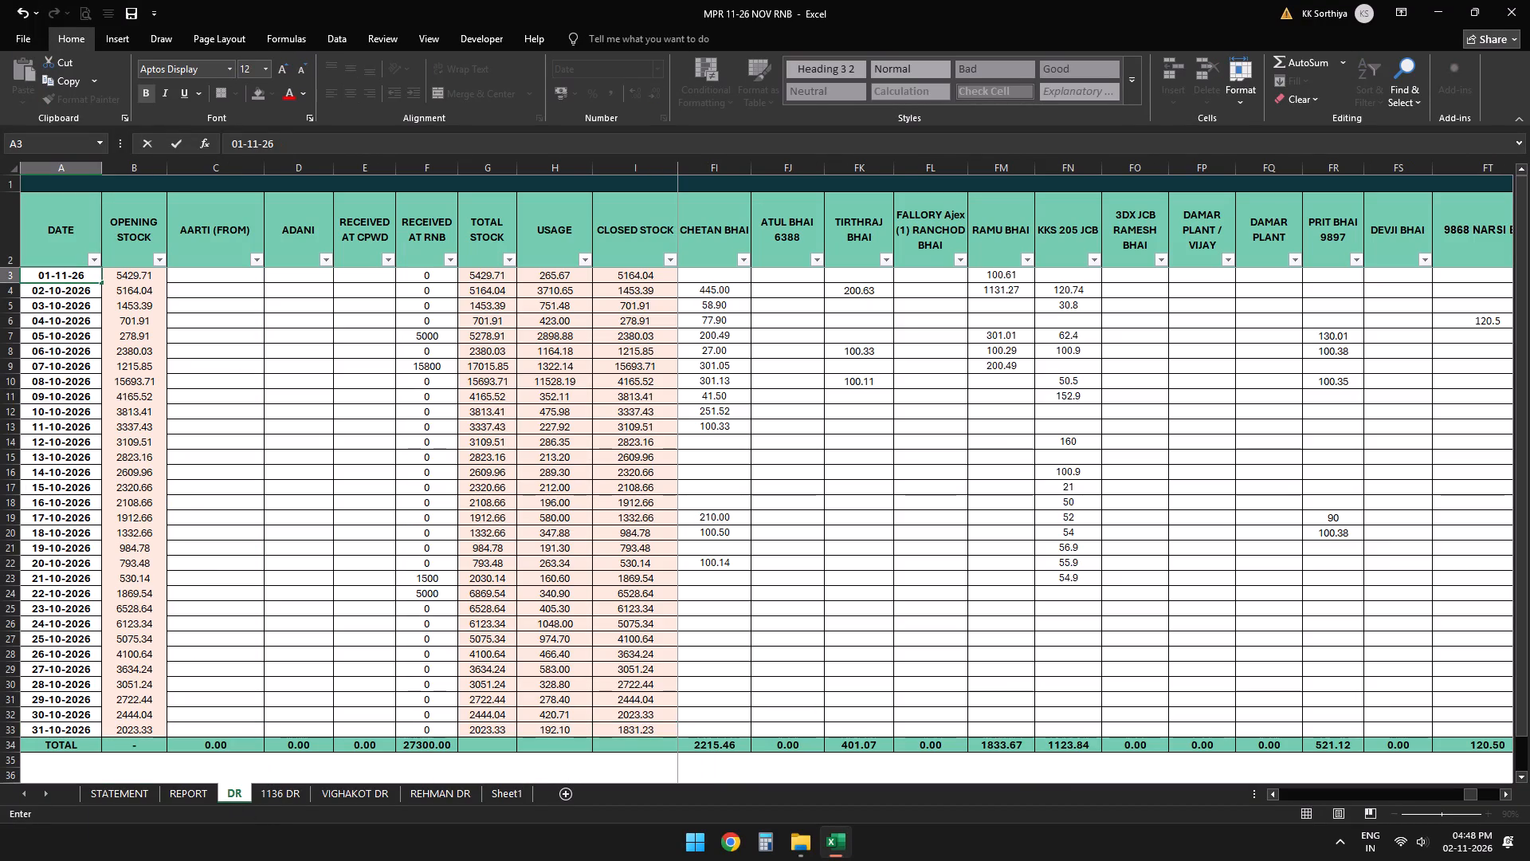
{"action": "key", "text": "Down"}
{"action": "key", "text": "Up"}
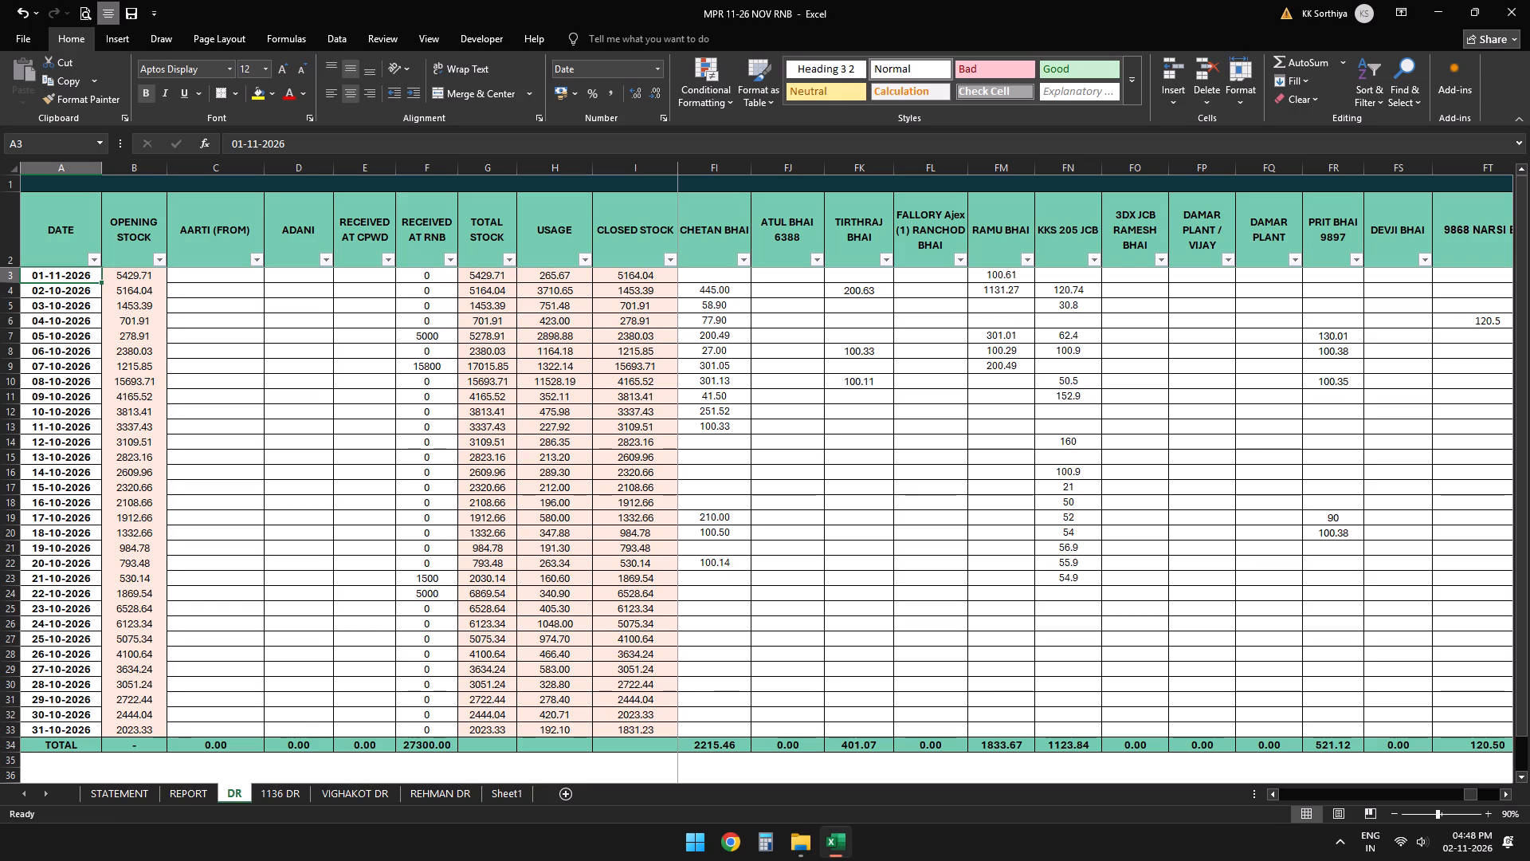
{"action": "double_click", "coordinate": [101, 283]}
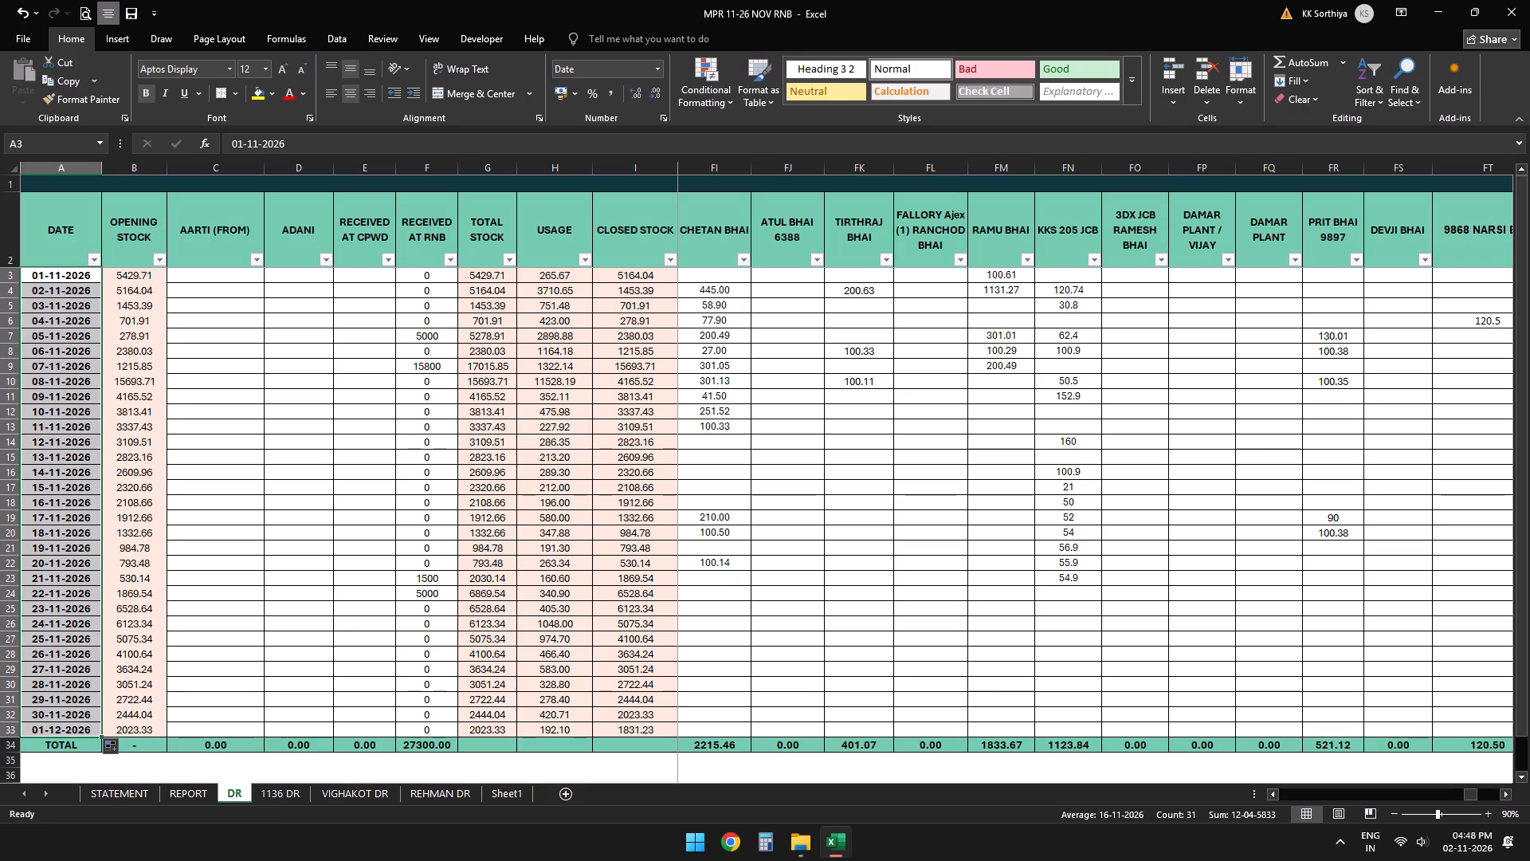
Clear the surplus day's date, opening stock, RNB receipt, total stock, usage and closed stock entries in row 33.
{"action": "left_click", "coordinate": [62, 735]}
{"action": "left_click", "coordinate": [80, 733]}
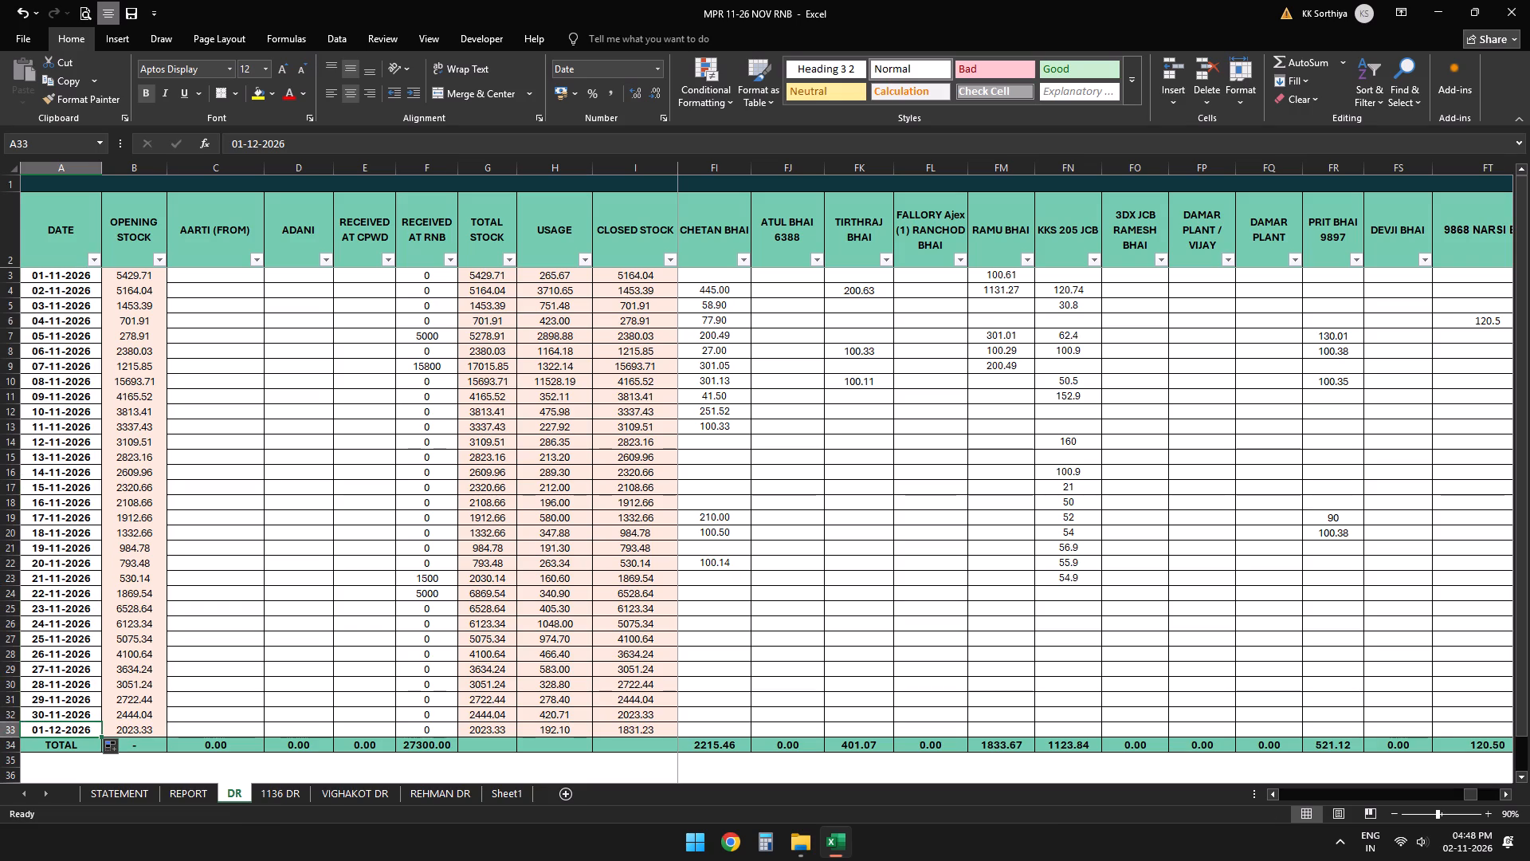
{"action": "key", "text": "Delete"}
{"action": "key", "text": "Right"}
{"action": "key", "text": "Delete"}
{"action": "key", "text": "Right"}
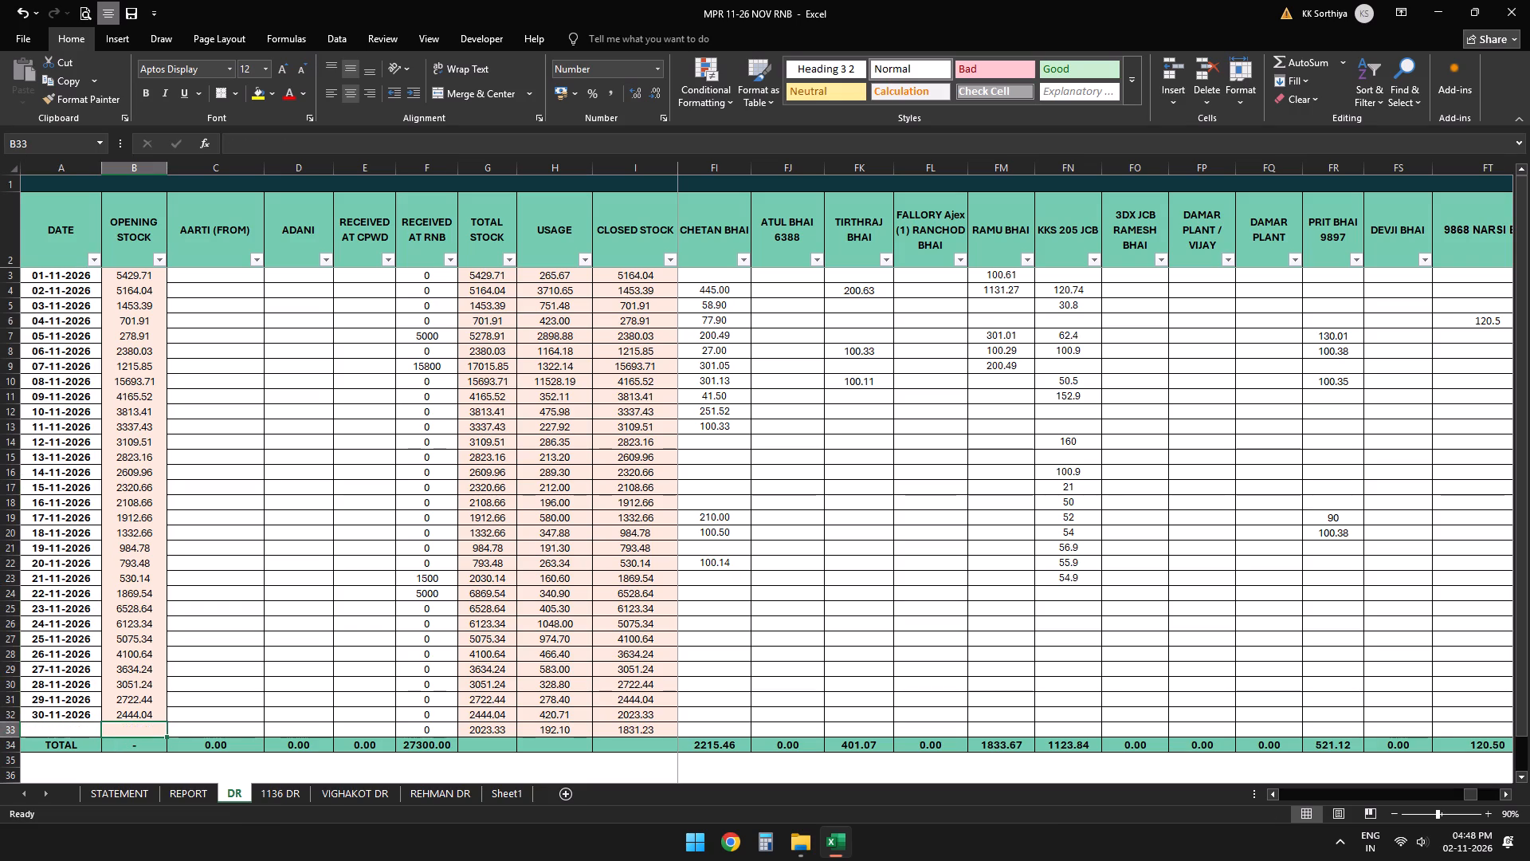
{"action": "key", "text": "Right"}
{"action": "key", "text": "Right"}
{"action": "key", "text": "Right"}
{"action": "key", "text": "Right"}
{"action": "key", "text": "Right"}
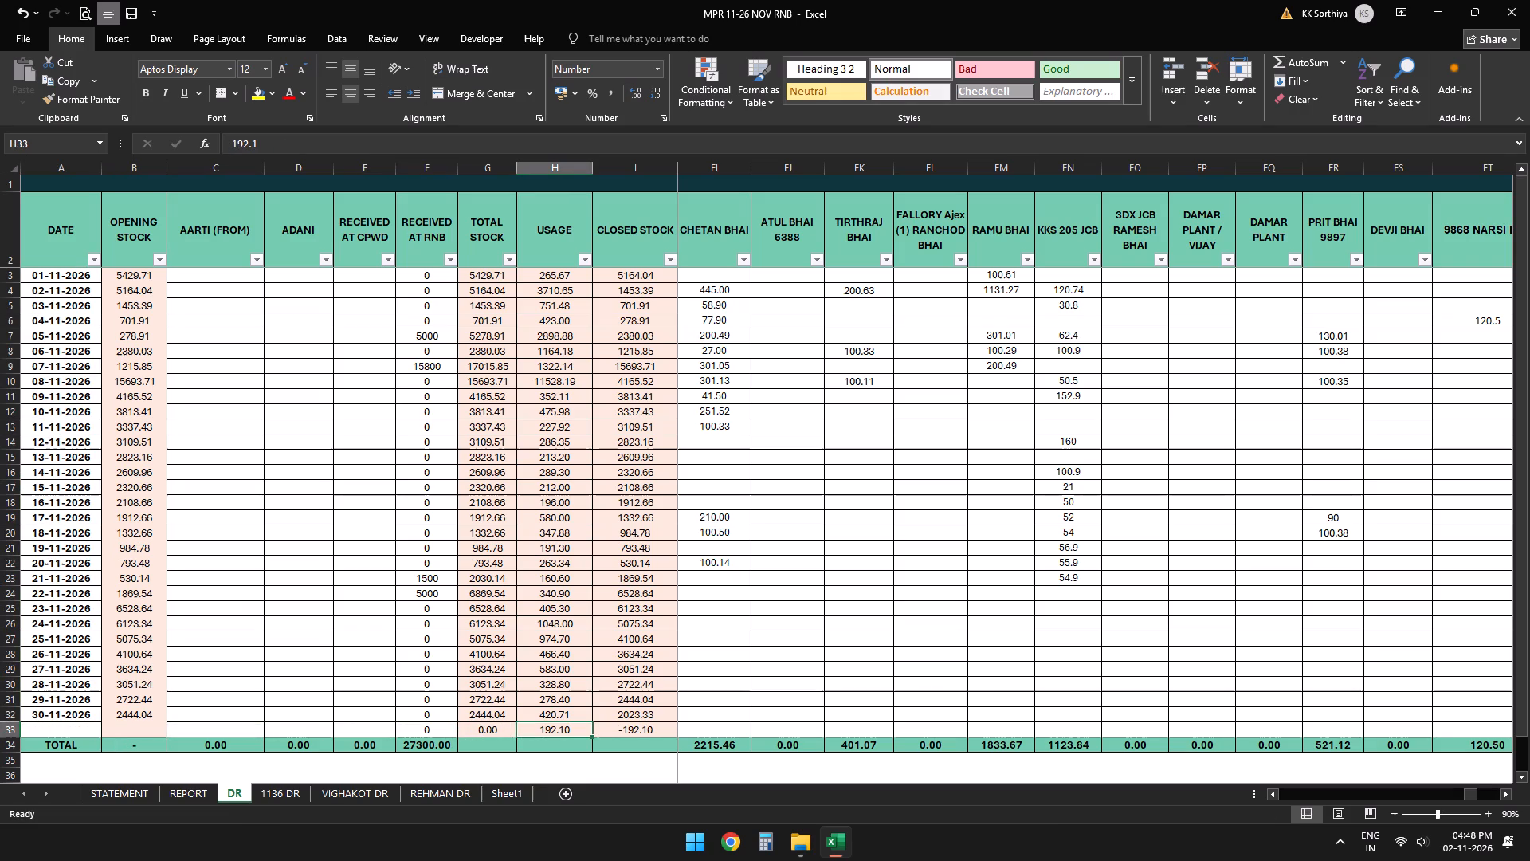
{"action": "key", "text": "Left"}
{"action": "key", "text": "Delete"}
{"action": "key", "text": "Right"}
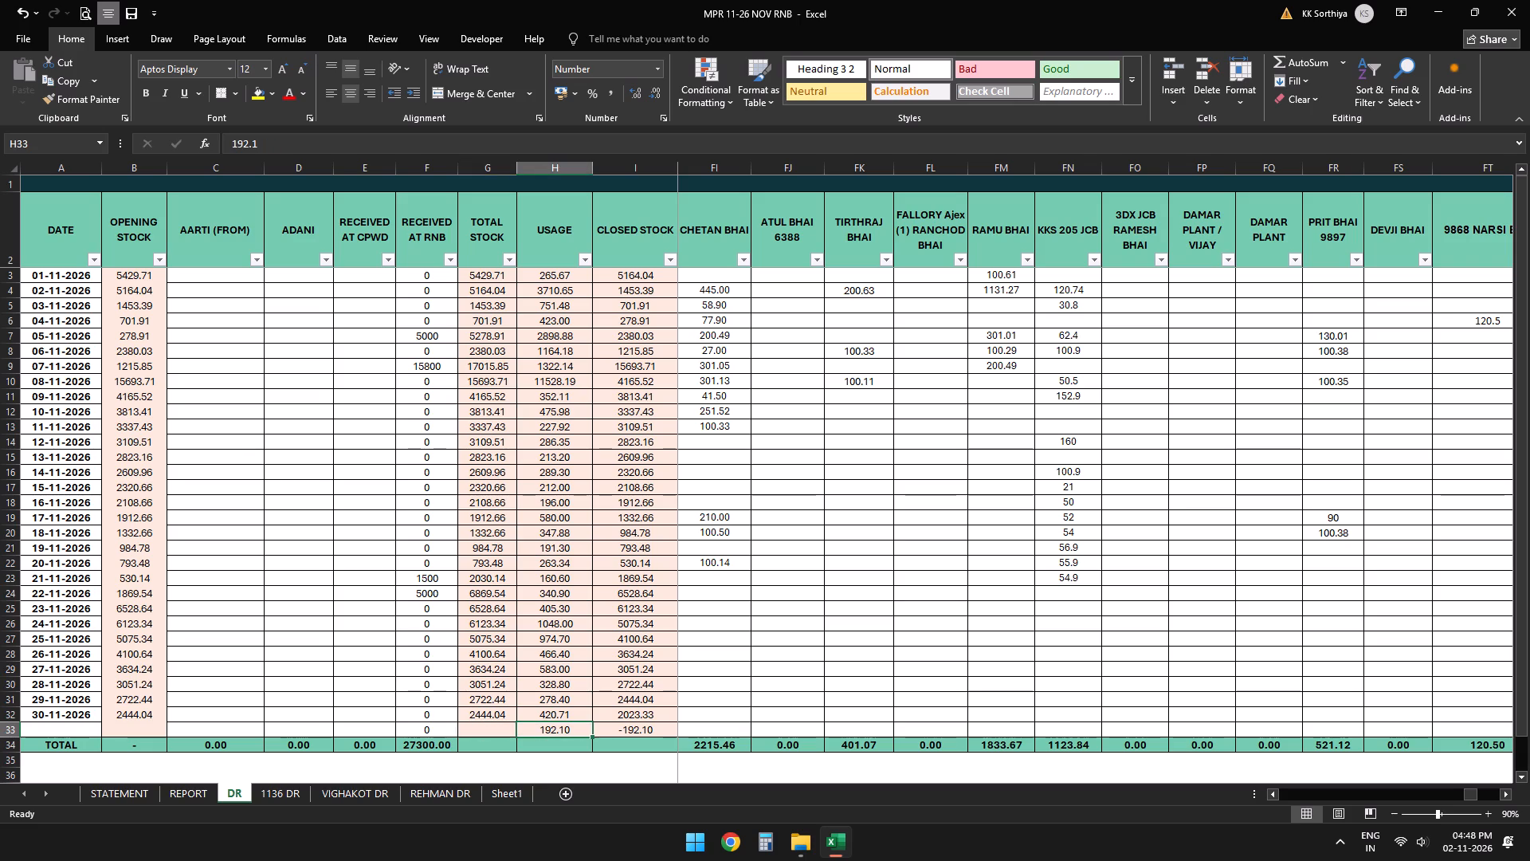
{"action": "key", "text": "Delete"}
{"action": "key", "text": "Right"}
{"action": "key", "text": "Delete"}
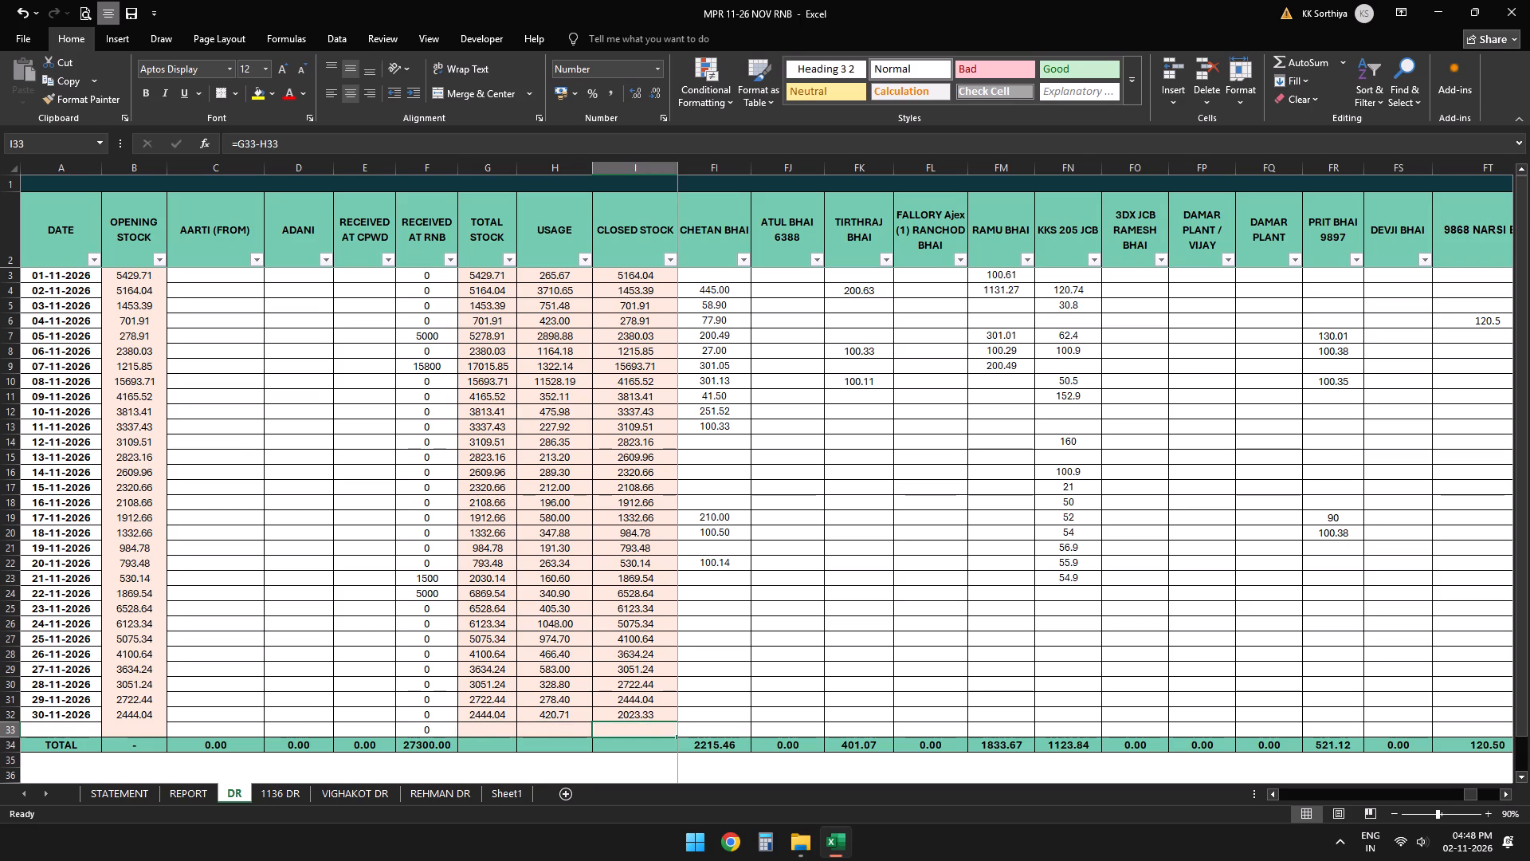
{"action": "key", "text": "Left"}
{"action": "key", "text": "Left"}
{"action": "key", "text": "Left"}
{"action": "key", "text": "Delete"}
{"action": "key", "text": "Right"}
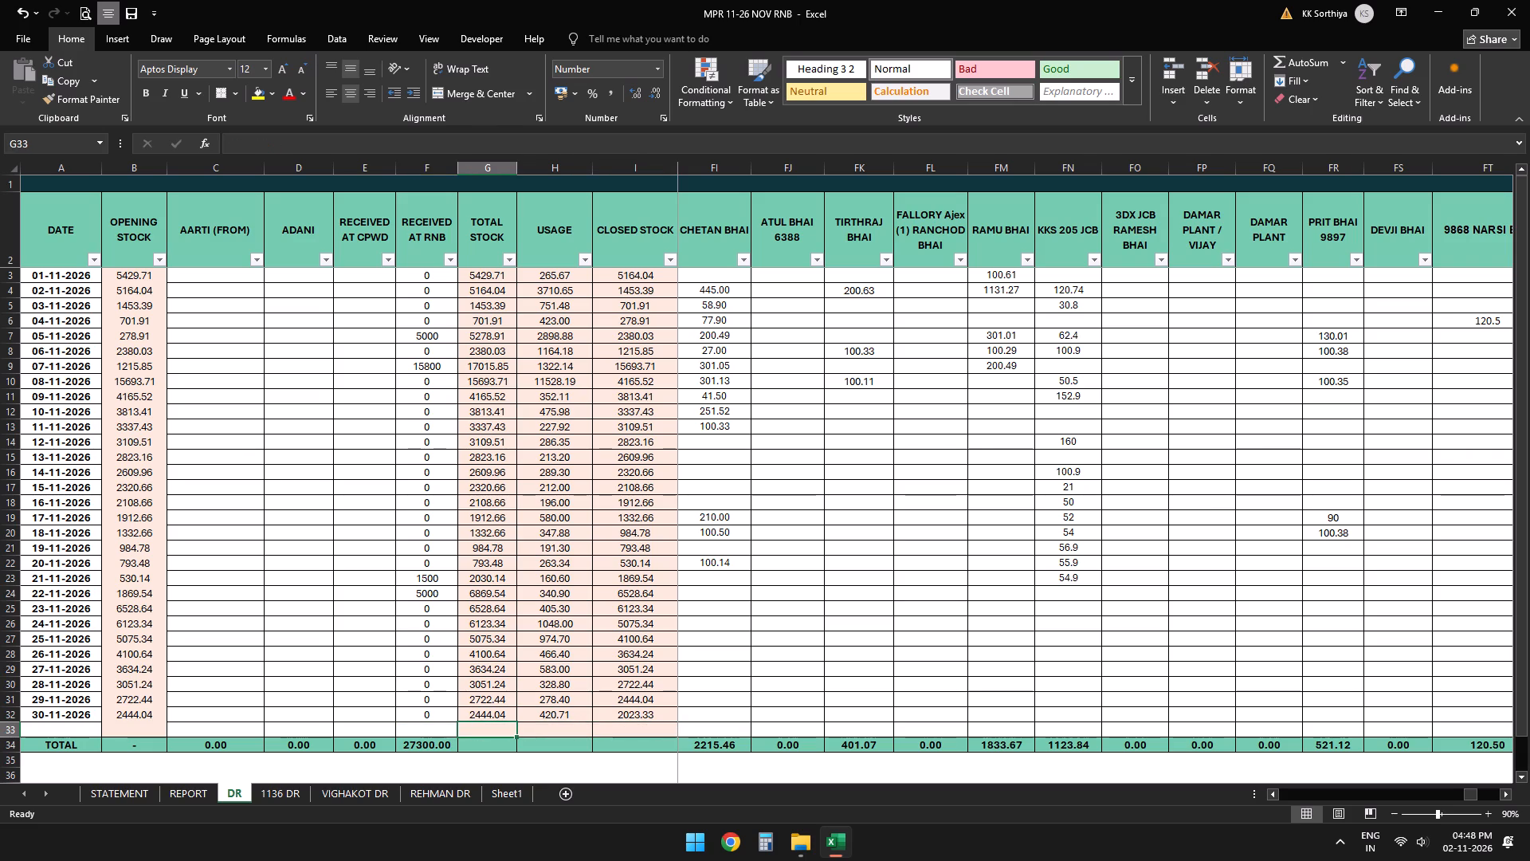
Set the 01-11-2026 OPENING STOCK in B3 and USAGE in H3 to 0.
{"action": "left_click", "coordinate": [145, 268]}
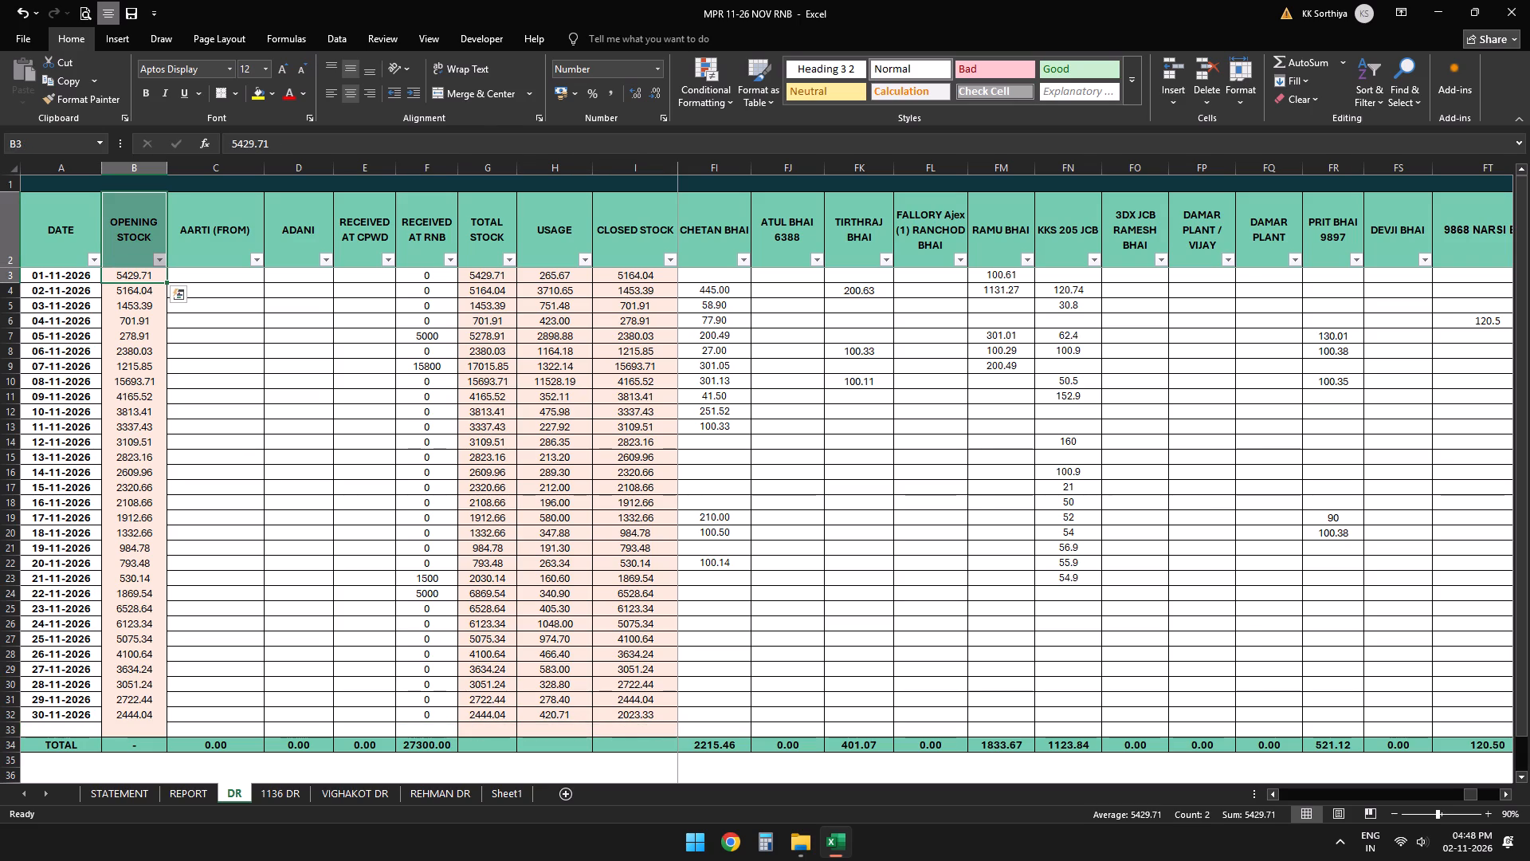
{"action": "left_click", "coordinate": [137, 278]}
{"action": "key", "text": "0"}
{"action": "key", "text": "Down"}
{"action": "key", "text": "Up"}
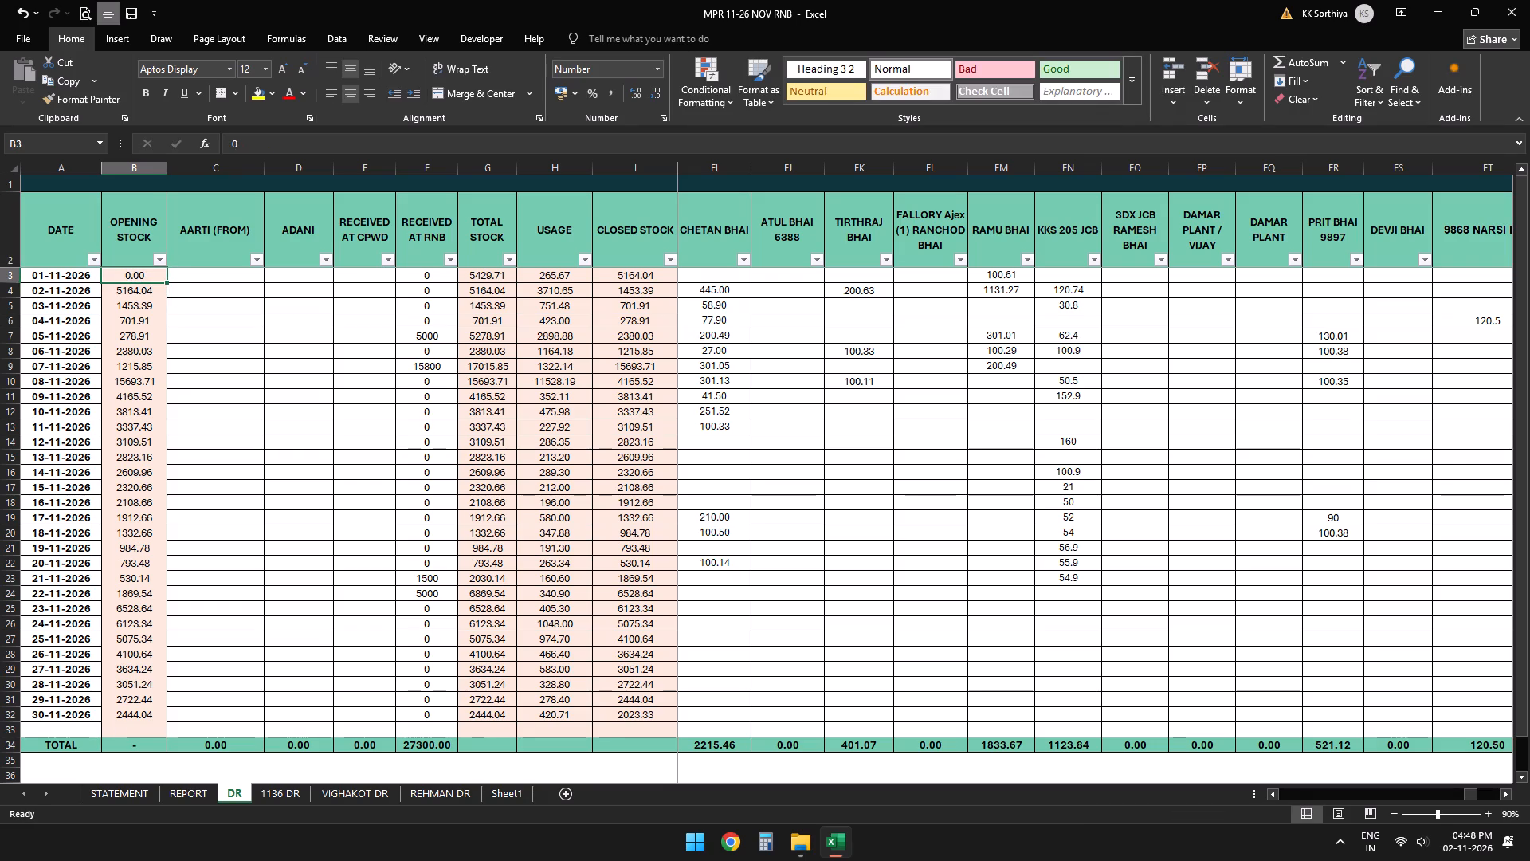
{"action": "left_click", "coordinate": [561, 274]}
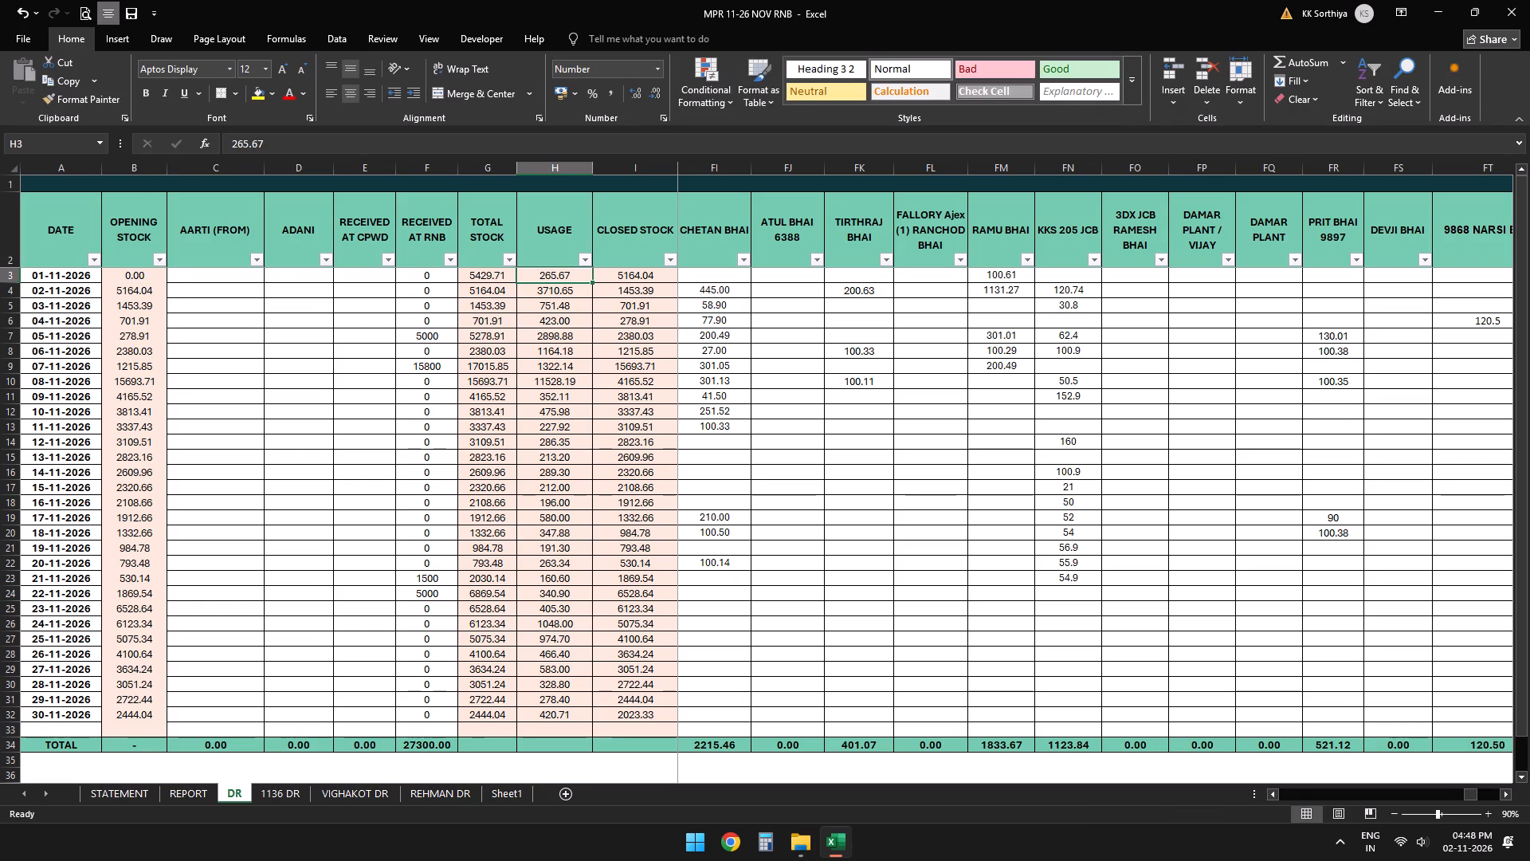
{"action": "key", "text": "0"}
{"action": "key", "text": "Down"}
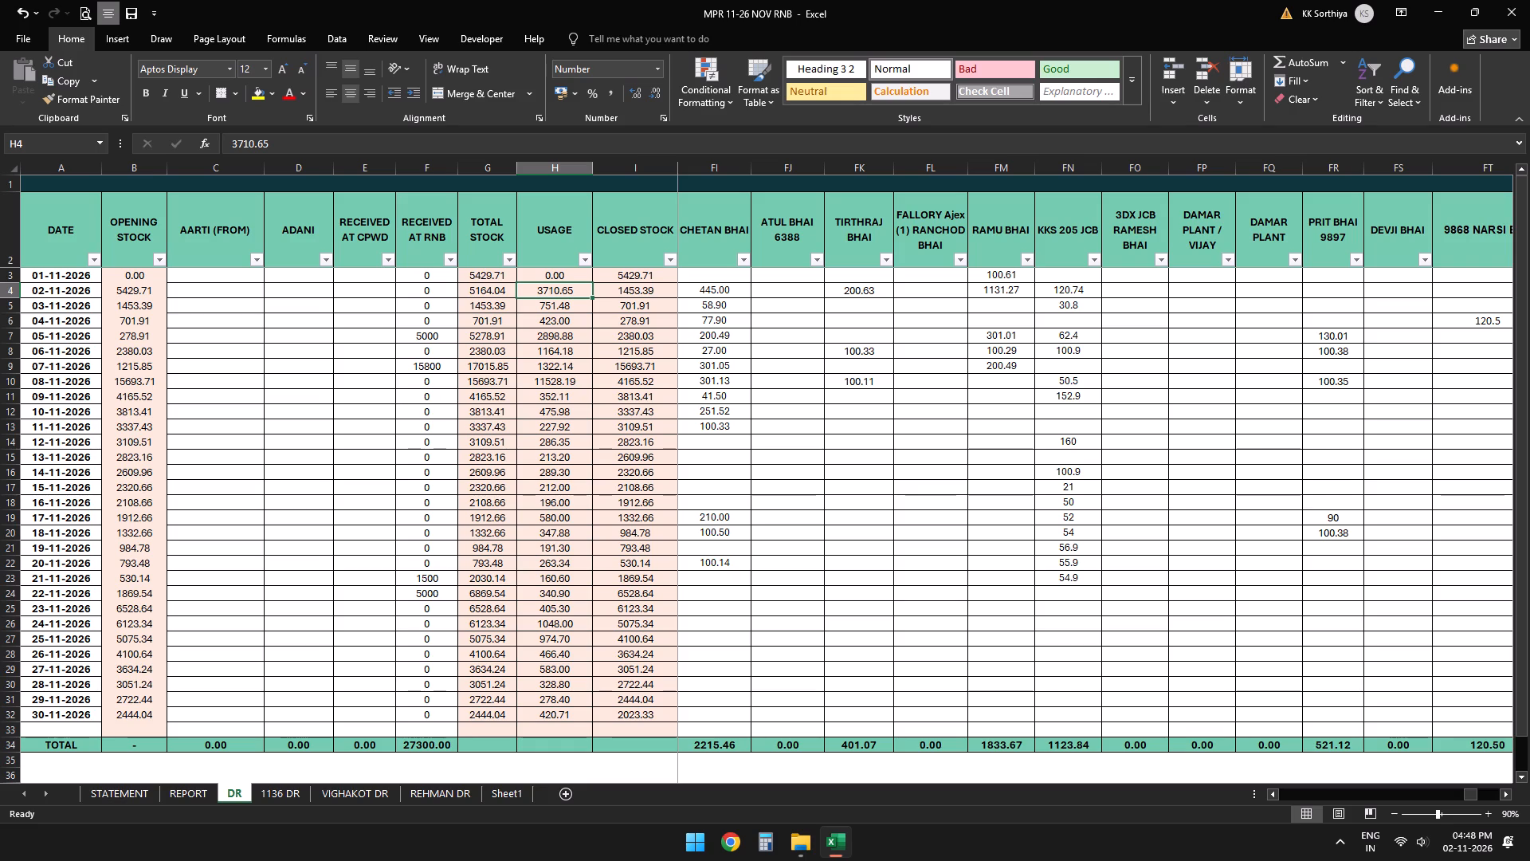
Fill the zeros in B3 and H3 down the OPENING STOCK and USAGE columns through 30-11-2026.
{"action": "left_click", "coordinate": [140, 278]}
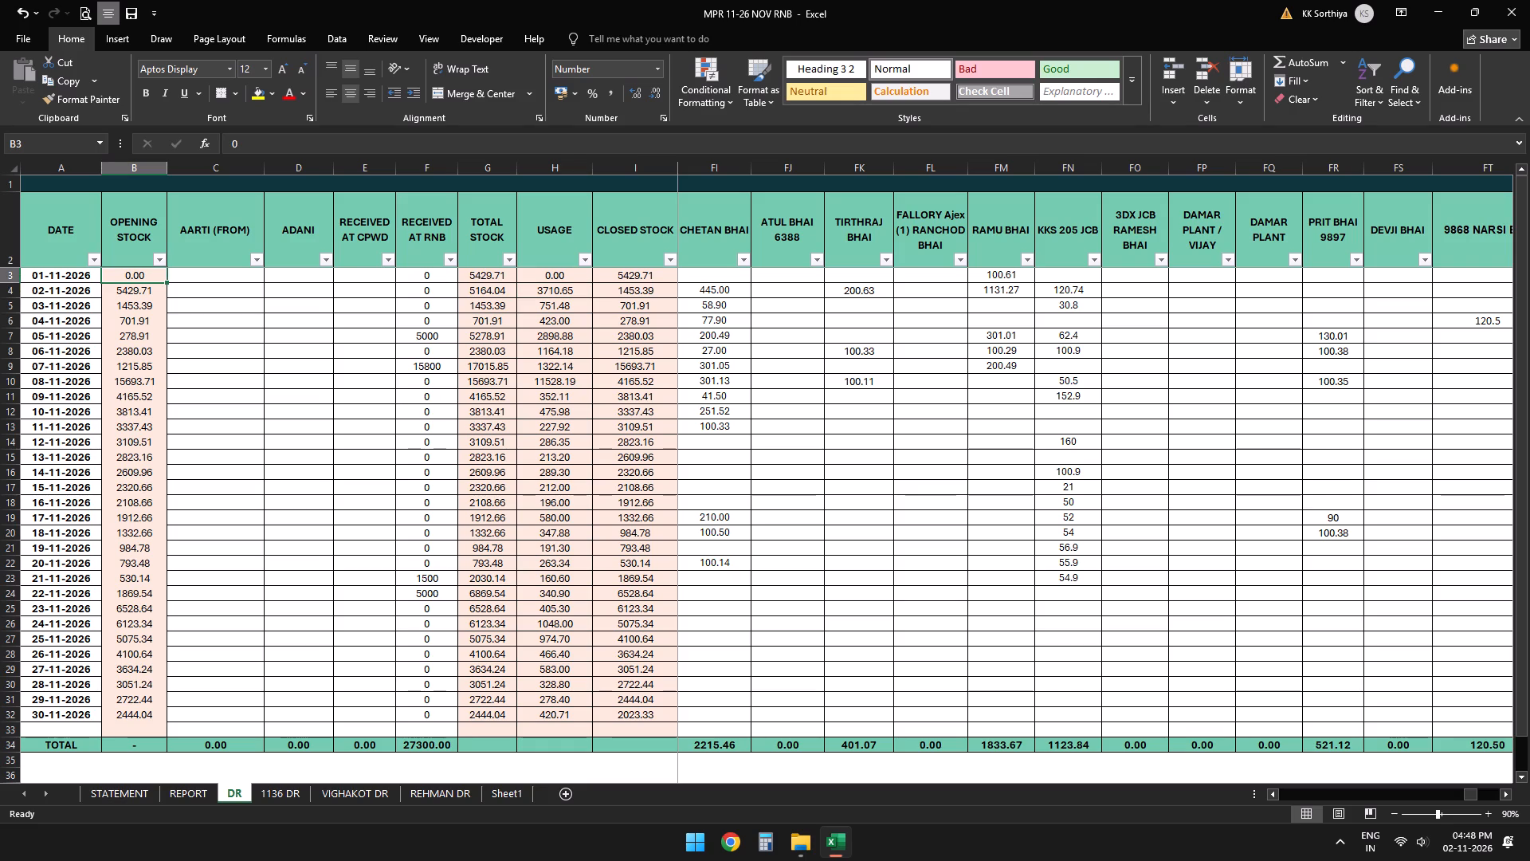
{"action": "double_click", "coordinate": [162, 283]}
{"action": "left_click", "coordinate": [161, 273]}
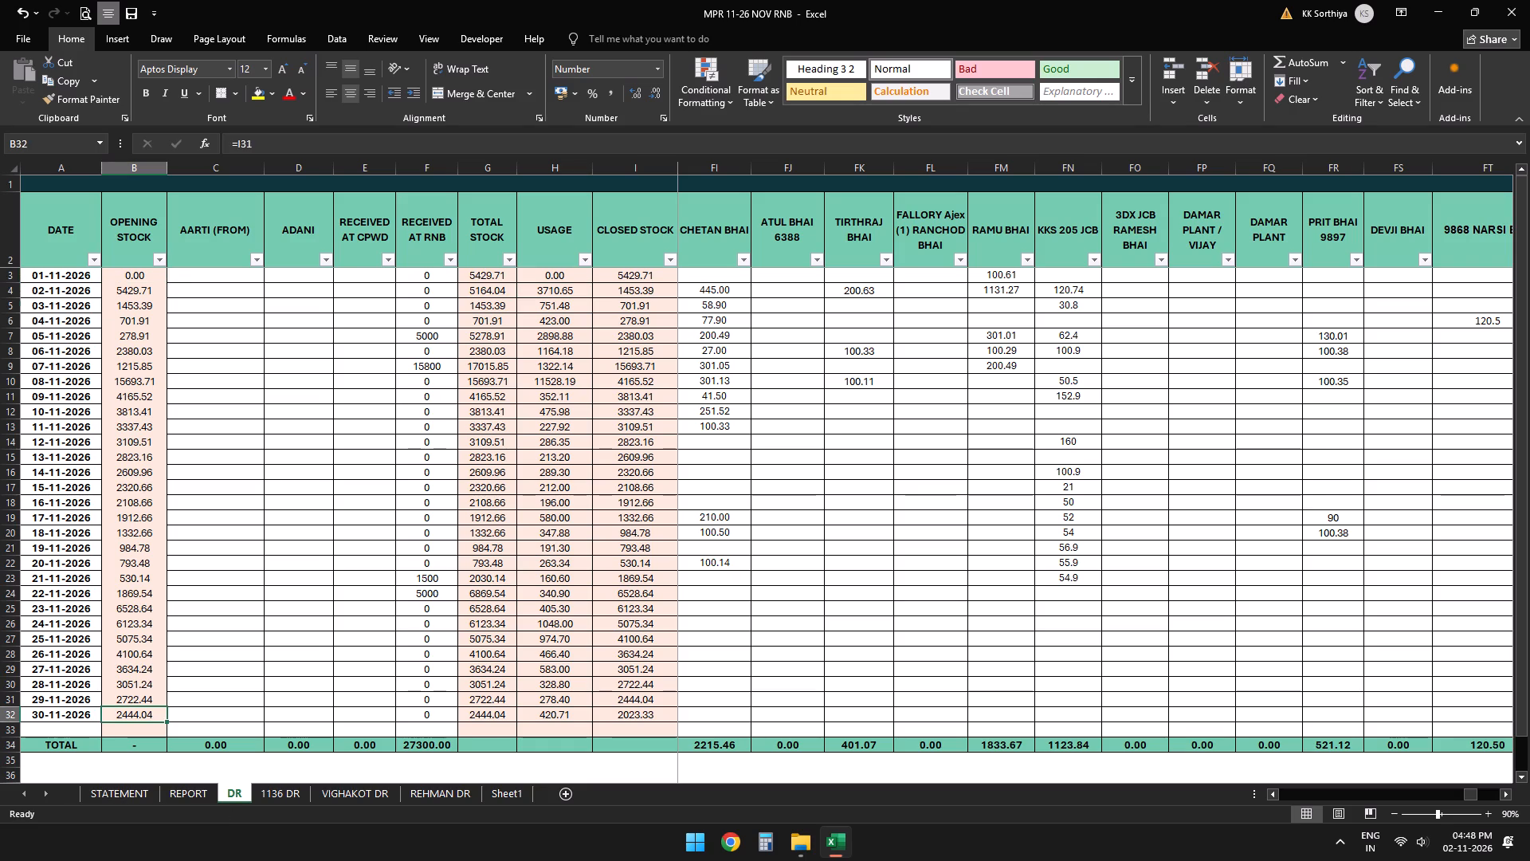
{"action": "double_click", "coordinate": [166, 283]}
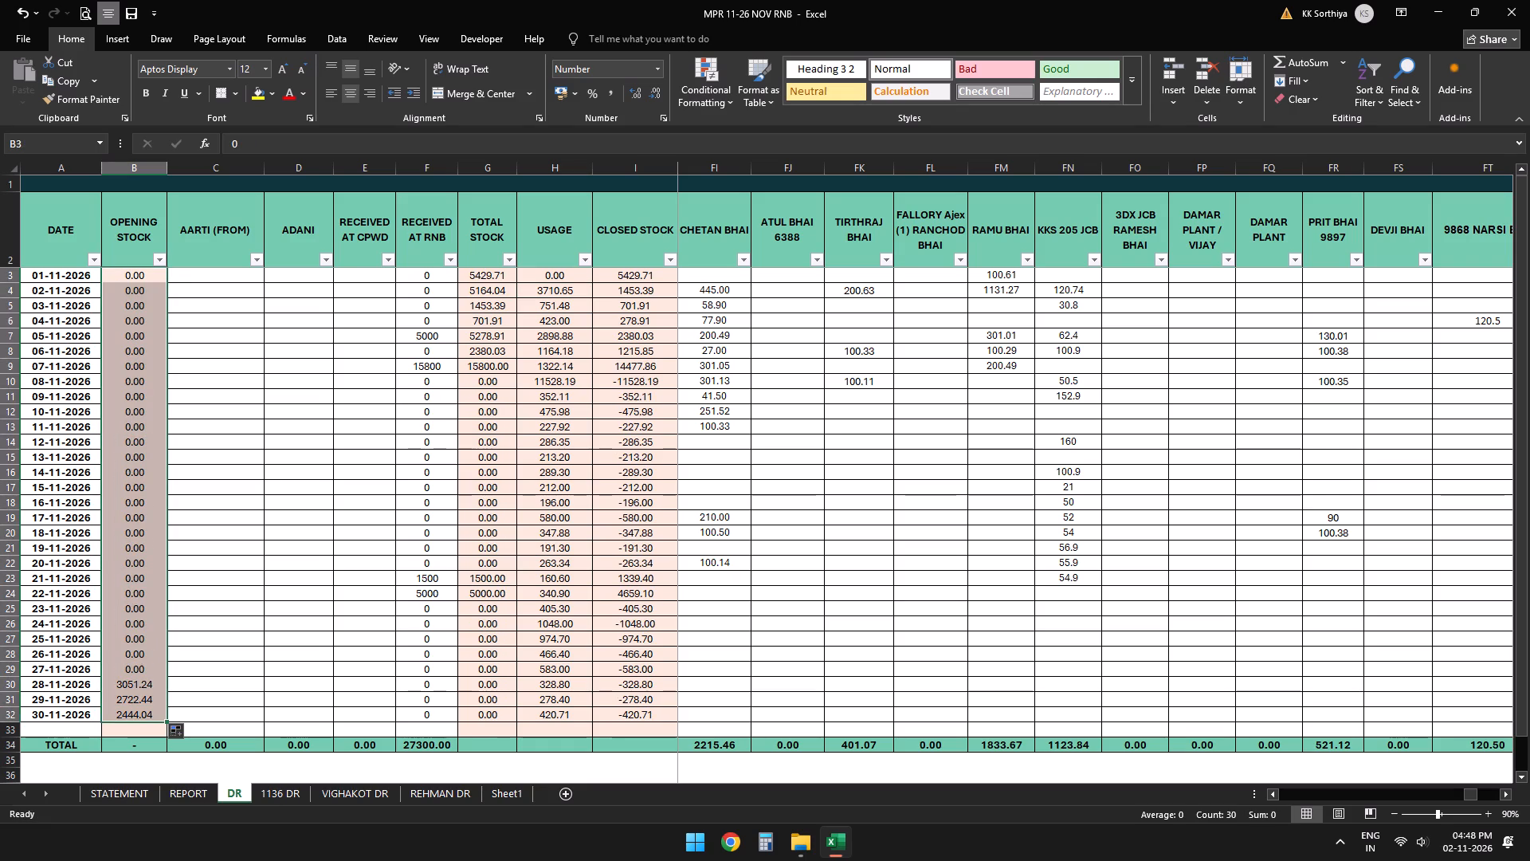
{"action": "left_click", "coordinate": [555, 276]}
{"action": "double_click", "coordinate": [593, 283]}
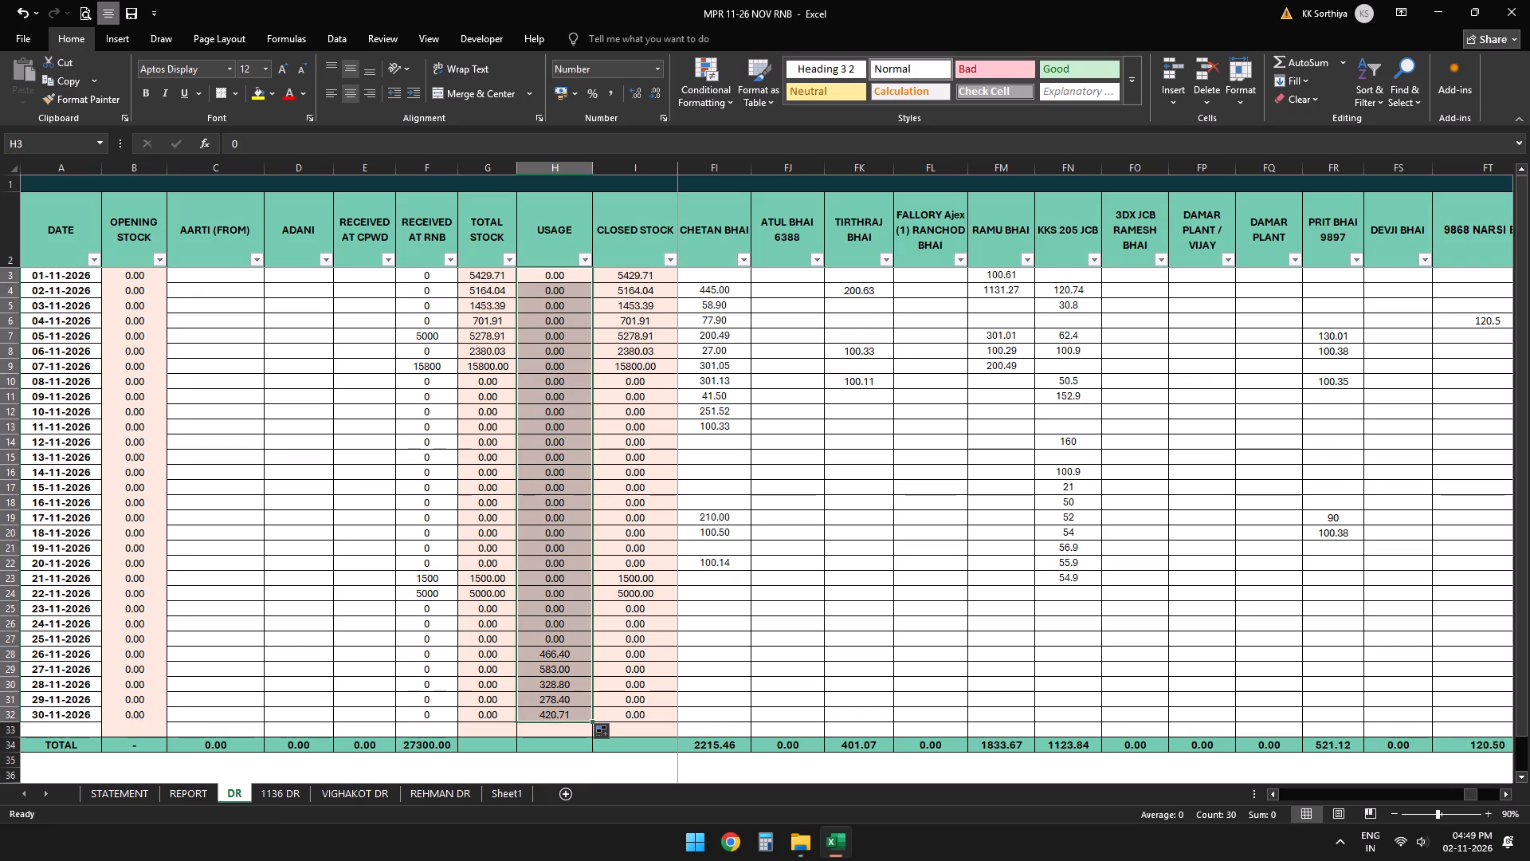
Set the TOTAL STOCK in G3 to 0 and fill it down the column through 30-11-2026.
{"action": "left_click", "coordinate": [495, 280]}
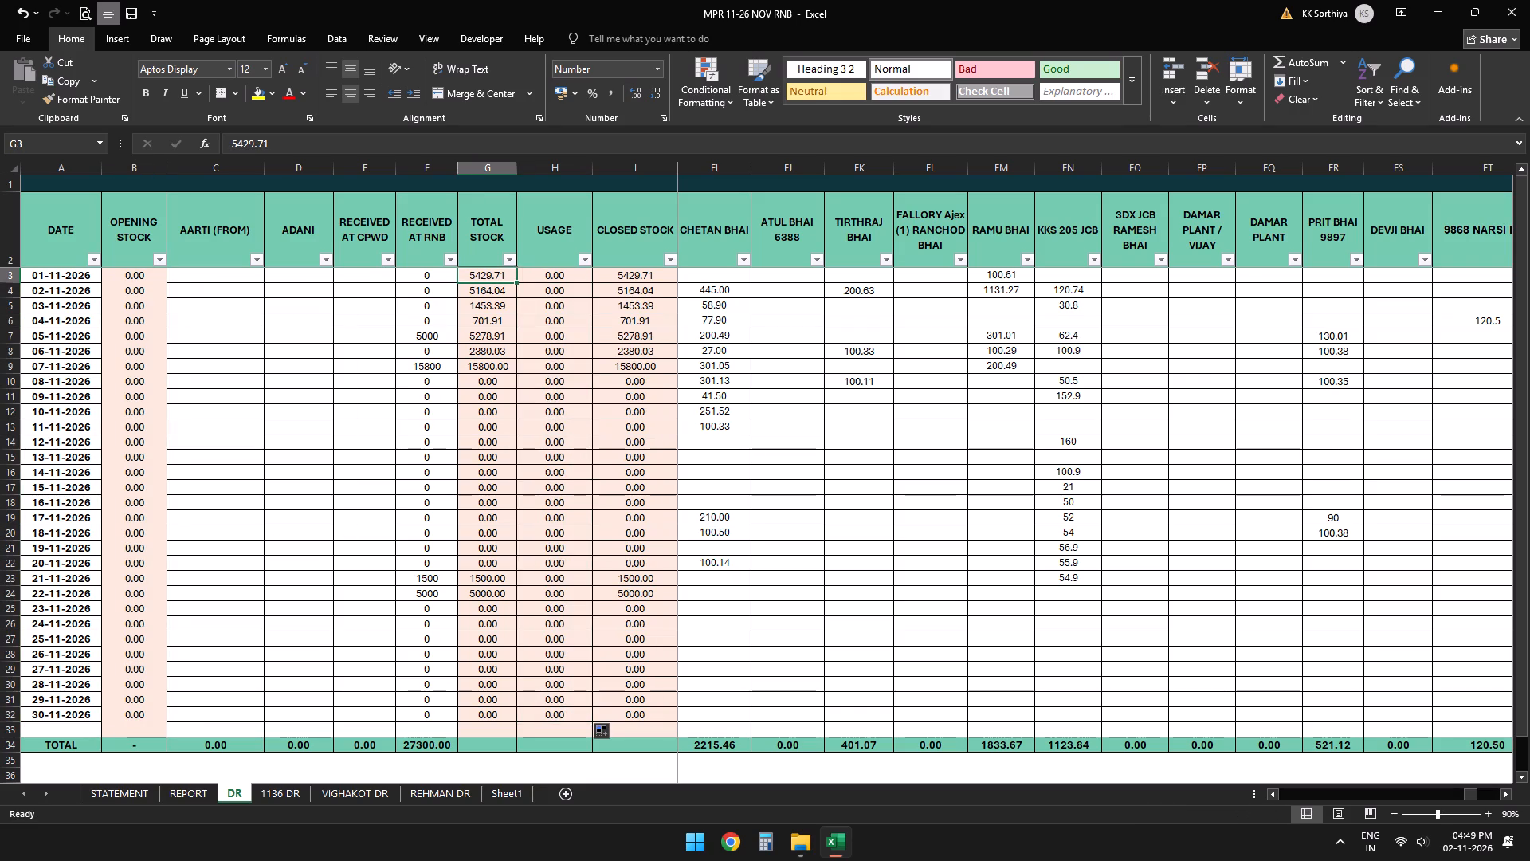
{"action": "key", "text": "0"}
{"action": "key", "text": "Down"}
{"action": "key", "text": "Up"}
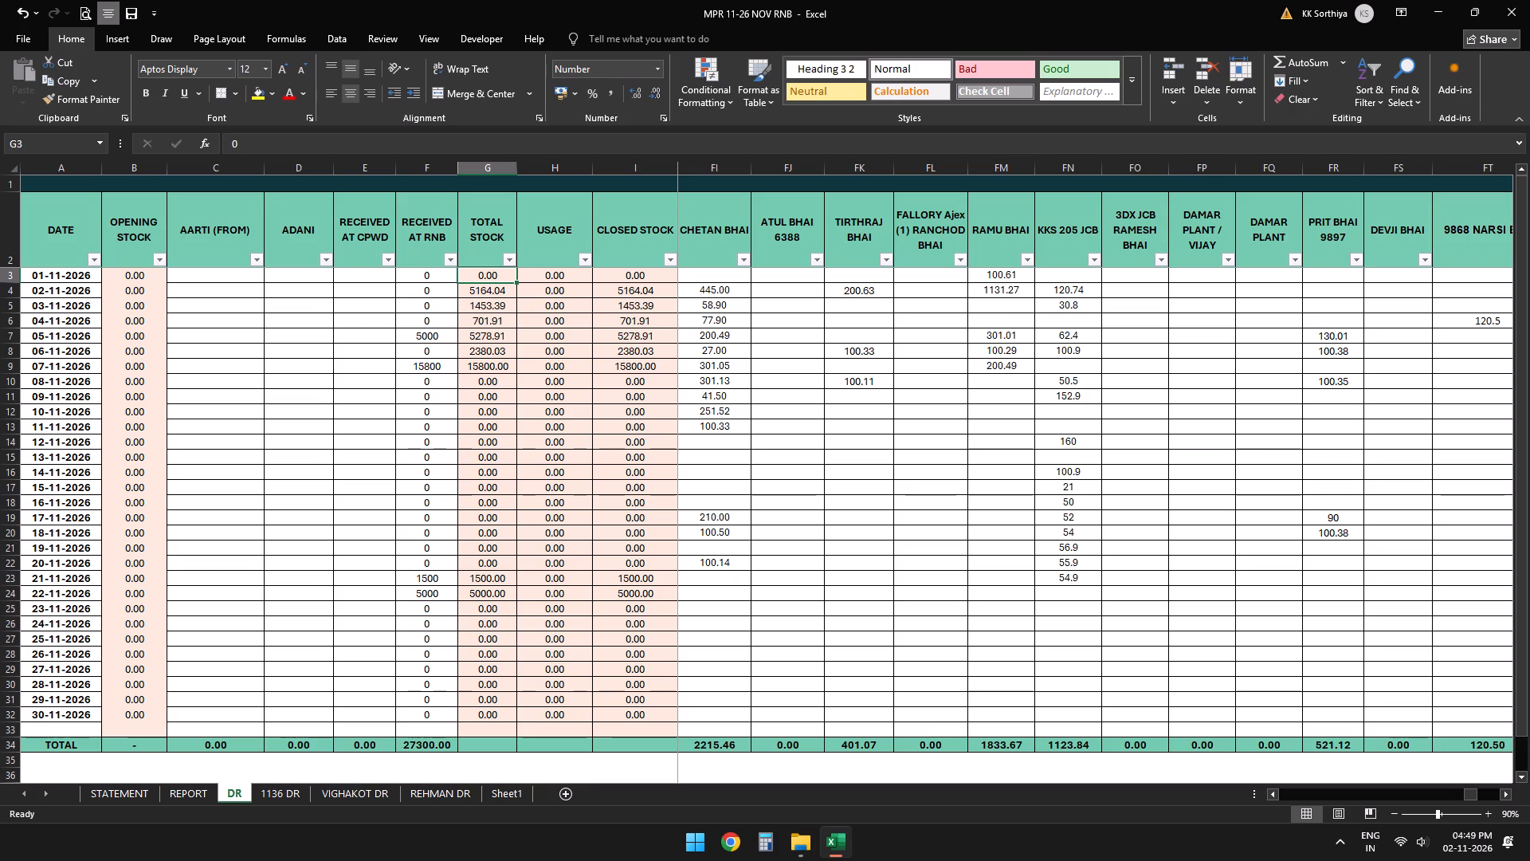
{"action": "double_click", "coordinate": [519, 282]}
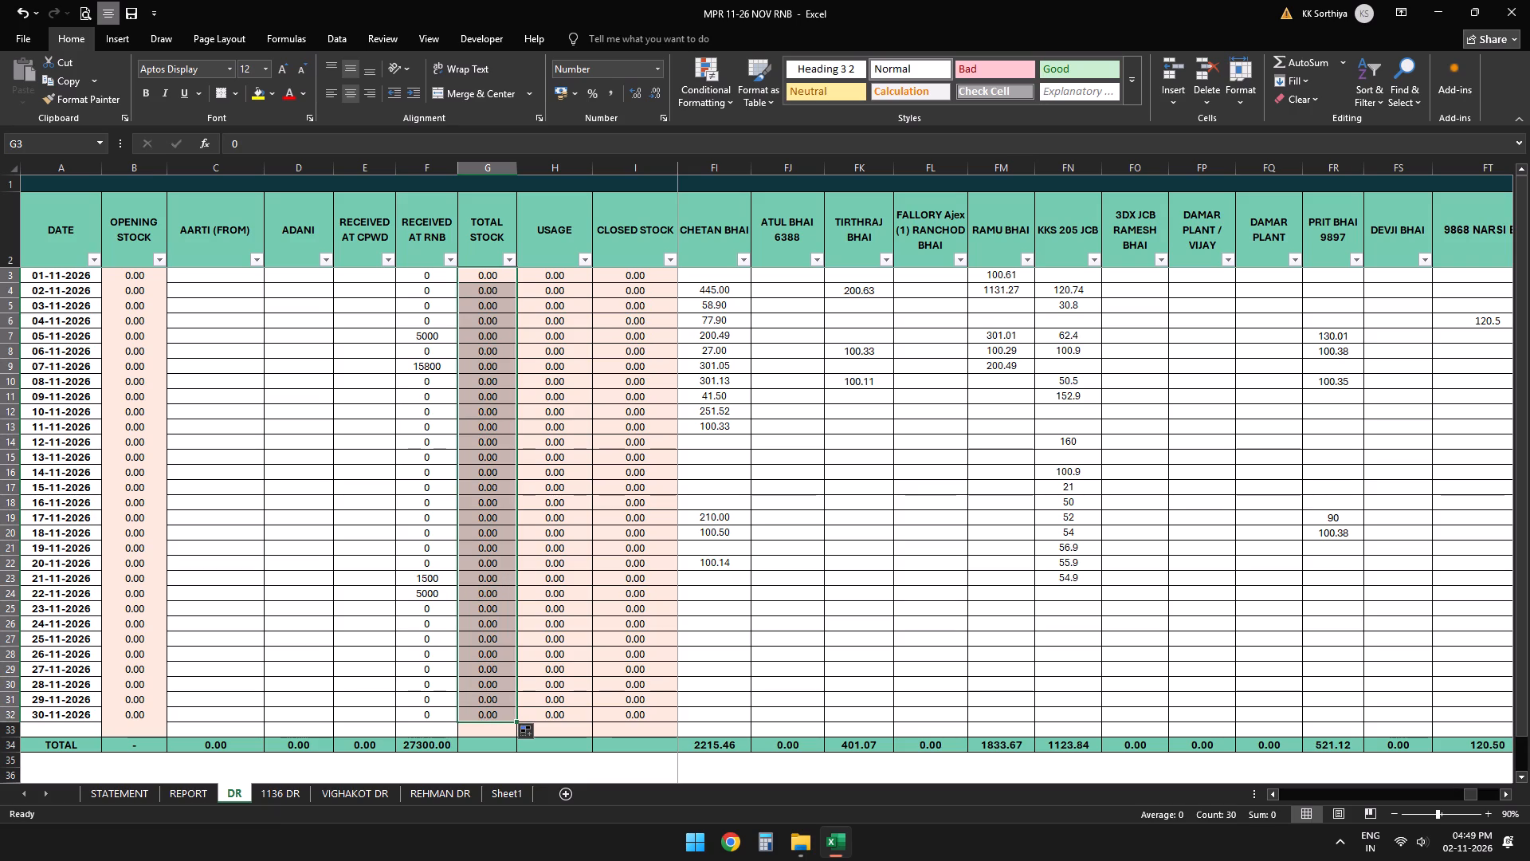
Fill the 0 in F3 down the RECEIVED AT RNB column through 30-11-2026.
{"action": "left_click", "coordinate": [447, 275]}
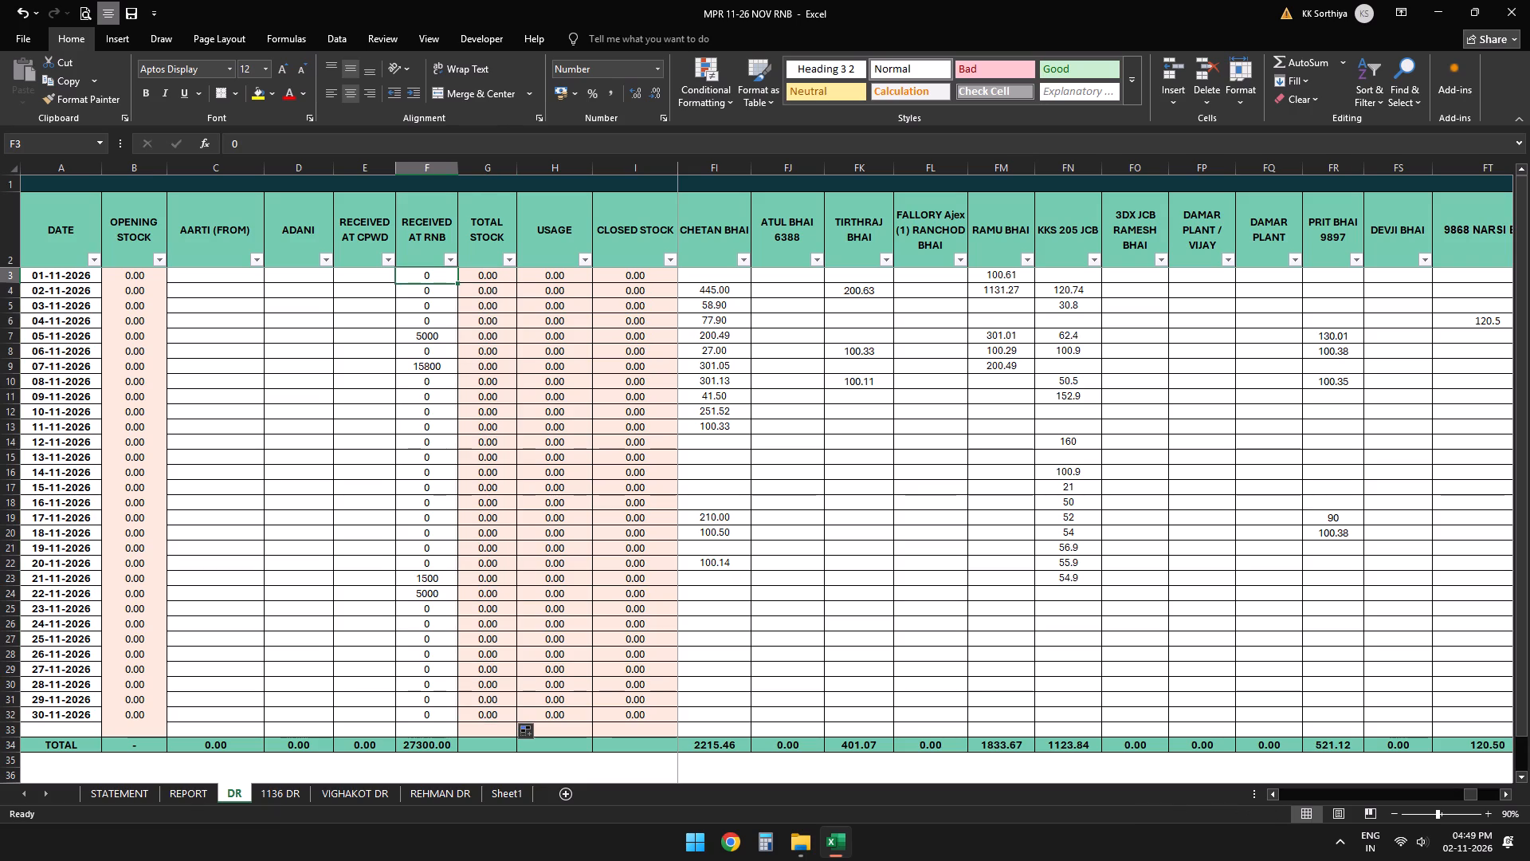
{"action": "double_click", "coordinate": [454, 281]}
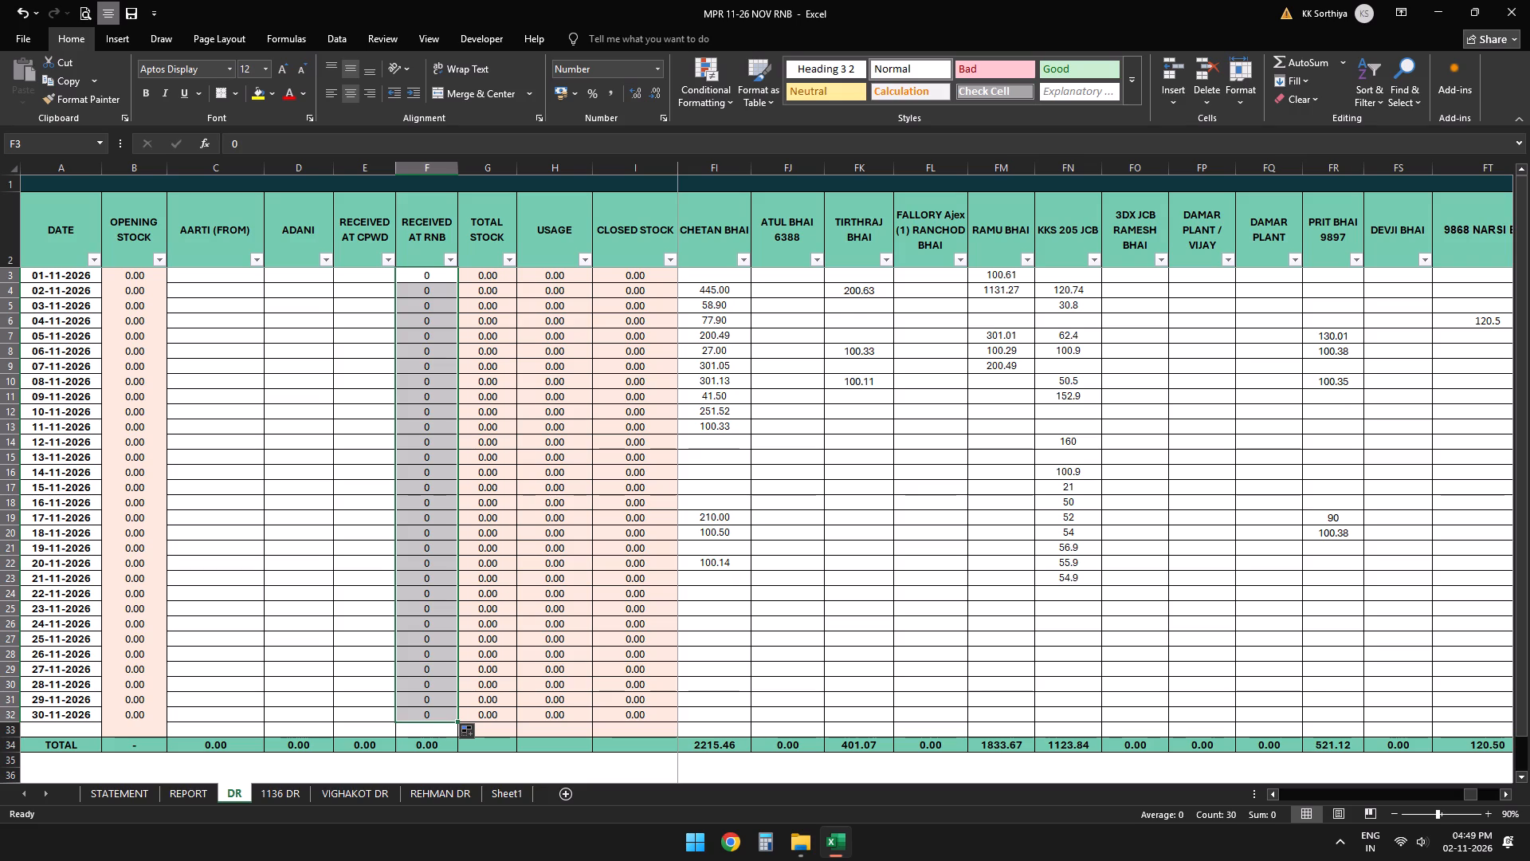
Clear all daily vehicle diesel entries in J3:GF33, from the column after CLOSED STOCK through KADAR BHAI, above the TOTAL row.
{"action": "scroll", "coordinate": [630, 275], "scroll_direction": "up", "scroll_amount": 2}
{"action": "left_click", "coordinate": [630, 275]}
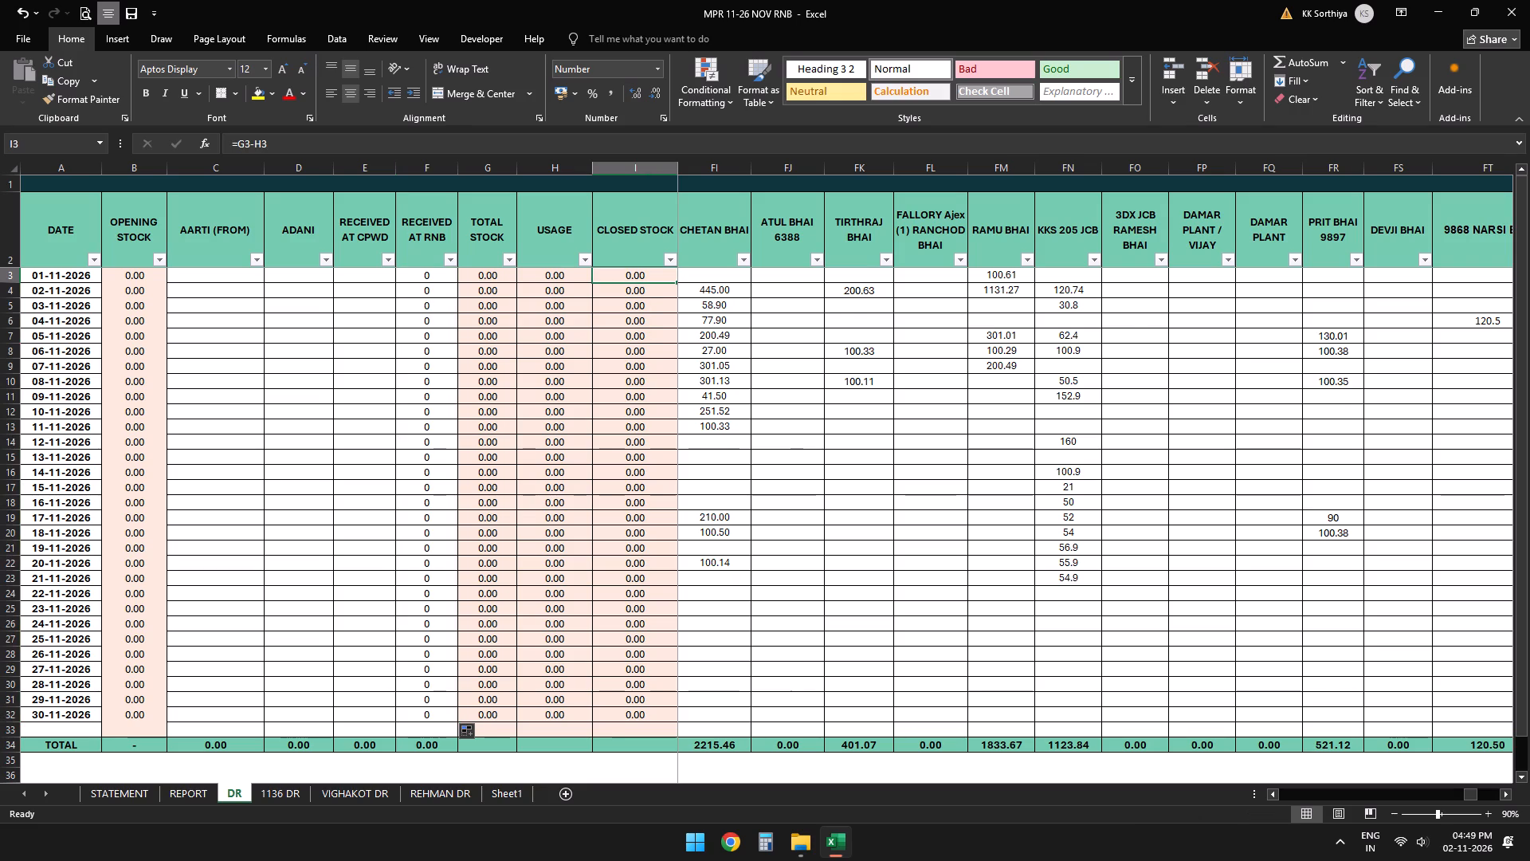
{"action": "key", "text": "Right"}
{"action": "key", "text": "Right"}
{"action": "key", "text": "Left"}
{"action": "key", "text": "shift+Right"}
{"action": "key", "text": "shift+Right"}
{"action": "key", "text": "shift+Right"}
{"action": "key", "text": "shift+Right"}
{"action": "key", "text": "shift+Right"}
{"action": "key", "text": "shift+Right"}
{"action": "key", "text": "shift+Right"}
{"action": "key", "text": "shift+Right"}
{"action": "key", "text": "shift+Right"}
{"action": "key", "text": "shift+Right"}
{"action": "key", "text": "shift+Right"}
{"action": "key", "text": "shift+Right"}
{"action": "key", "text": "shift+Right"}
{"action": "key", "text": "shift+Right"}
{"action": "key", "text": "shift+Right"}
{"action": "key", "text": "shift+Right"}
{"action": "key", "text": "shift+Right"}
{"action": "key", "text": "shift+Right"}
{"action": "key", "text": "shift+Right"}
{"action": "key", "text": "shift+Right"}
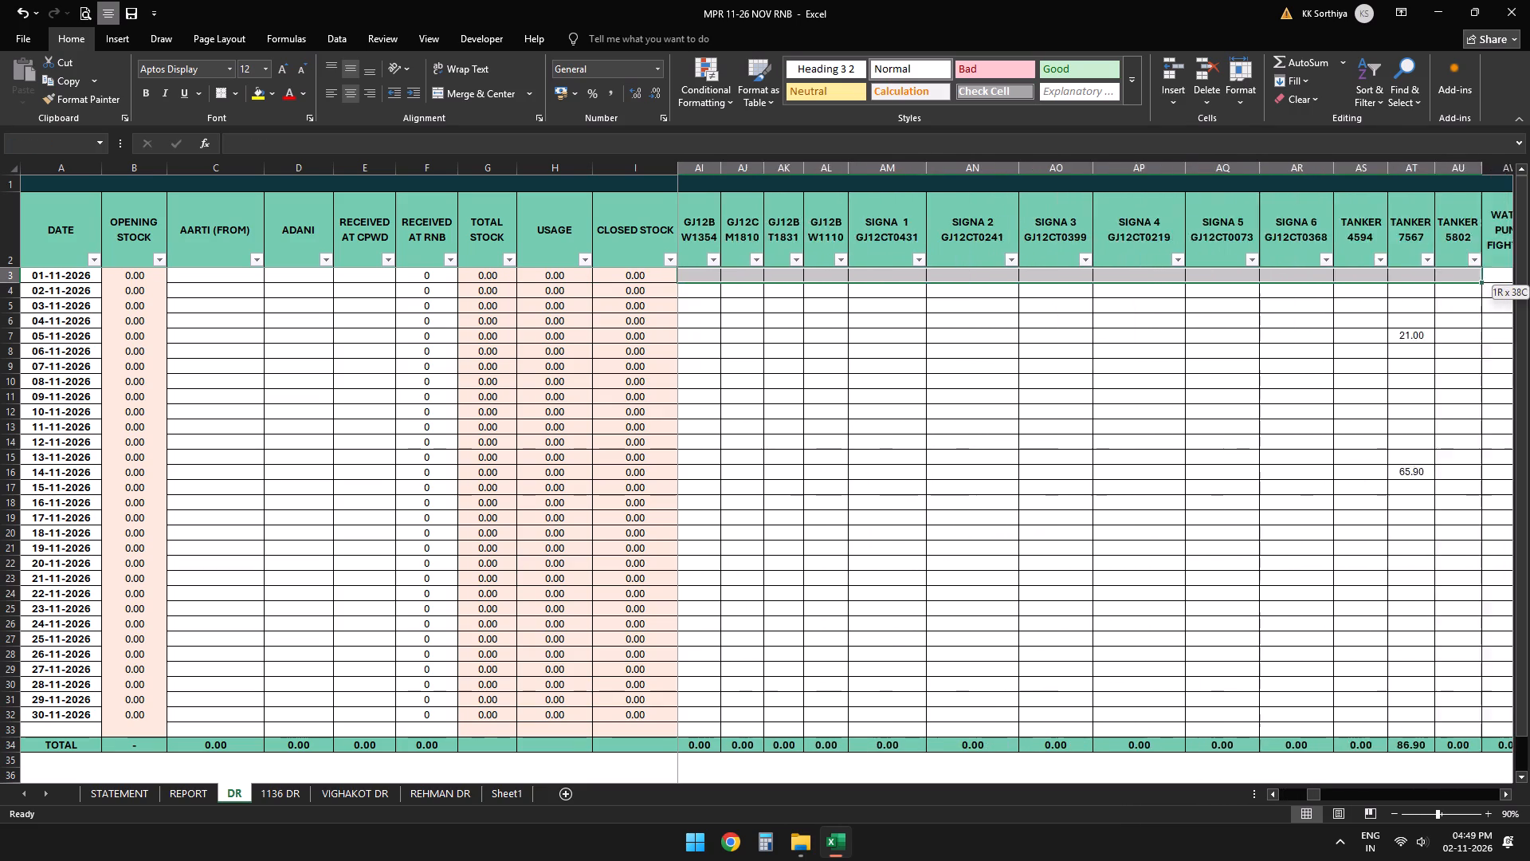
{"action": "key", "text": "shift+Right"}
{"action": "key", "text": "shift+Right"}
{"action": "key", "text": "shift+Right"}
{"action": "key", "text": "shift+Right"}
{"action": "key", "text": "shift+Right"}
{"action": "key", "text": "shift+Right"}
{"action": "key", "text": "shift+Right"}
{"action": "key", "text": "shift+Right"}
{"action": "key", "text": "shift+Right"}
{"action": "key", "text": "shift+Right"}
{"action": "key", "text": "shift+Right"}
{"action": "key", "text": "shift+Right"}
{"action": "key", "text": "shift+Right"}
{"action": "key", "text": "shift+Right"}
{"action": "key", "text": "shift+Right"}
{"action": "key", "text": "shift+Right"}
{"action": "key", "text": "shift+Right"}
{"action": "key", "text": "shift+Right"}
{"action": "key", "text": "shift+Right"}
{"action": "key", "text": "shift+Right"}
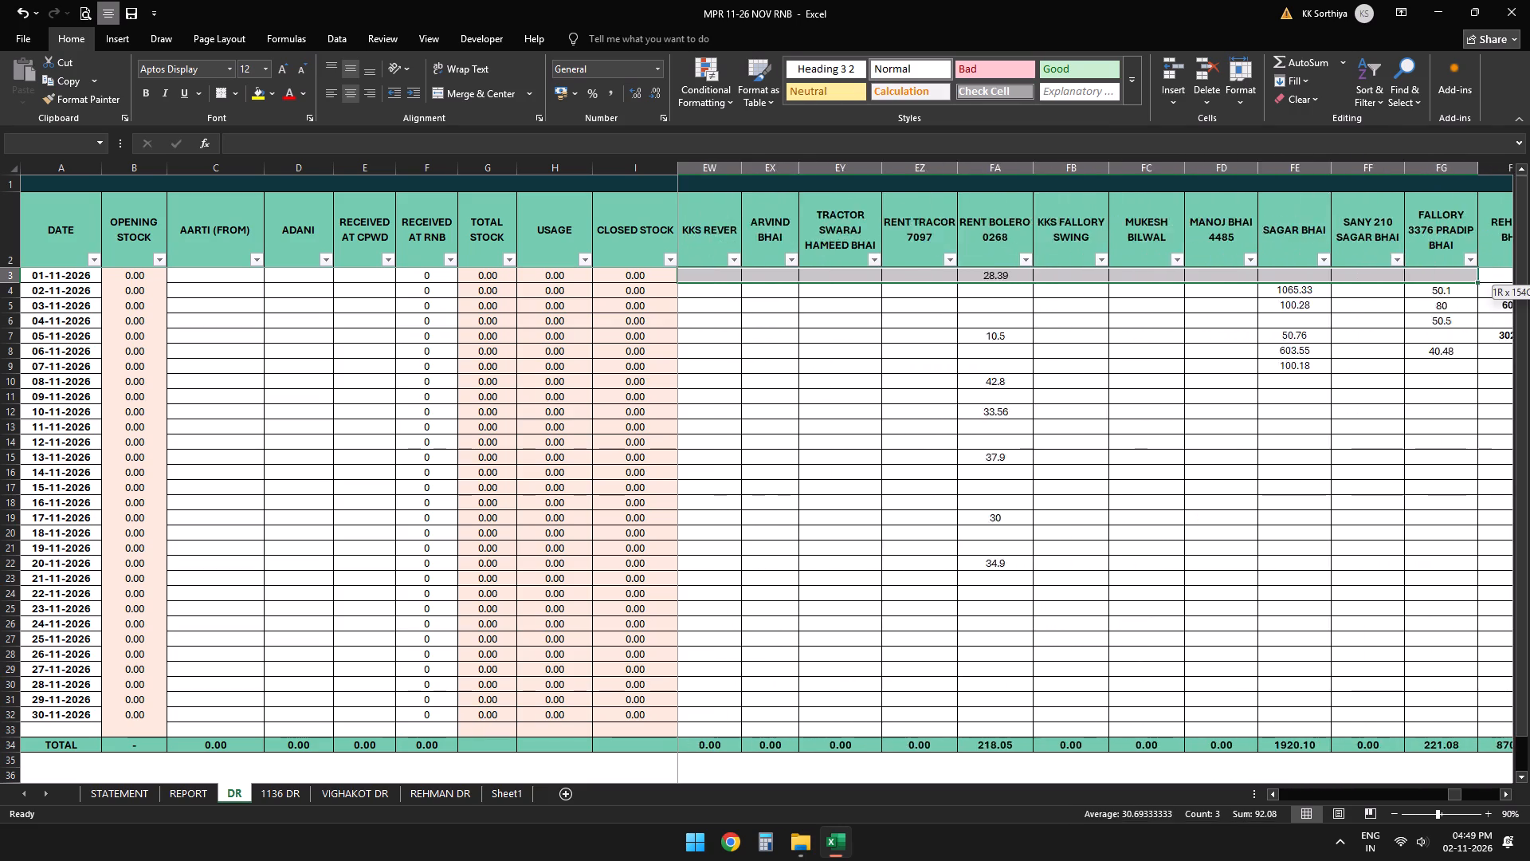
{"action": "key", "text": "shift+Right"}
{"action": "key", "text": "shift+Right"}
{"action": "key", "text": "shift+Right"}
{"action": "key", "text": "shift+Right"}
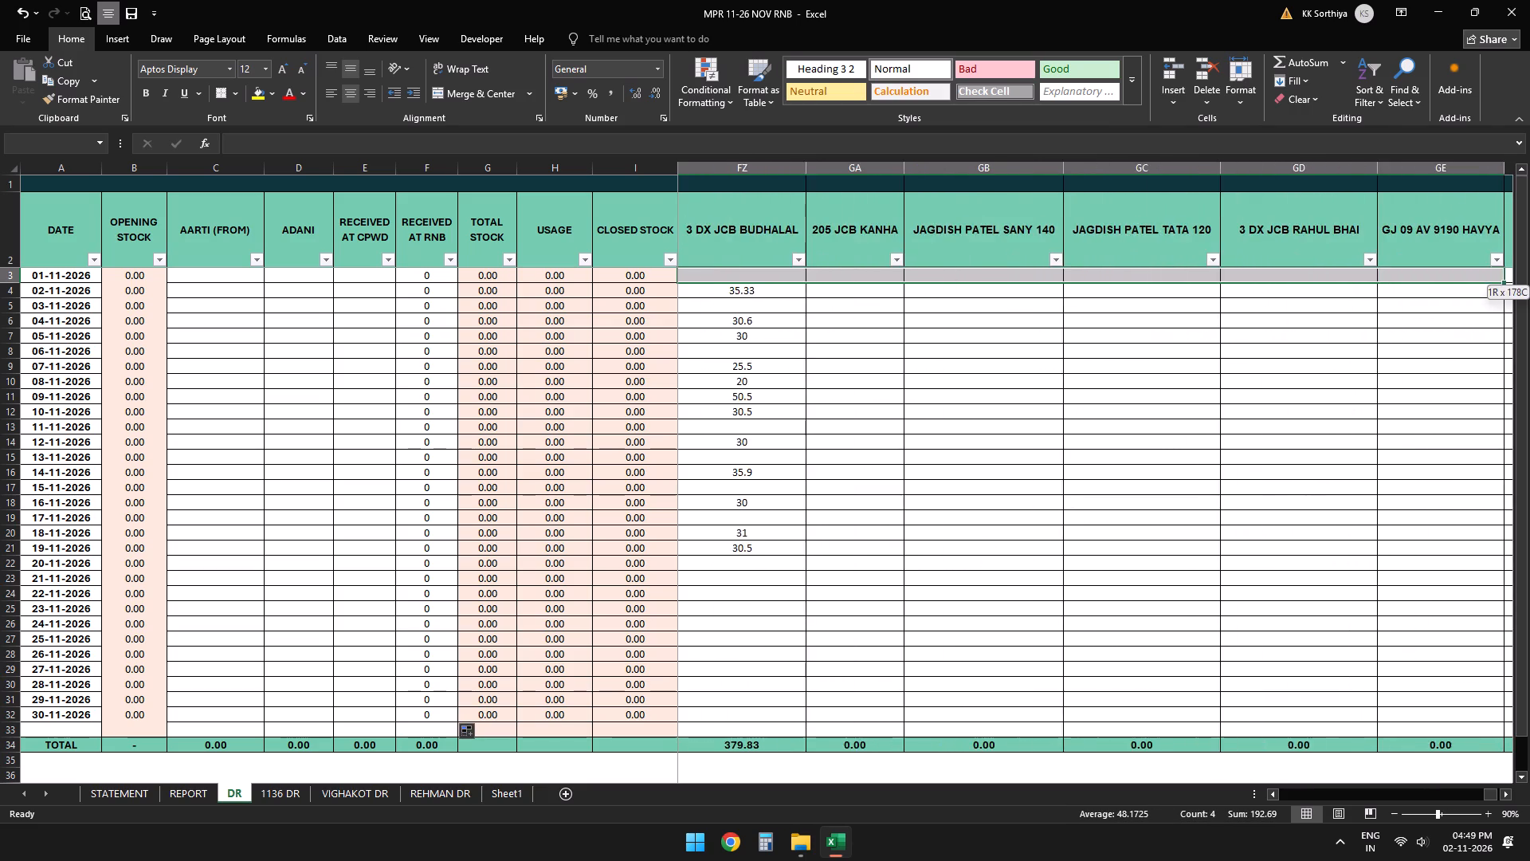
{"action": "key", "text": "shift+Right"}
{"action": "key", "text": "shift+Right"}
{"action": "key", "text": "shift+Left"}
{"action": "key", "text": "shift+Down"}
{"action": "key", "text": "shift+Down"}
{"action": "key", "text": "shift+Down"}
{"action": "key", "text": "shift+Down"}
{"action": "key", "text": "shift+Down"}
{"action": "key", "text": "shift+Down"}
{"action": "key", "text": "shift+Down"}
{"action": "key", "text": "shift+Down"}
{"action": "key", "text": "shift+Down"}
{"action": "key", "text": "shift+Down"}
{"action": "key", "text": "shift+Down"}
{"action": "key", "text": "shift+Down"}
{"action": "key", "text": "shift+Down"}
{"action": "key", "text": "shift+Down"}
{"action": "key", "text": "shift+Down"}
{"action": "key", "text": "shift+Down"}
{"action": "key", "text": "shift+Down"}
{"action": "key", "text": "shift+Down"}
{"action": "key", "text": "shift+Down"}
{"action": "key", "text": "shift+Down"}
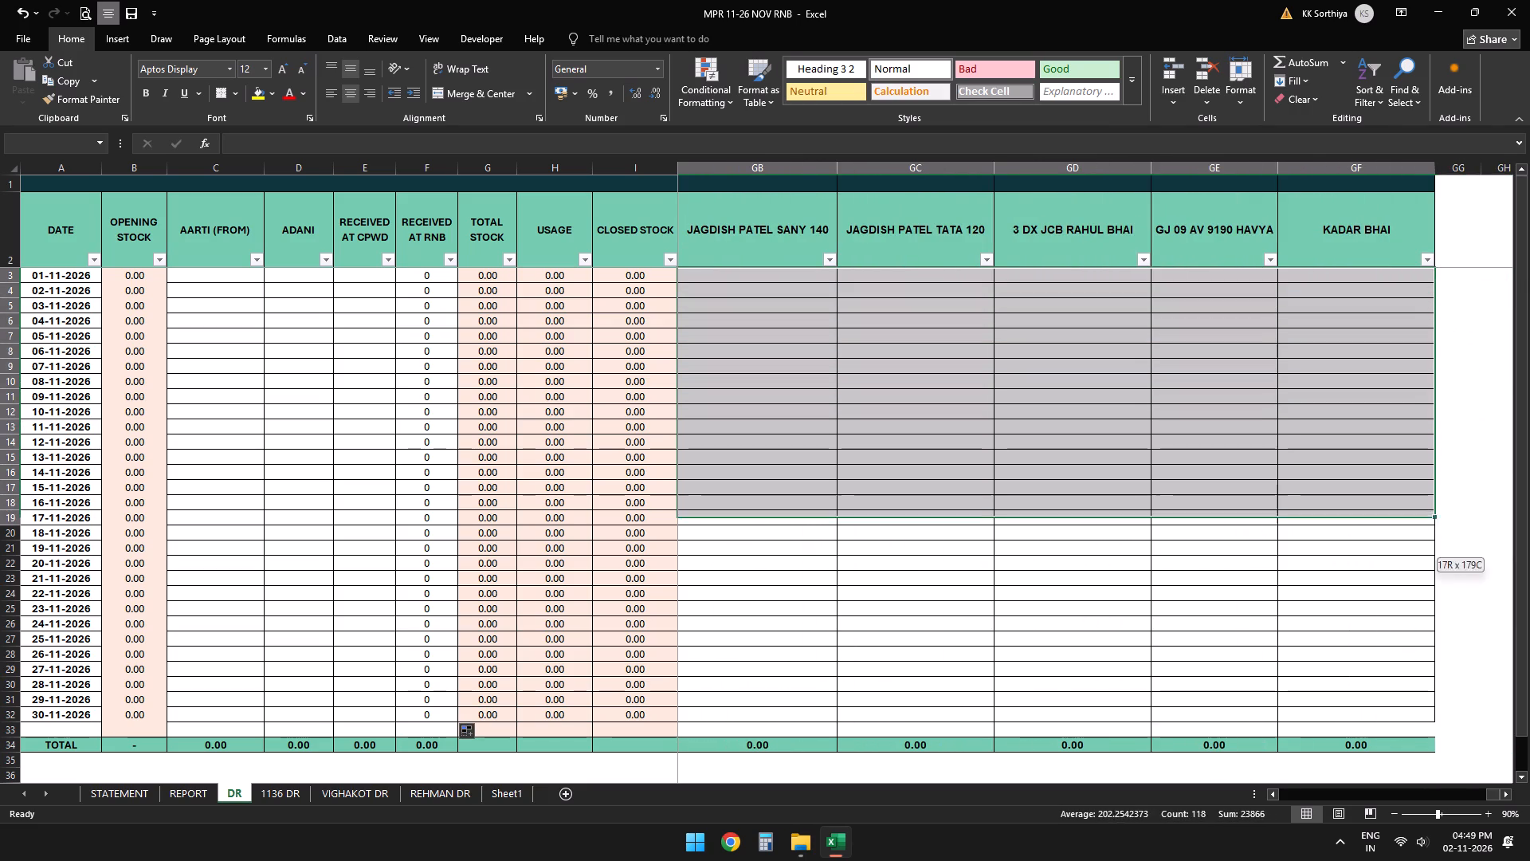
{"action": "key", "text": "shift+Down"}
{"action": "key", "text": "shift+Down"}
{"action": "key", "text": "shift+Down"}
{"action": "key", "text": "shift+Down"}
{"action": "key", "text": "Delete"}
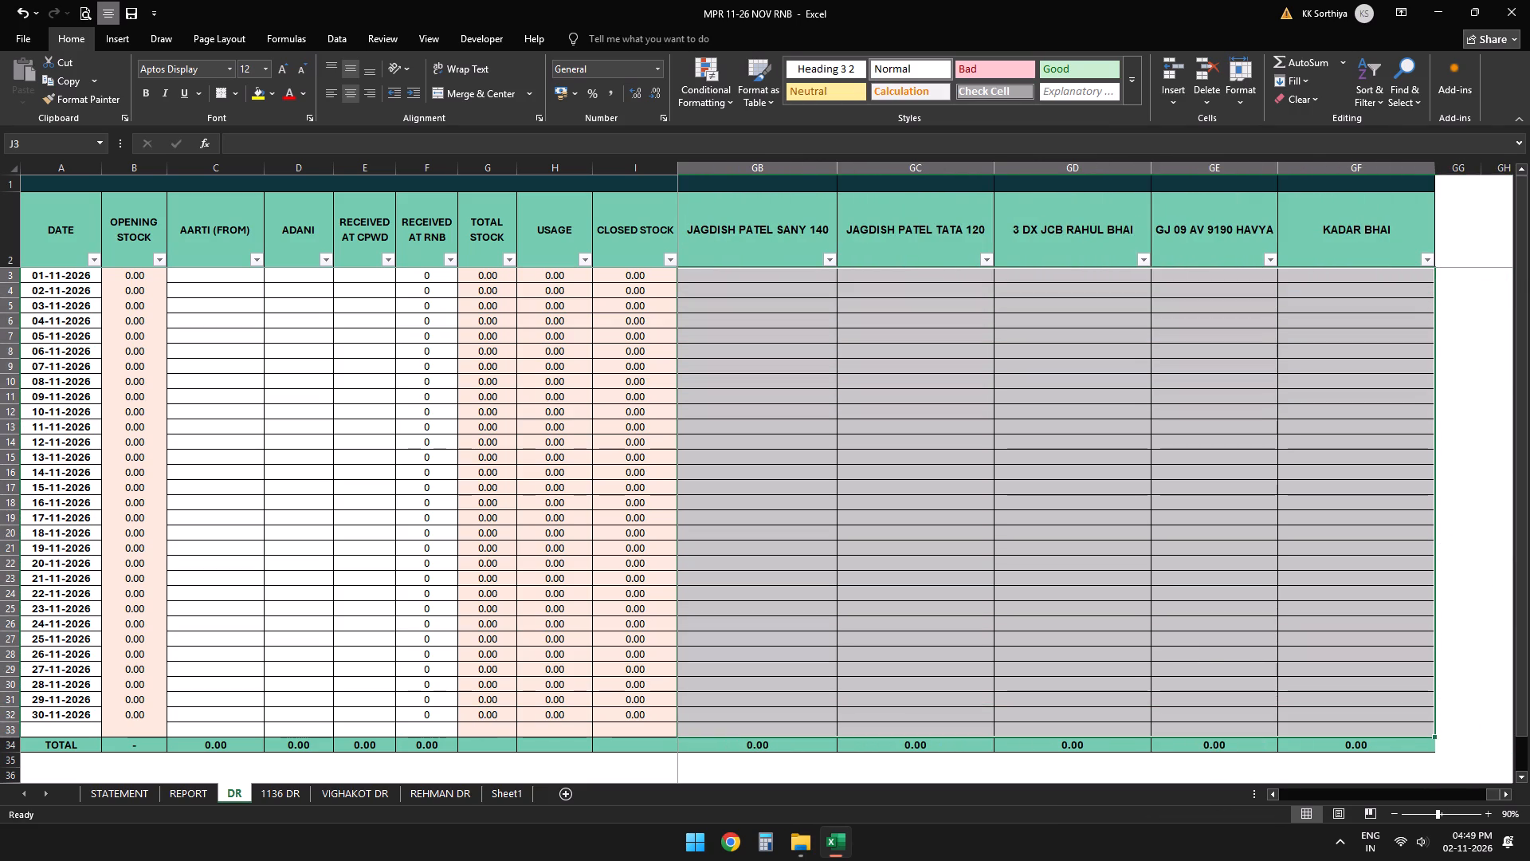
Save the RNB workbook.
{"action": "key", "text": "ctrl+s"}
Go through the remaining DR sheets to Sheet1 and permanently delete Sheet1 from the workbook.
{"action": "left_click", "coordinate": [265, 801]}
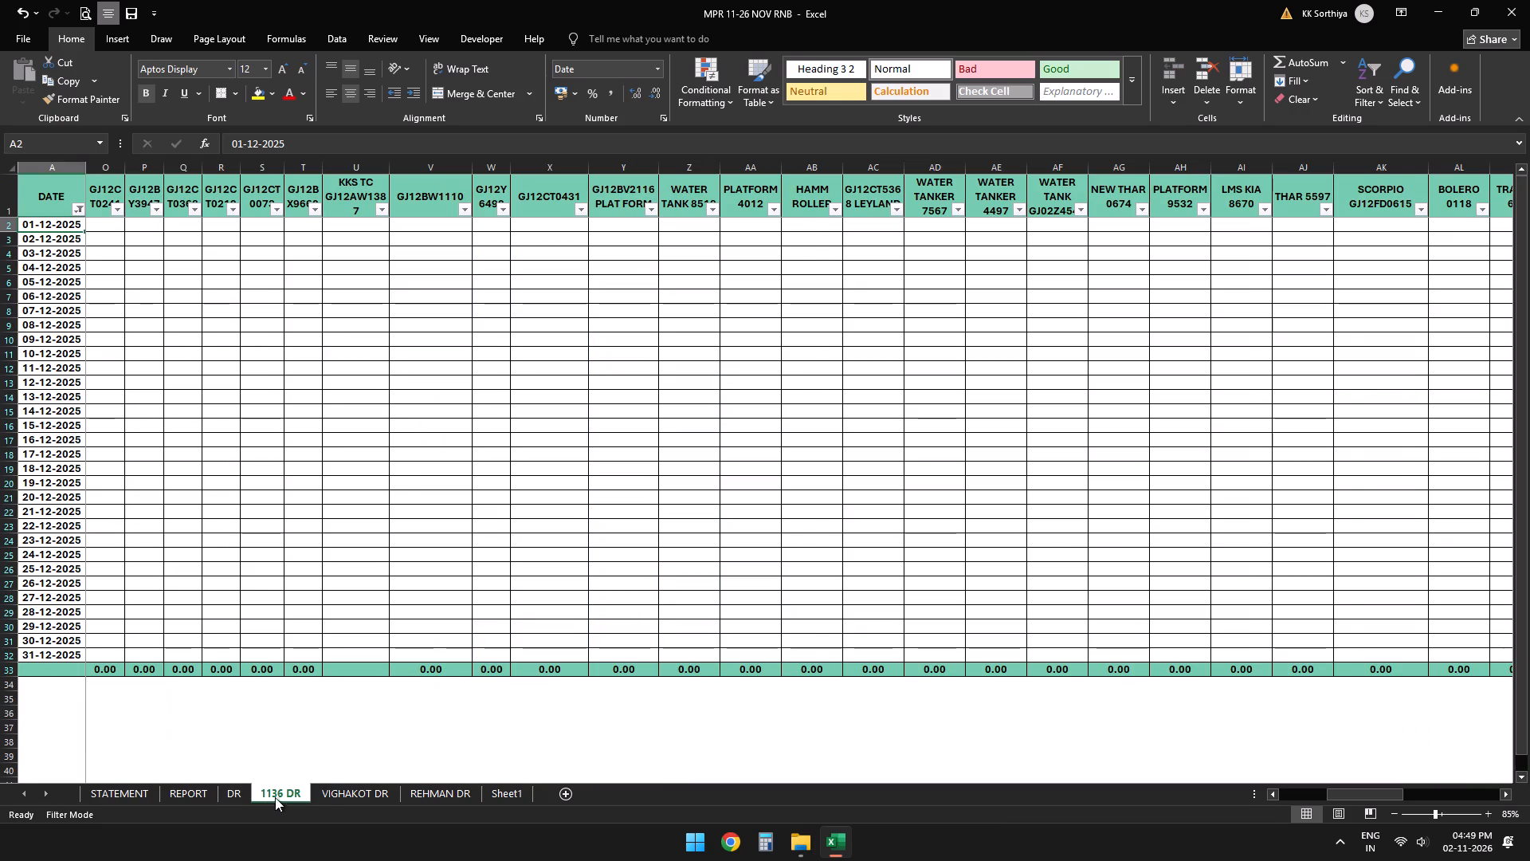
{"action": "left_click", "coordinate": [321, 790]}
{"action": "left_click", "coordinate": [442, 788]}
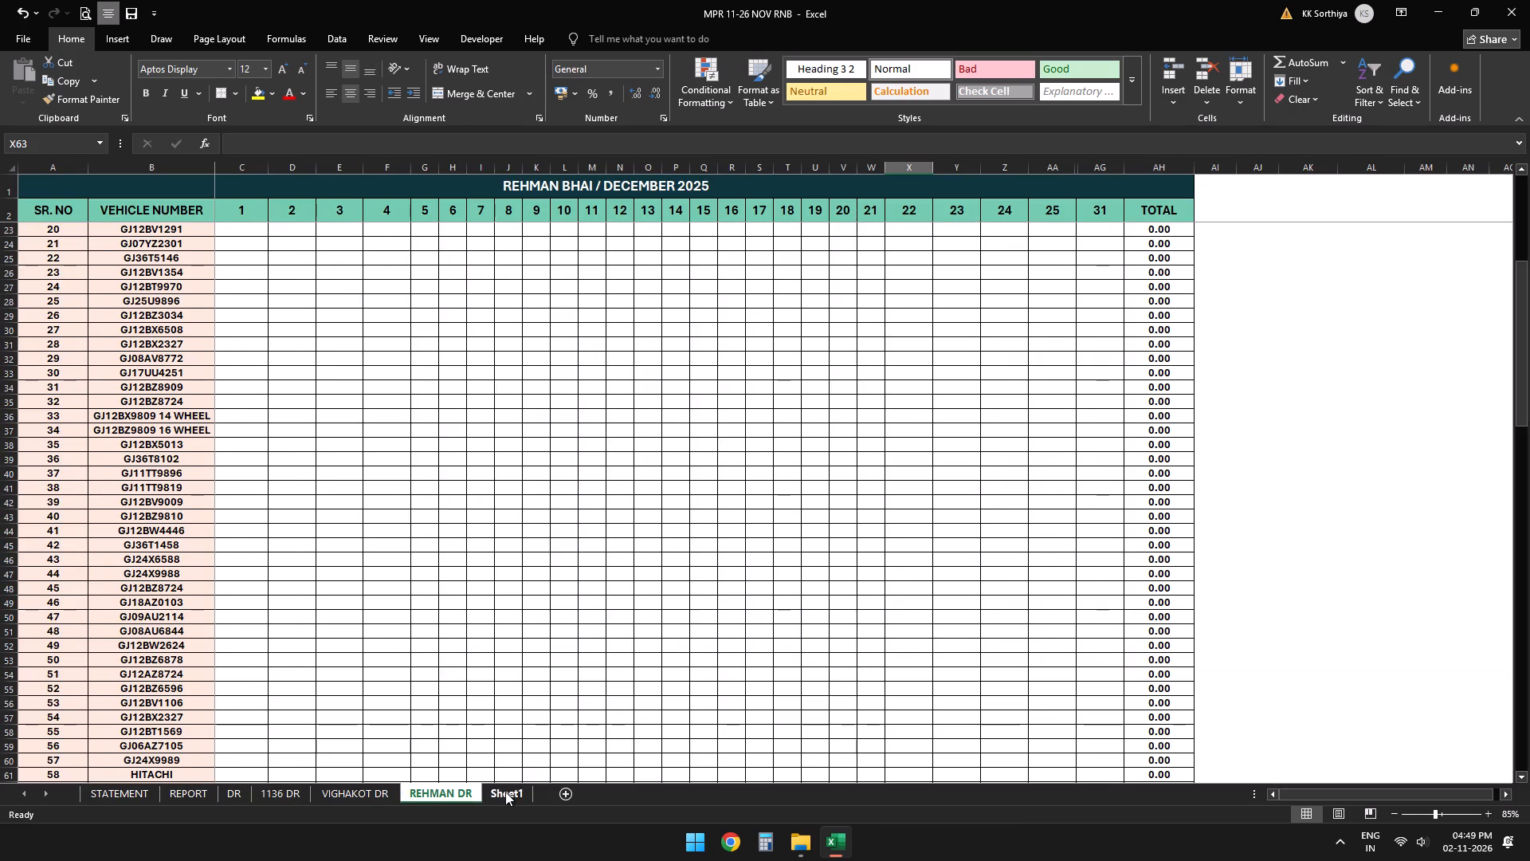
{"action": "left_click", "coordinate": [505, 792]}
{"action": "right_click", "coordinate": [505, 792]}
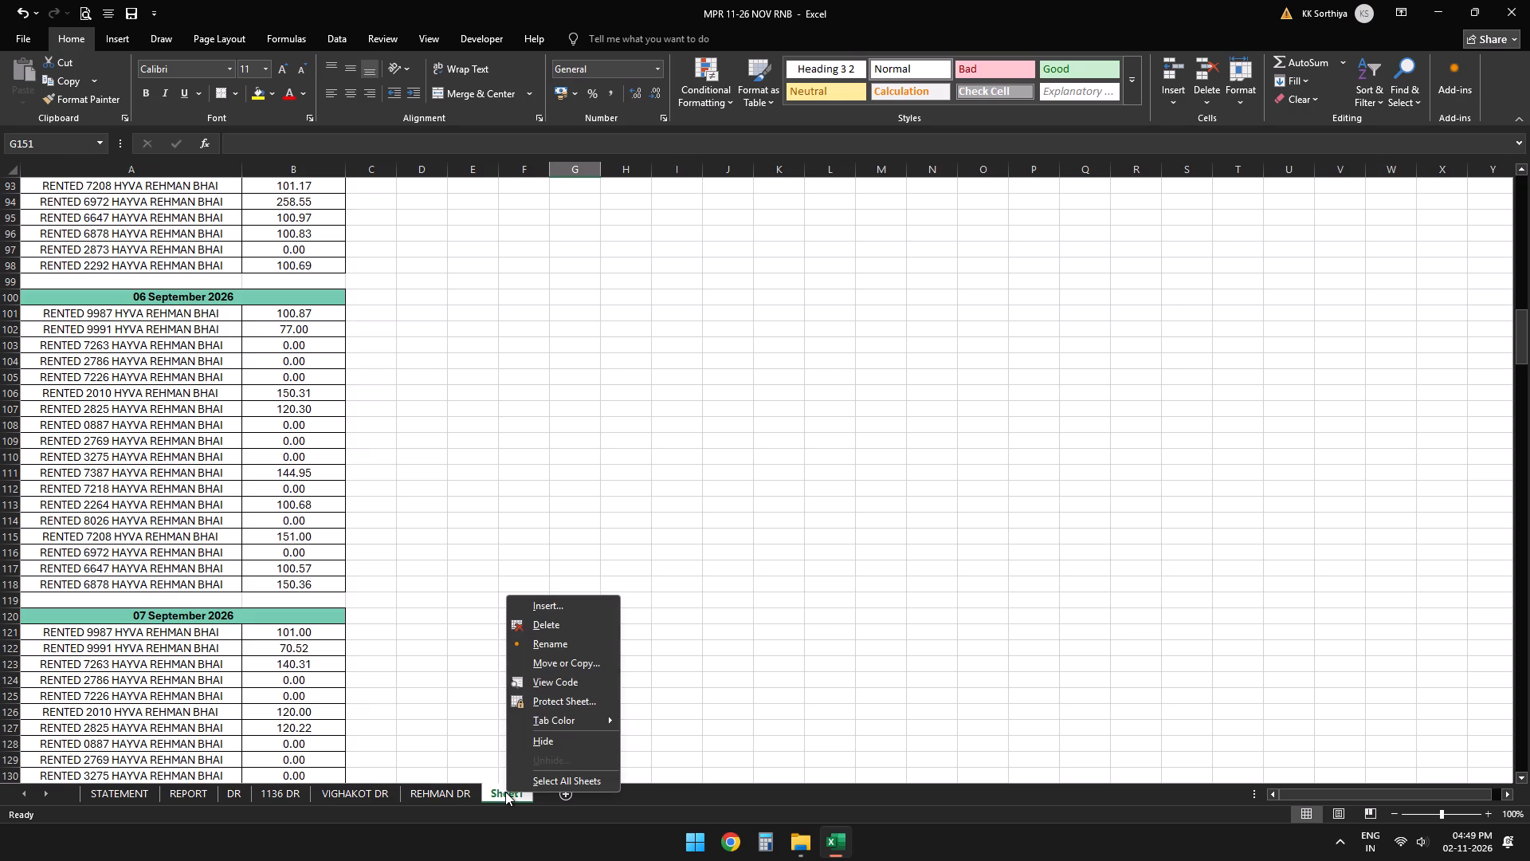
{"action": "left_click", "coordinate": [546, 632]}
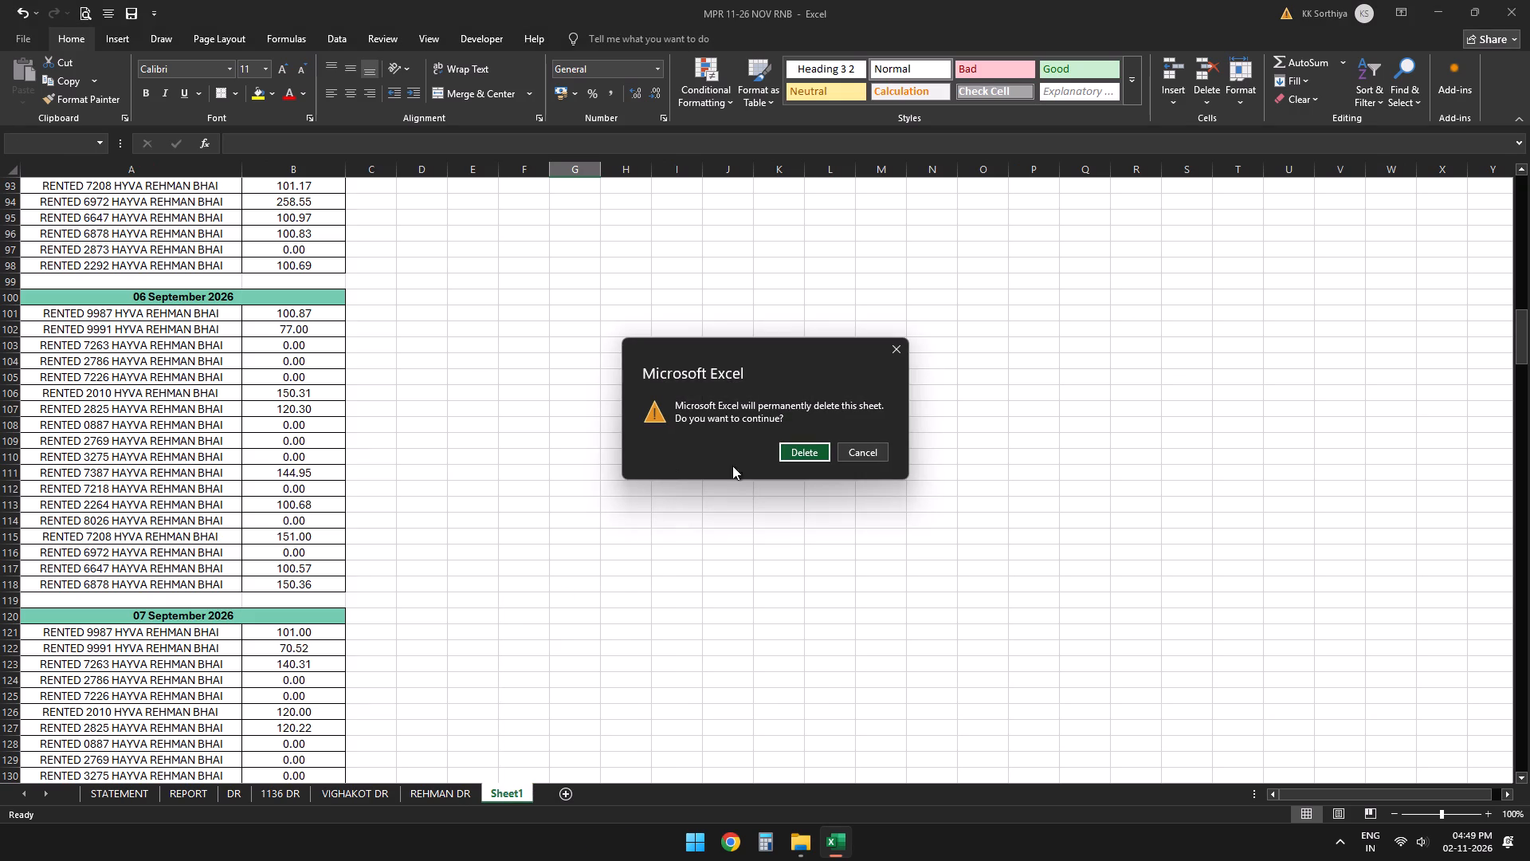
{"action": "left_click", "coordinate": [787, 450]}
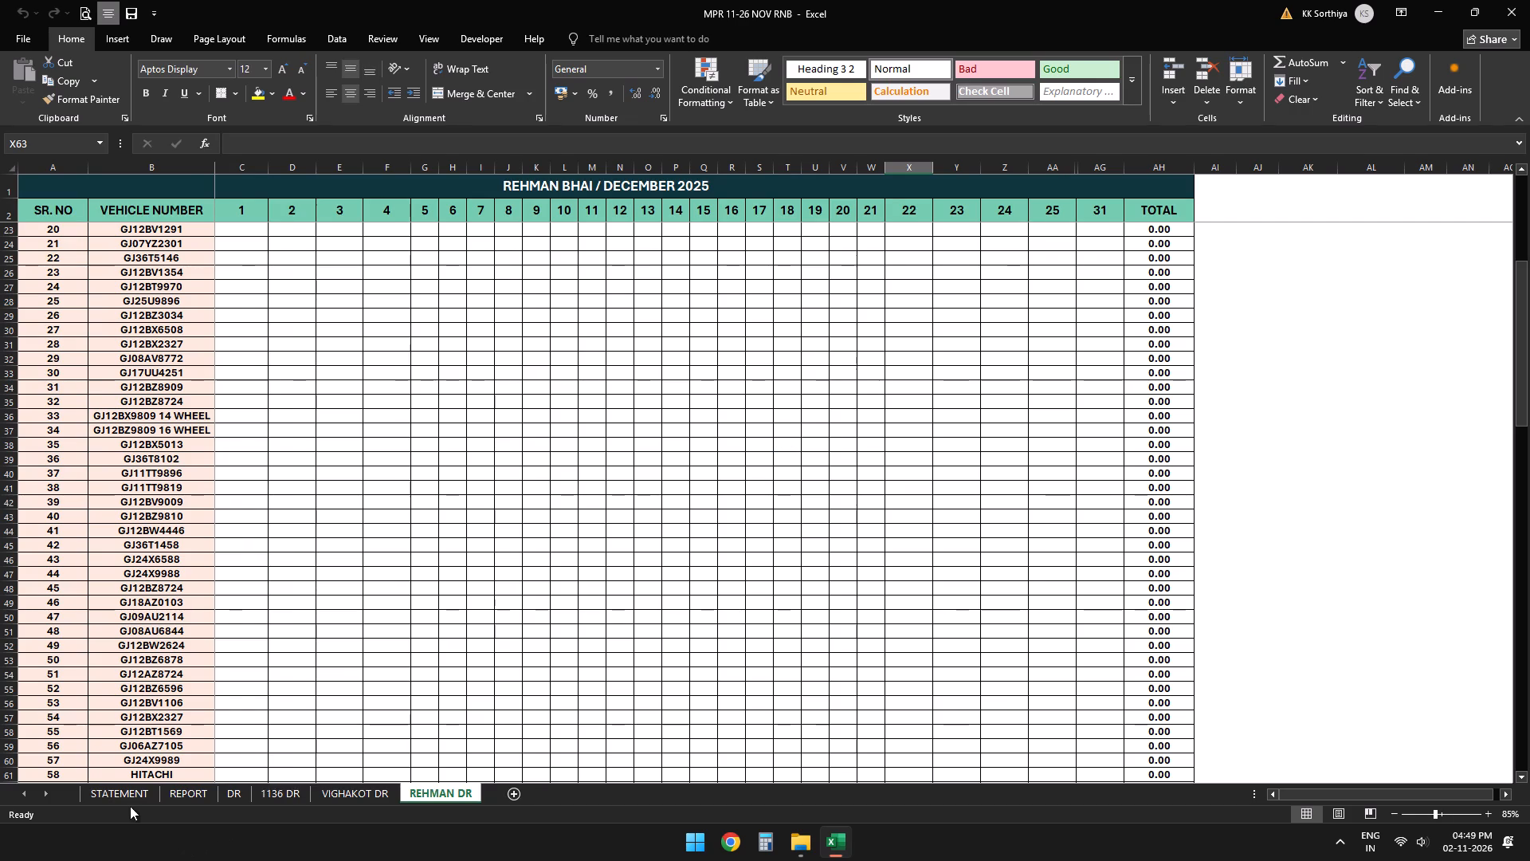
Return to the REPORT sheet and close the RNB workbook, saving its changes.
{"action": "left_click", "coordinate": [135, 792]}
{"action": "left_click", "coordinate": [202, 786]}
{"action": "double_click", "coordinate": [1529, 0]}
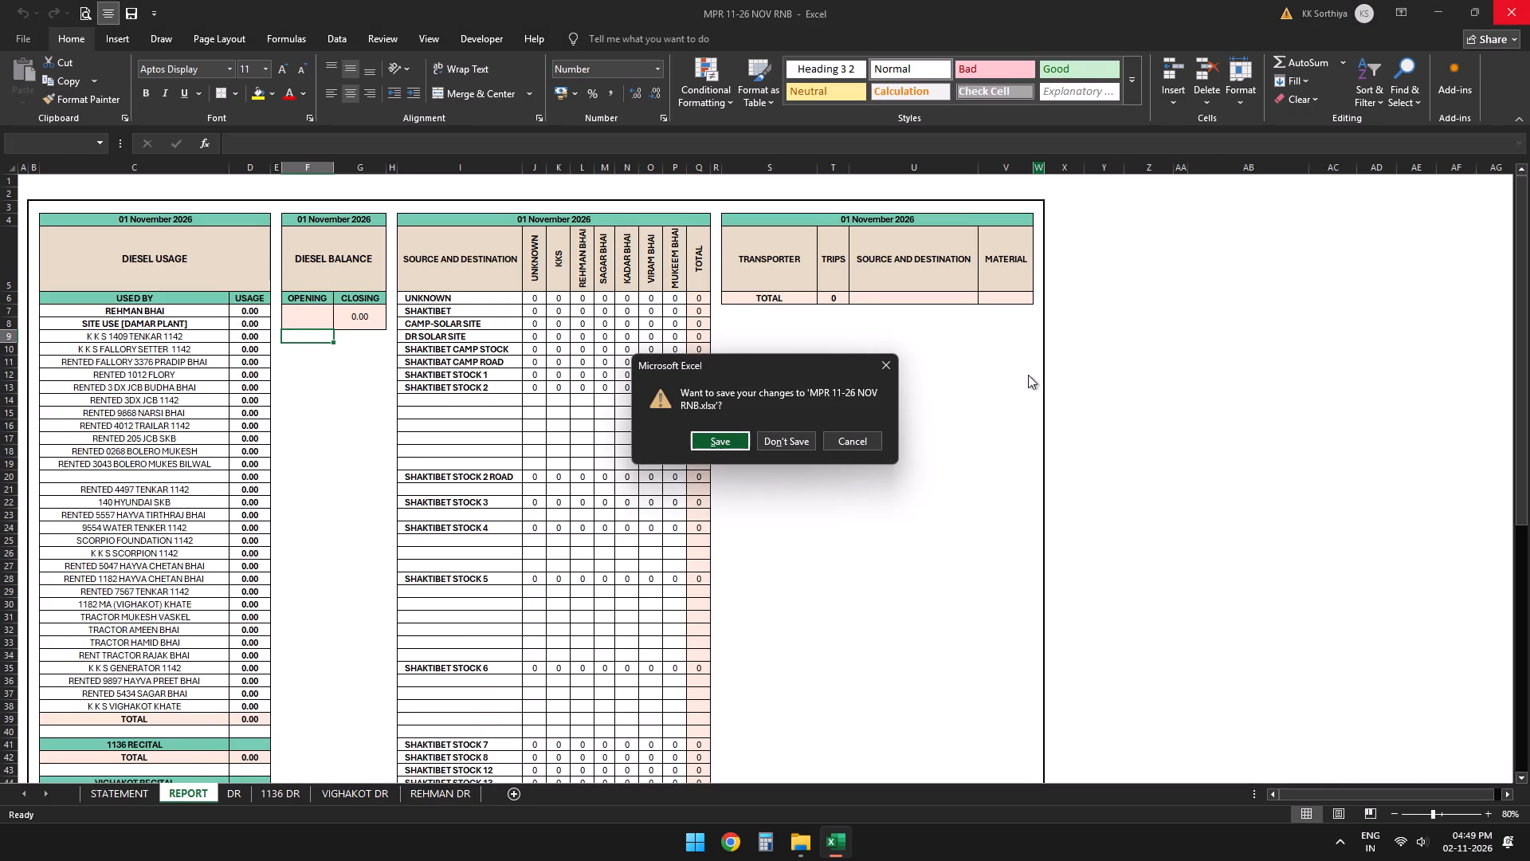
{"action": "left_click", "coordinate": [725, 446]}
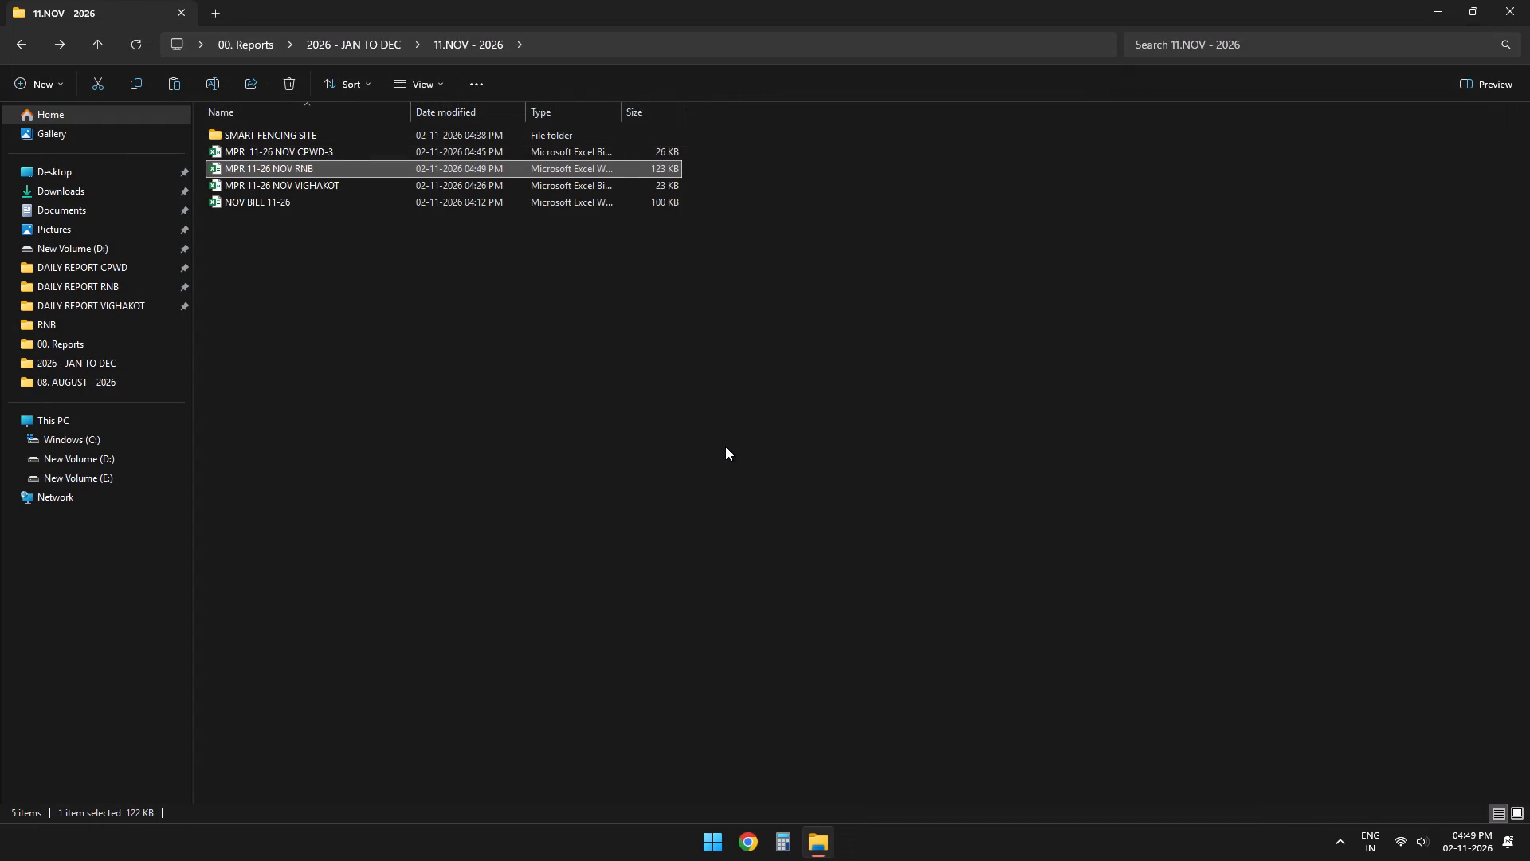
Open the MPR 11-26 NOV VIGHAKOT workbook from the 11.NOV - 2026 folder.
{"action": "double_click", "coordinate": [315, 182]}
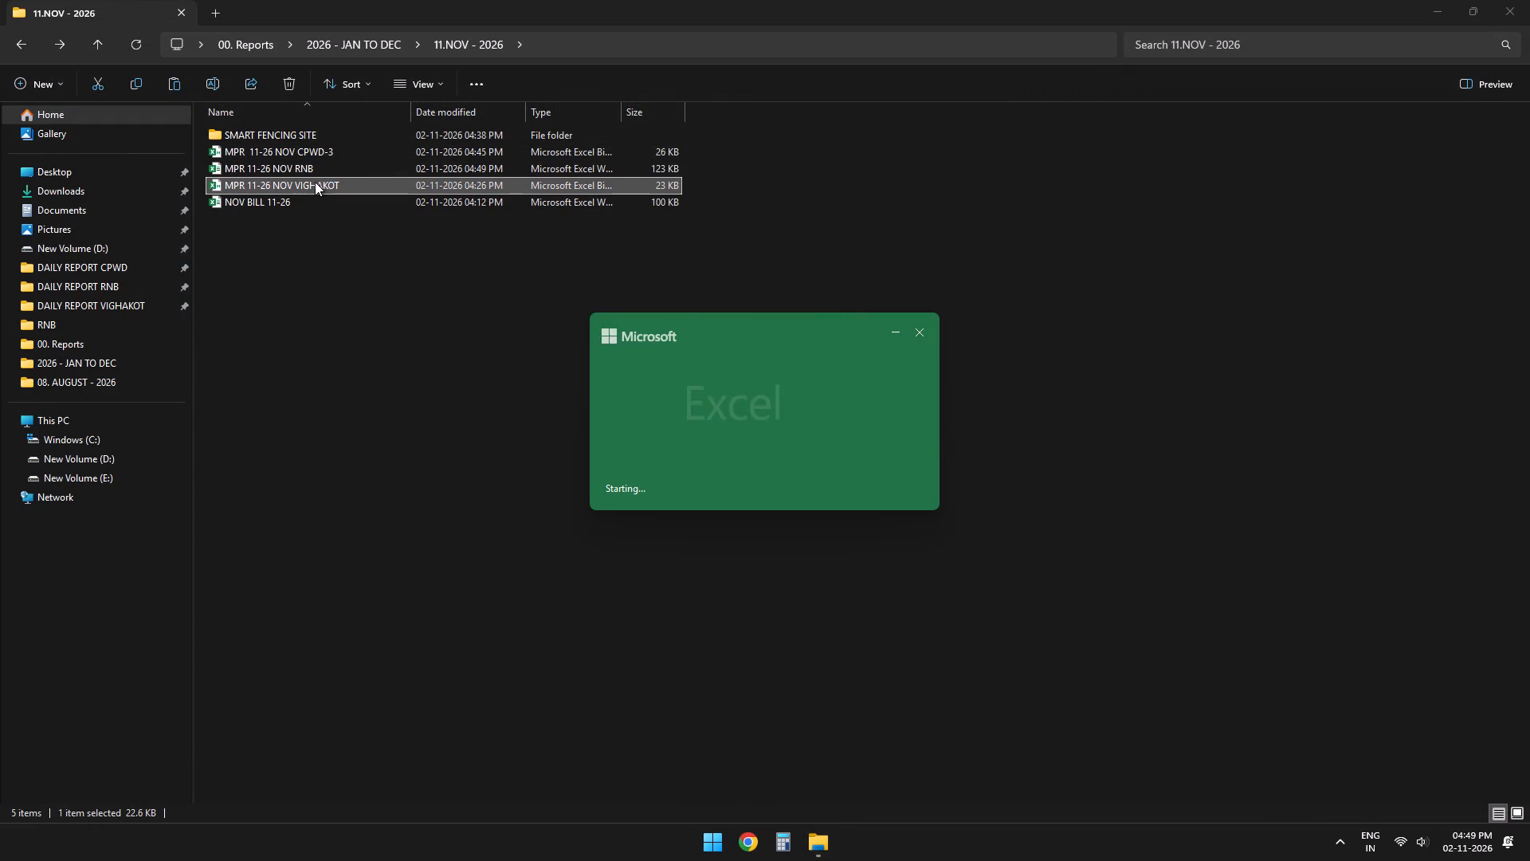
Clear the October dates and vehicle numbers in B3:C12 of the STATEMENT sheet.
{"action": "scroll", "coordinate": [257, 343], "scroll_direction": "up", "scroll_amount": 3}
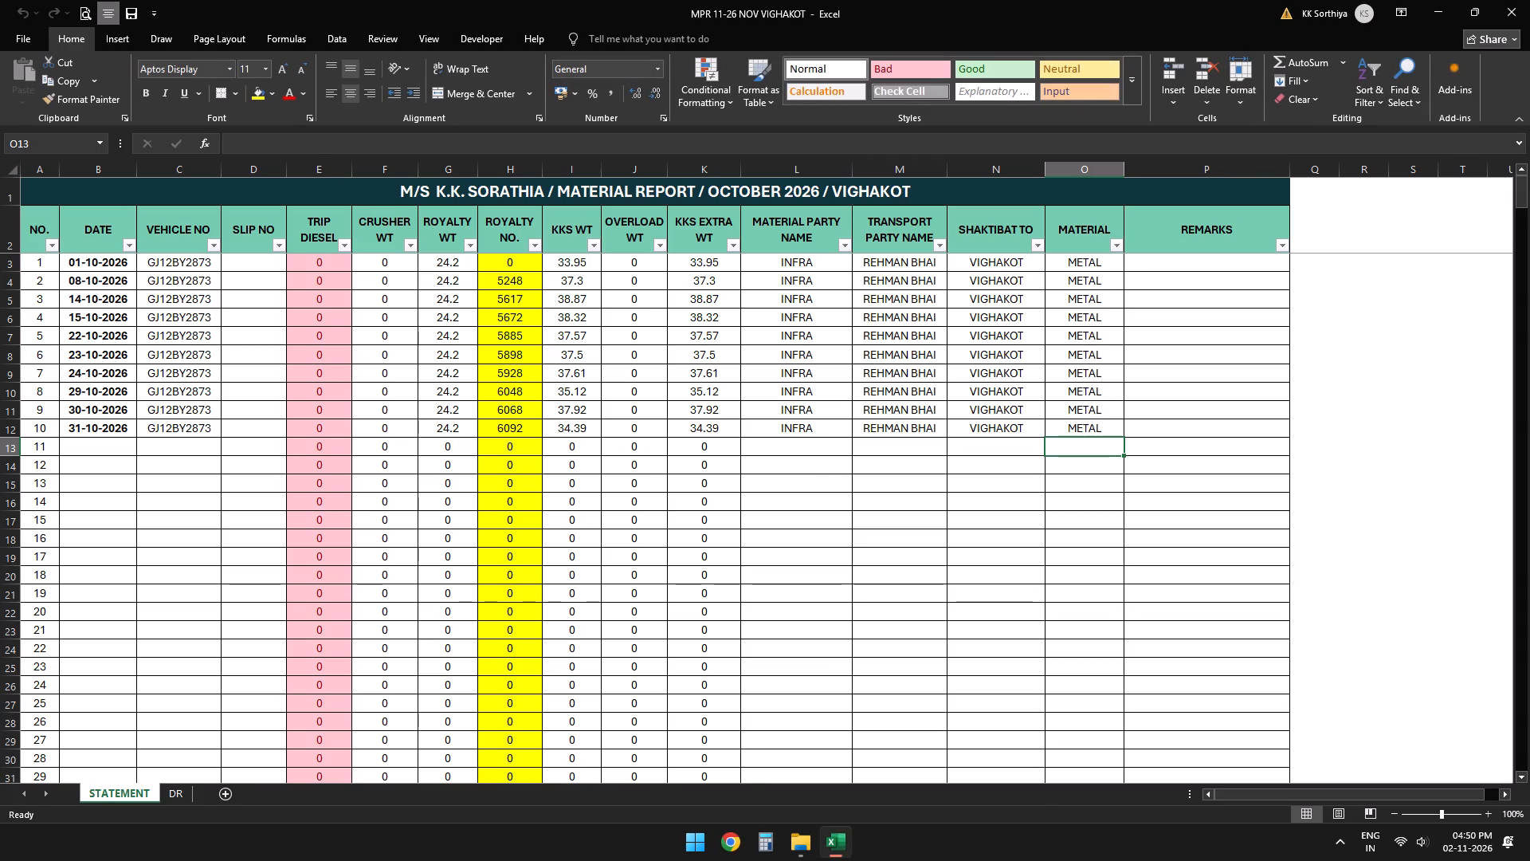
{"action": "left_click_drag", "start_coordinate": [77, 255], "coordinate": [212, 428]}
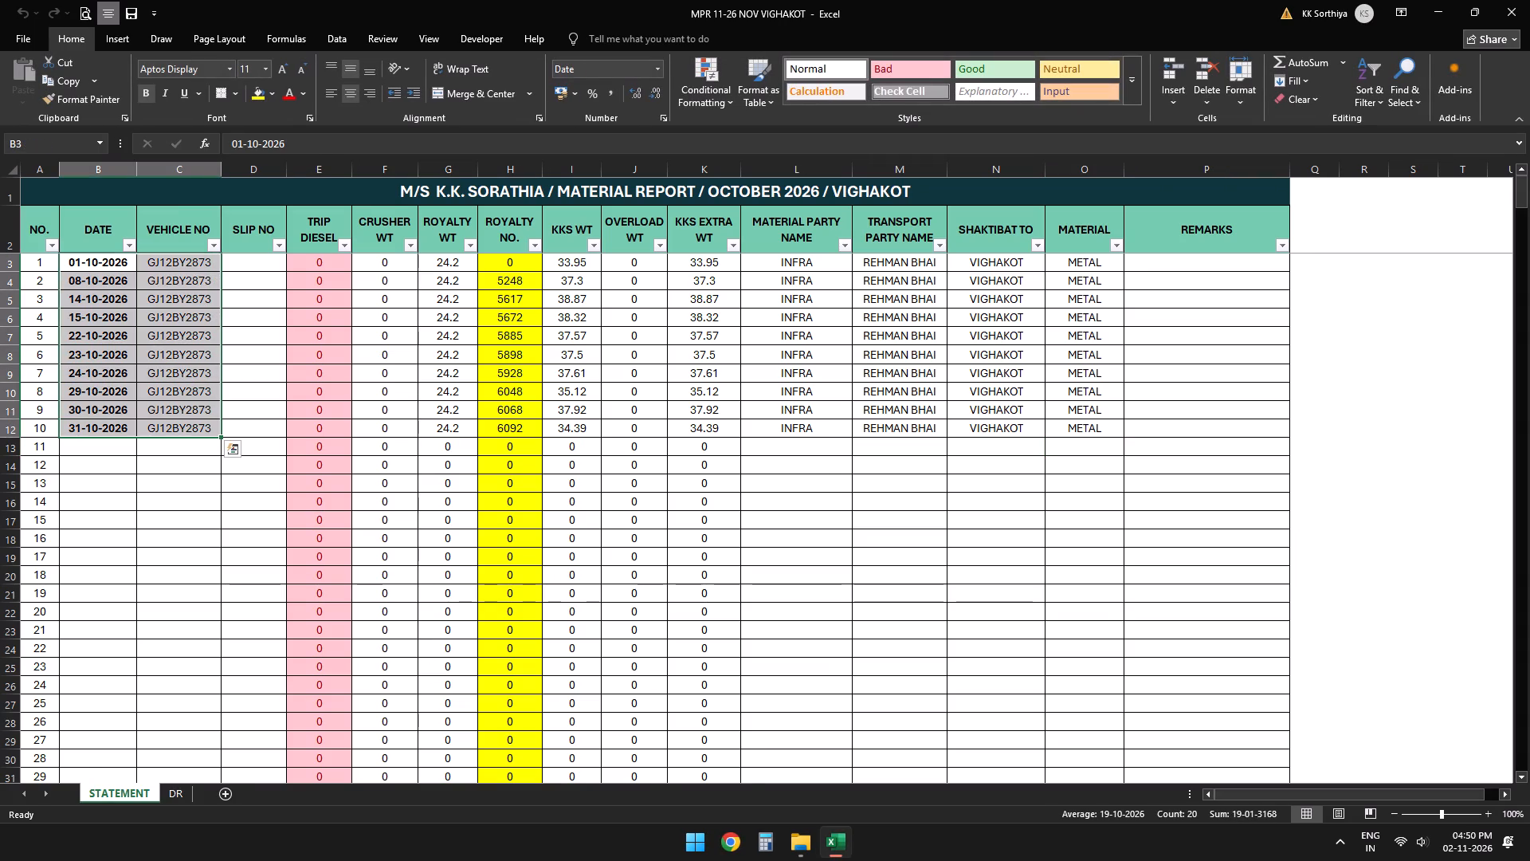
{"action": "key", "text": "Delete"}
Set G3 to 0 and fill it down the whole ROYALTY WT column.
{"action": "double_click", "coordinate": [457, 266]}
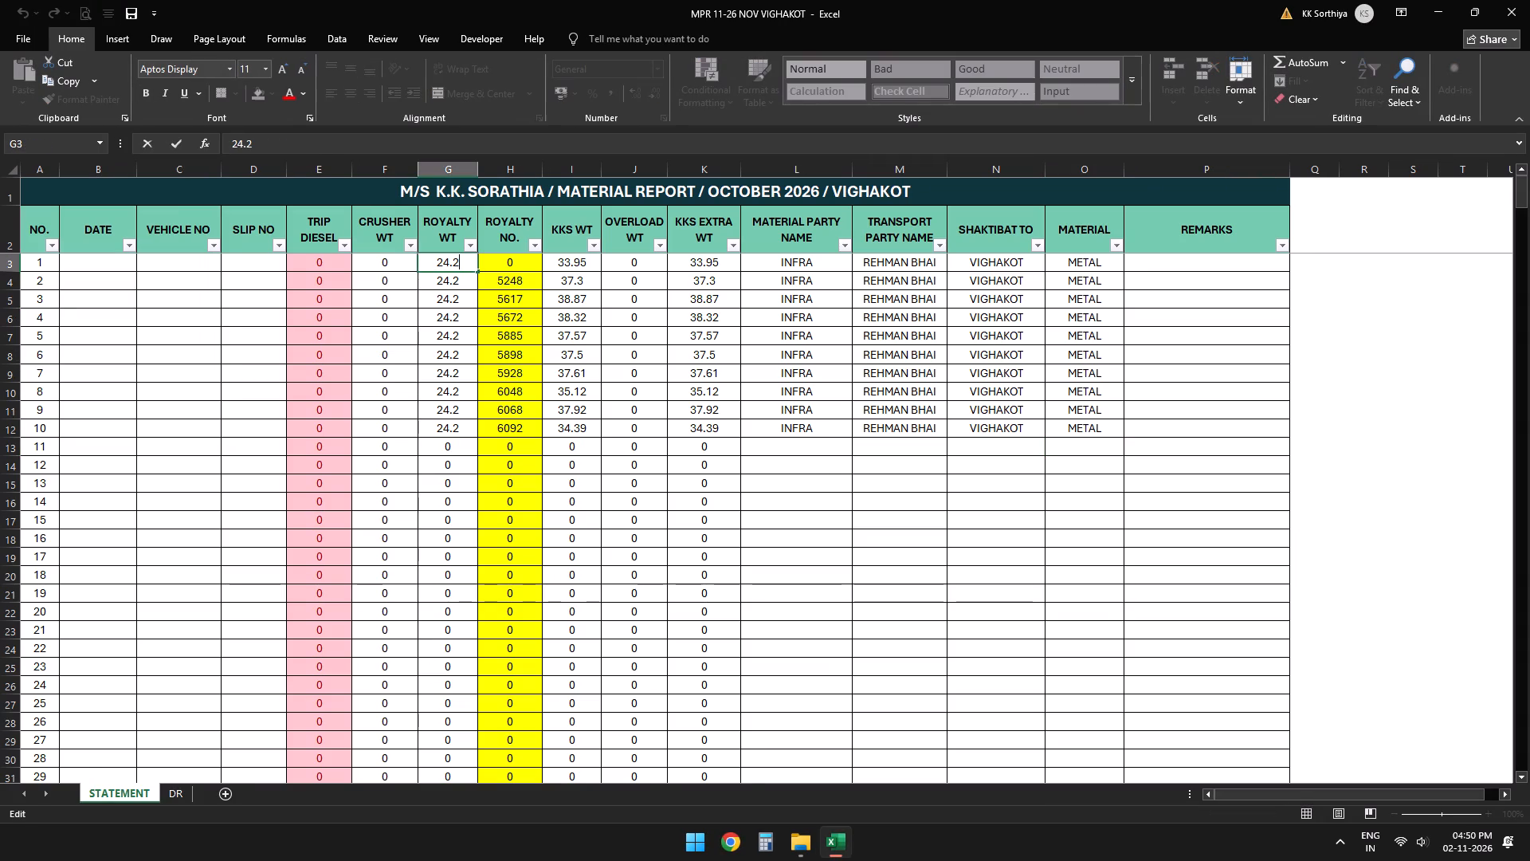
{"action": "key", "text": "0"}
{"action": "key", "text": "Down"}
{"action": "key", "text": "Up"}
{"action": "key", "text": "Return"}
{"action": "key", "text": "Up"}
{"action": "key", "text": "0"}
{"action": "key", "text": "Down"}
{"action": "key", "text": "Up"}
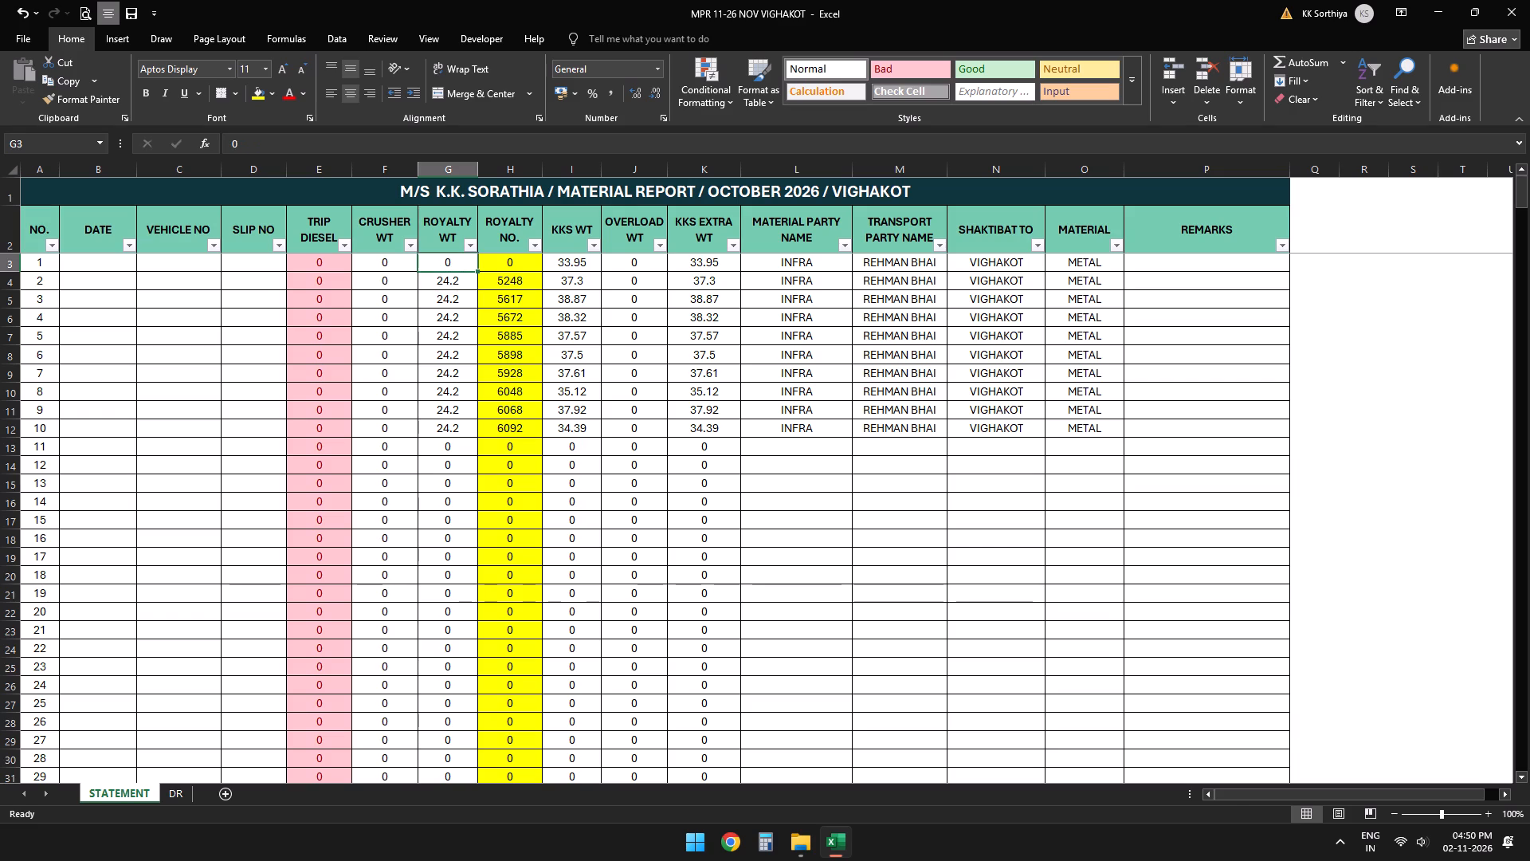
{"action": "triple_click", "coordinate": [475, 270]}
Fill the 0 in H3 down the whole ROYALTY NO. column.
{"action": "double_click", "coordinate": [512, 262]}
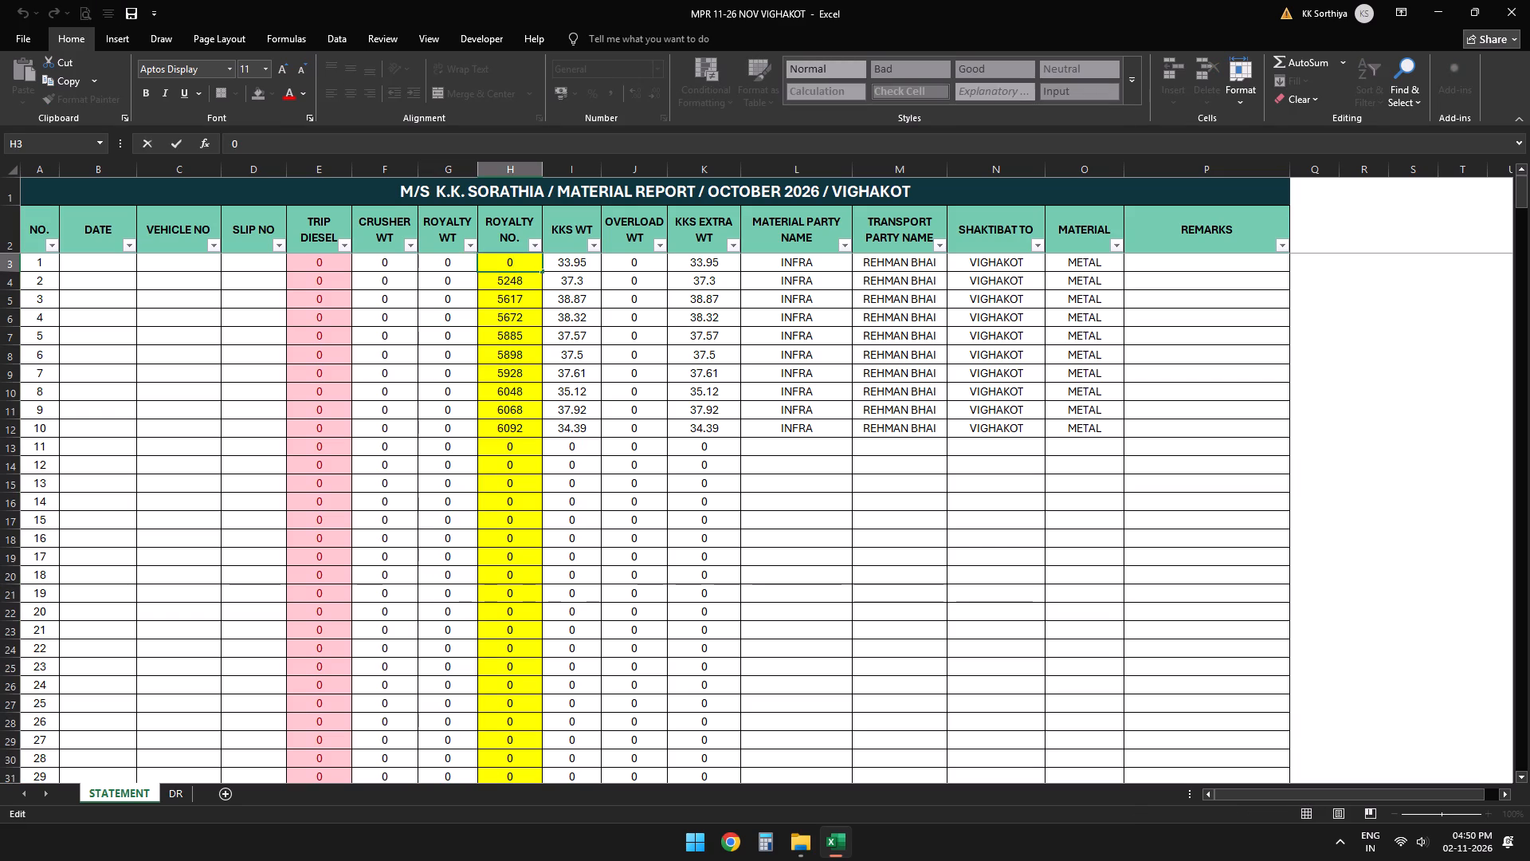
{"action": "left_click", "coordinate": [529, 316]}
{"action": "left_click", "coordinate": [528, 258]}
{"action": "double_click", "coordinate": [543, 272]}
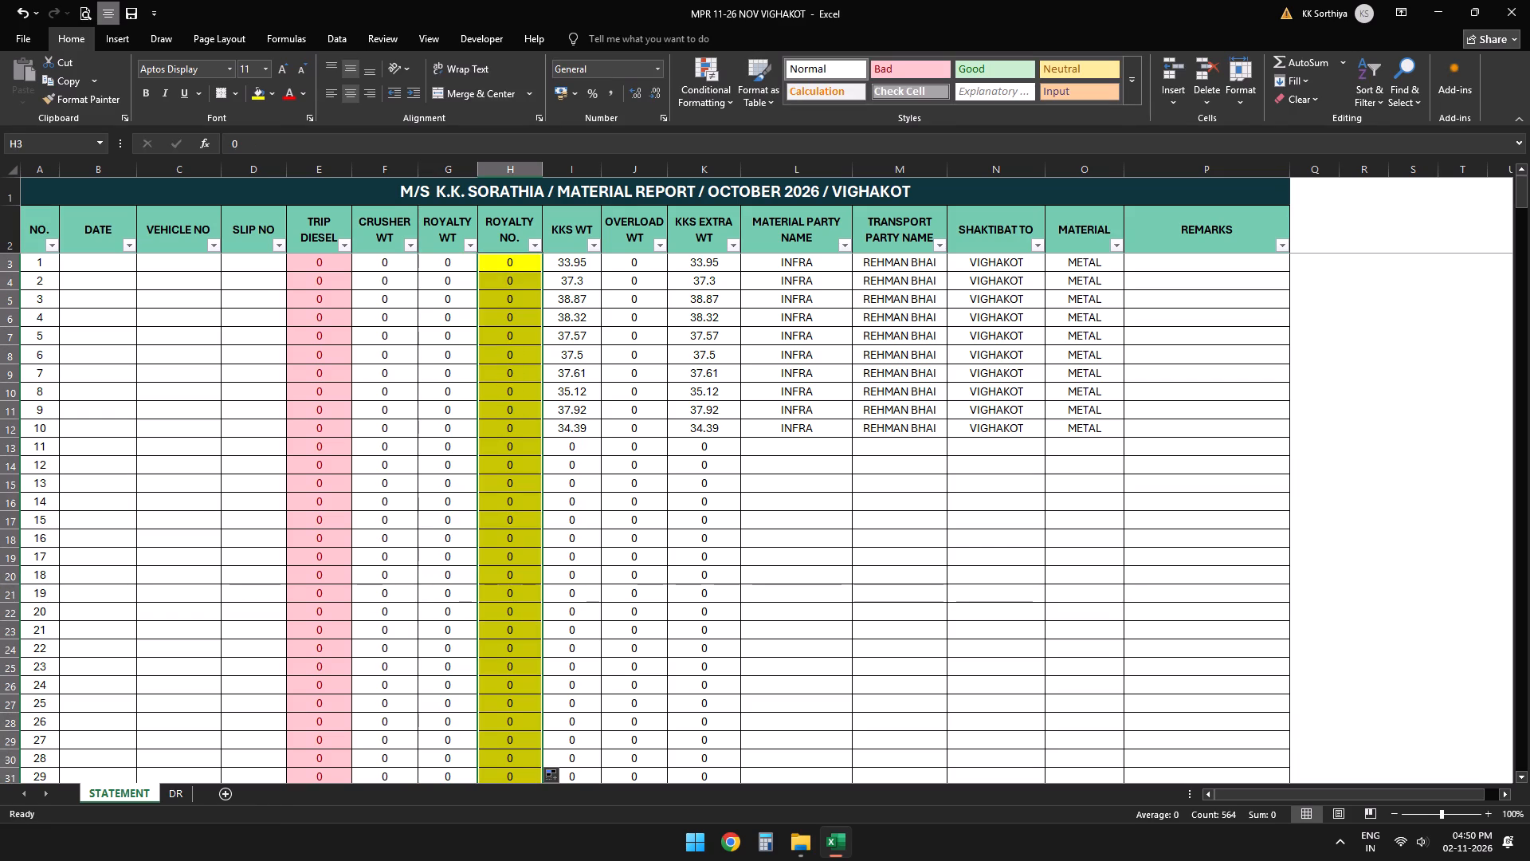
Set I3 to 0 and fill it down the whole KKS WT column.
{"action": "left_click", "coordinate": [566, 265]}
{"action": "key", "text": "0"}
{"action": "key", "text": "Down"}
{"action": "key", "text": "Up"}
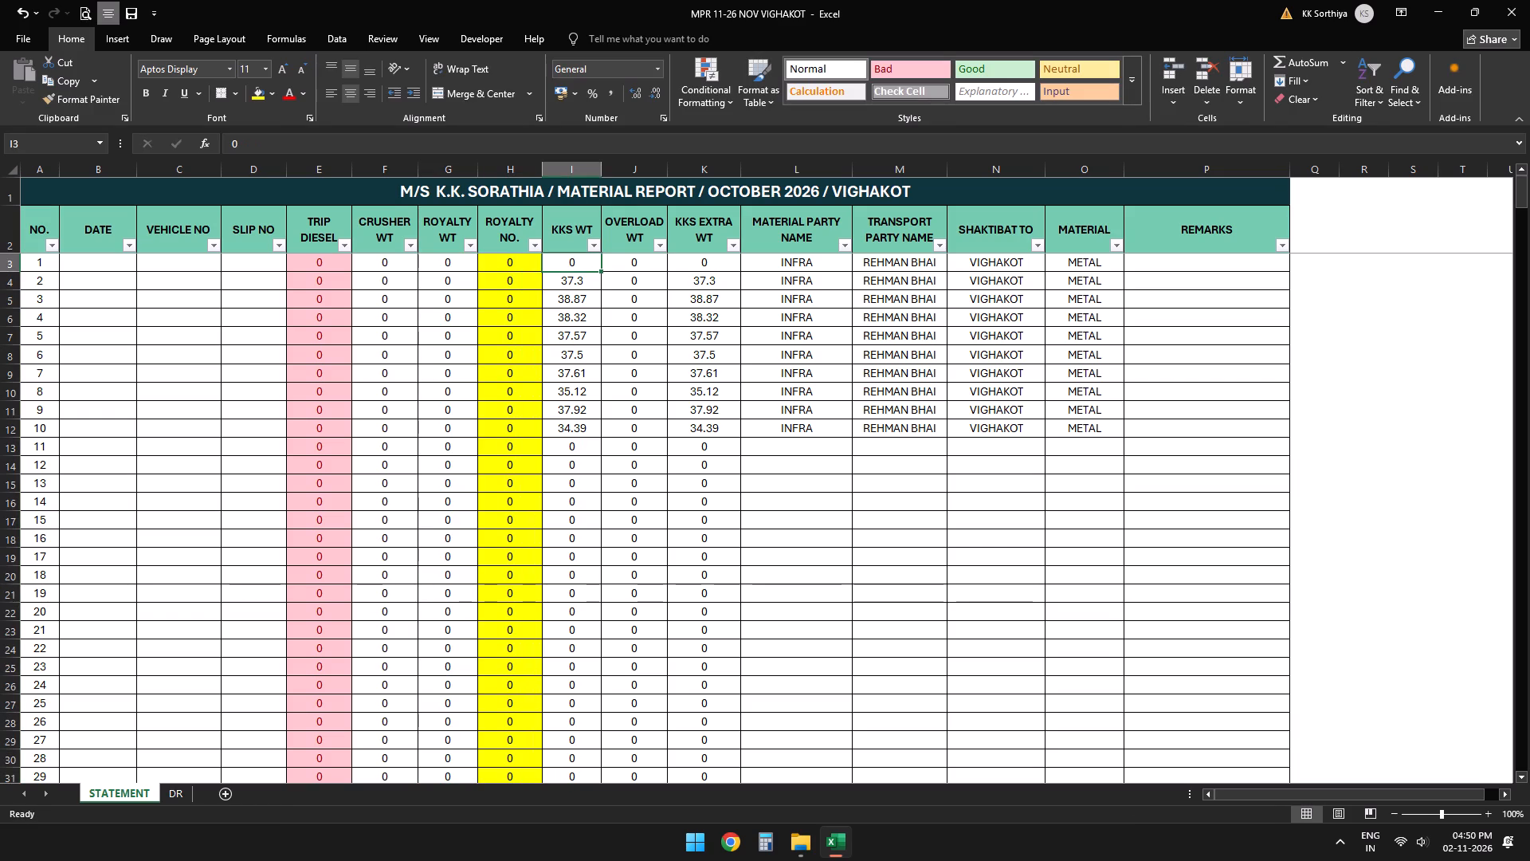
{"action": "double_click", "coordinate": [606, 272]}
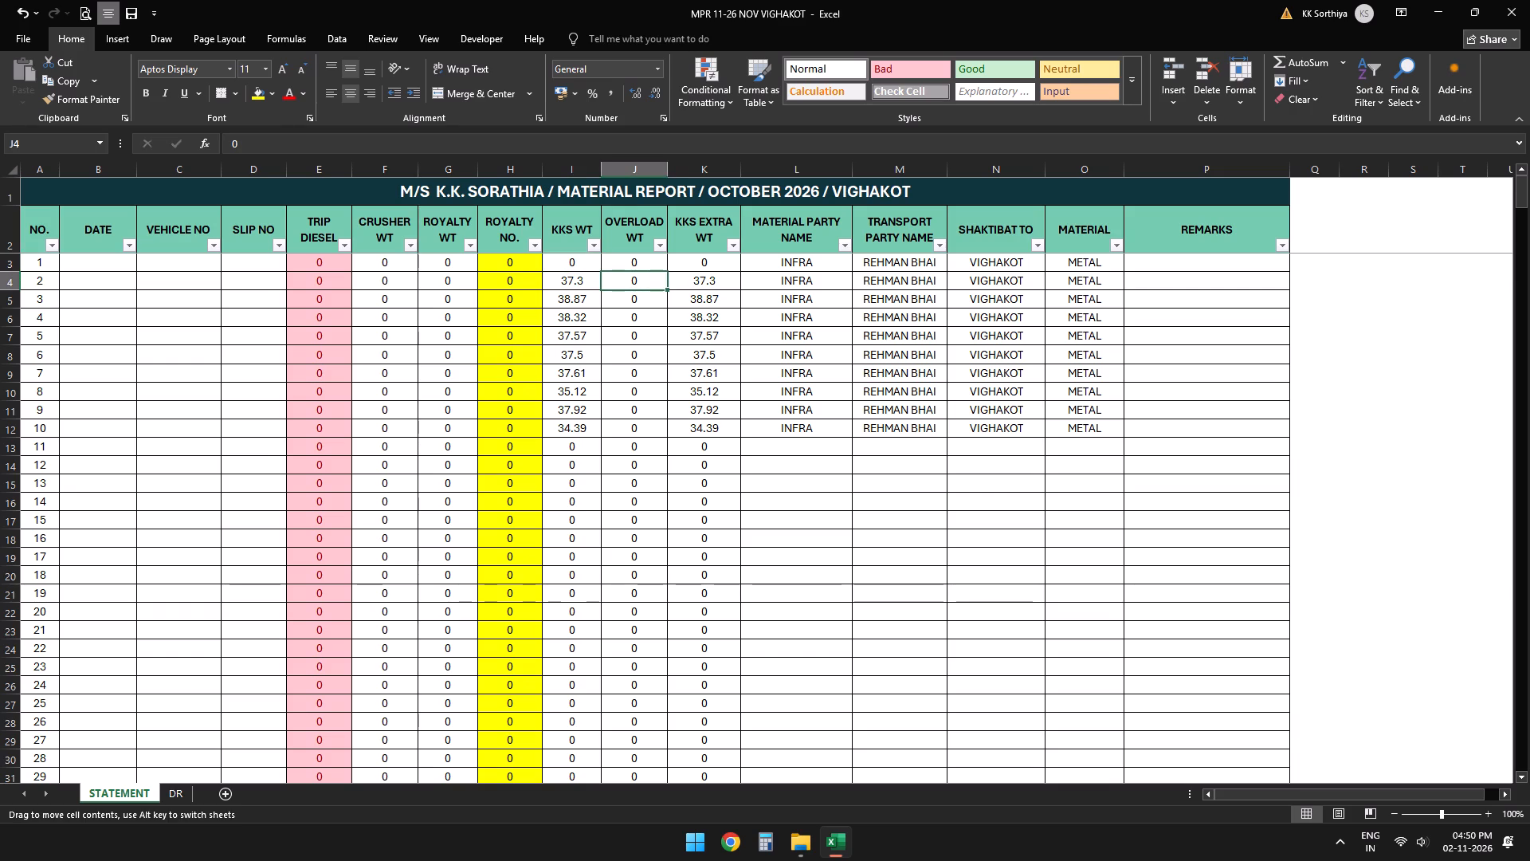
{"action": "left_click", "coordinate": [573, 260]}
{"action": "left_click", "coordinate": [596, 273]}
{"action": "double_click", "coordinate": [599, 273]}
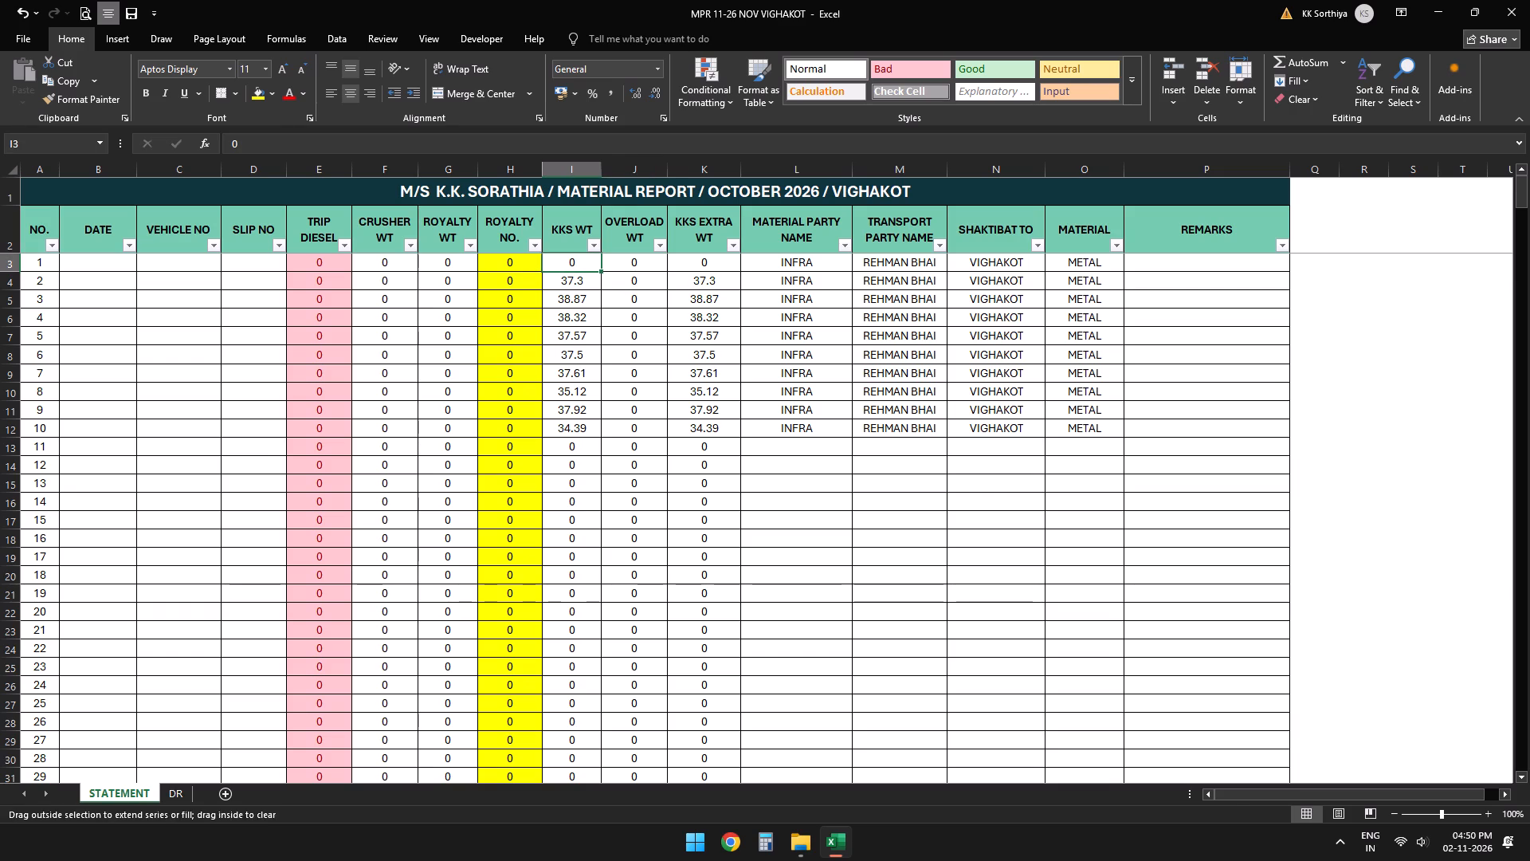
Clear the October entries in the MATERIAL PARTY NAME, TRANSPORT PARTY NAME, SHAKTIBAT TO and MATERIAL columns, L3:O13.
{"action": "left_click_drag", "start_coordinate": [800, 263], "coordinate": [1107, 432]}
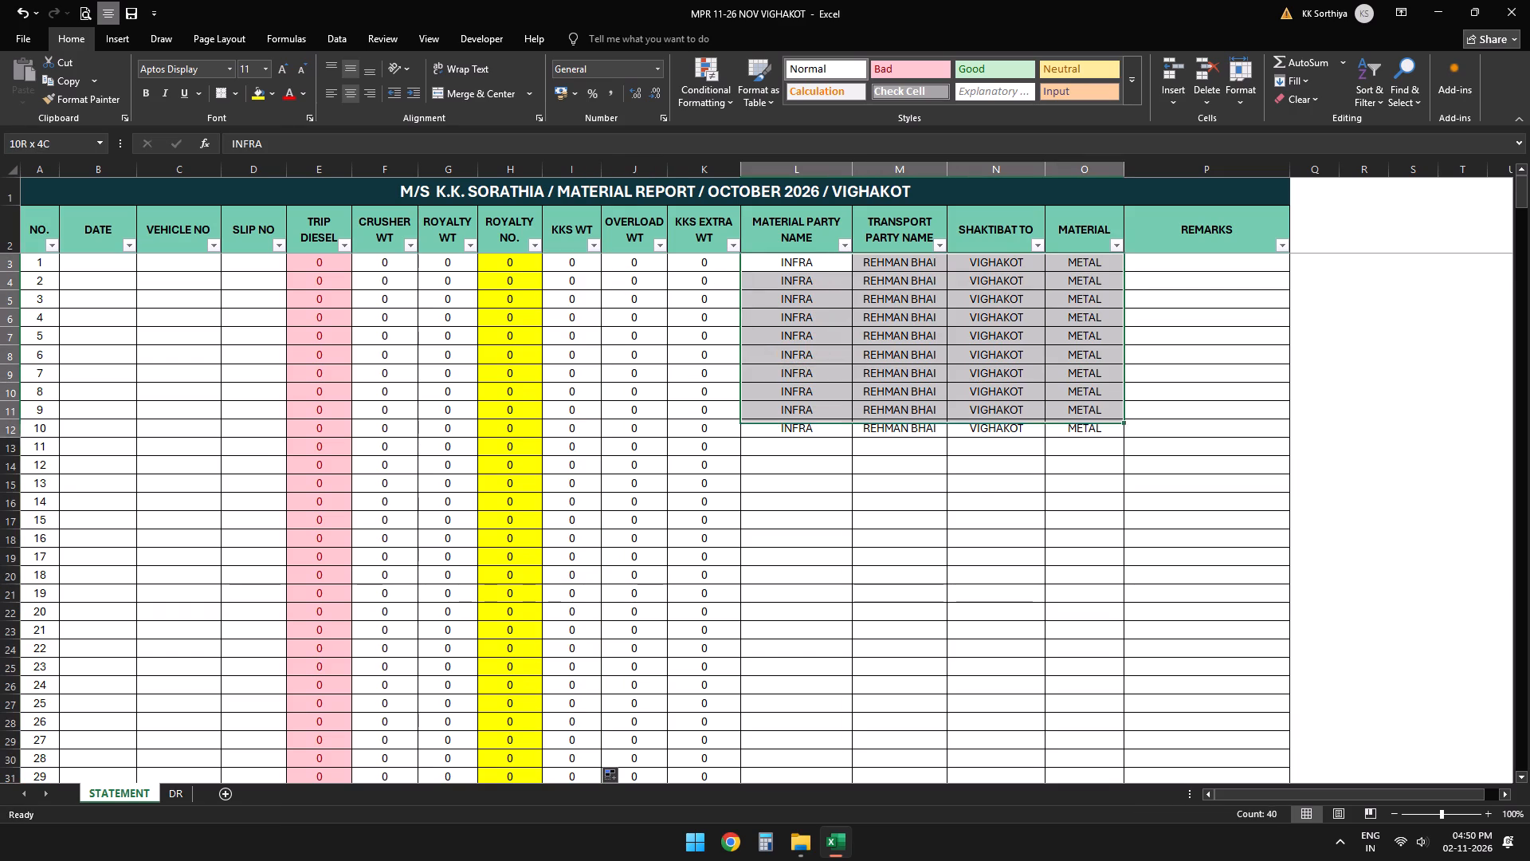
{"action": "left_click_drag", "start_coordinate": [1107, 432], "coordinate": [1107, 442]}
{"action": "key", "text": "Delete"}
{"action": "scroll", "coordinate": [1107, 442], "scroll_direction": "up", "scroll_amount": 4}
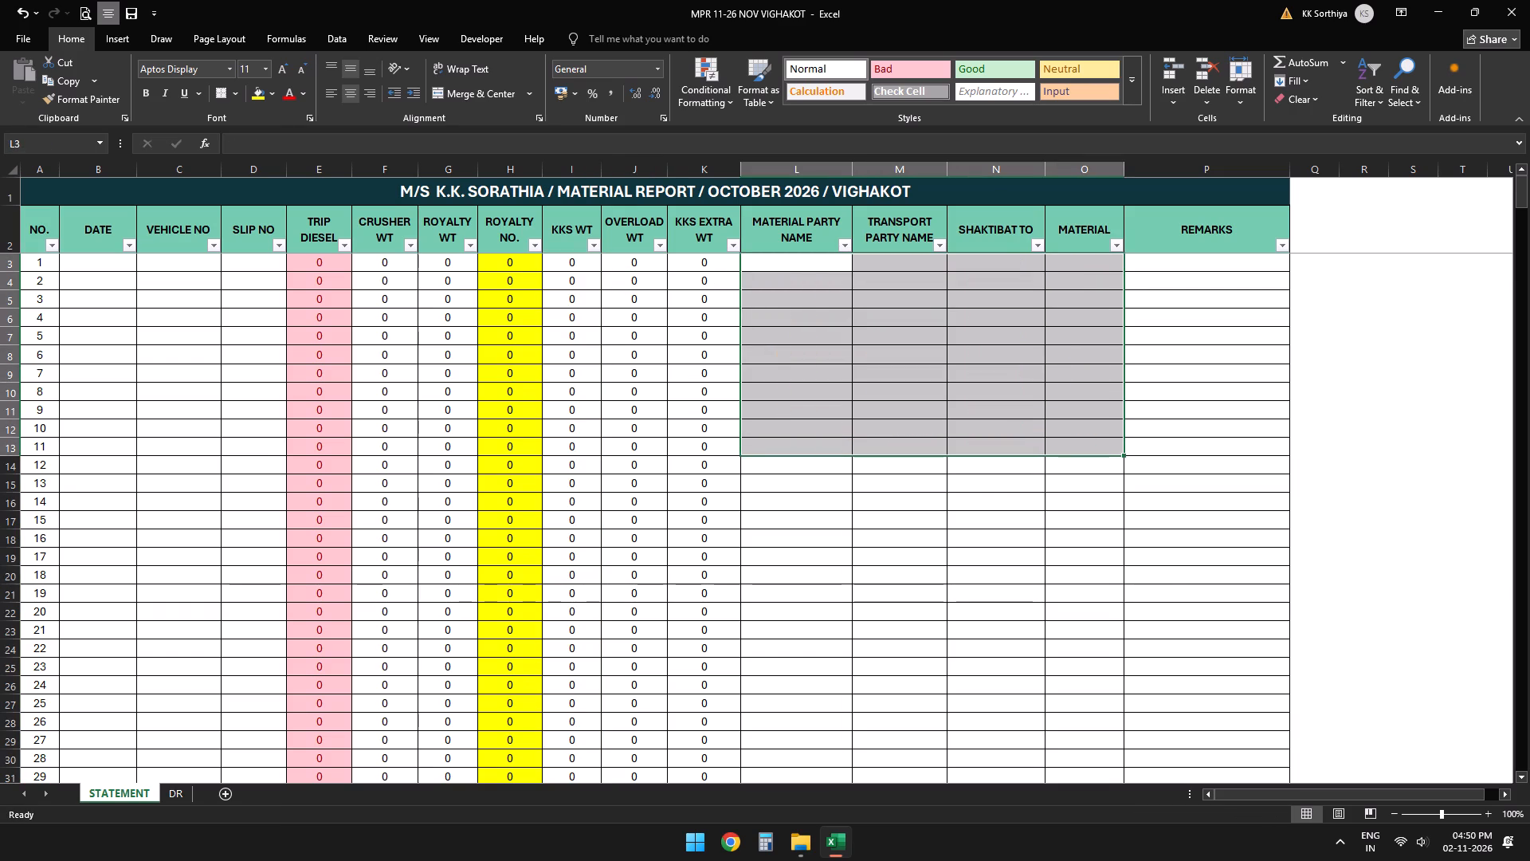
Save the VIGHAKOT workbook.
{"action": "key", "text": "ctrl+a"}
{"action": "key", "text": "ctrl+s"}
{"action": "left_click", "coordinate": [796, 582]}
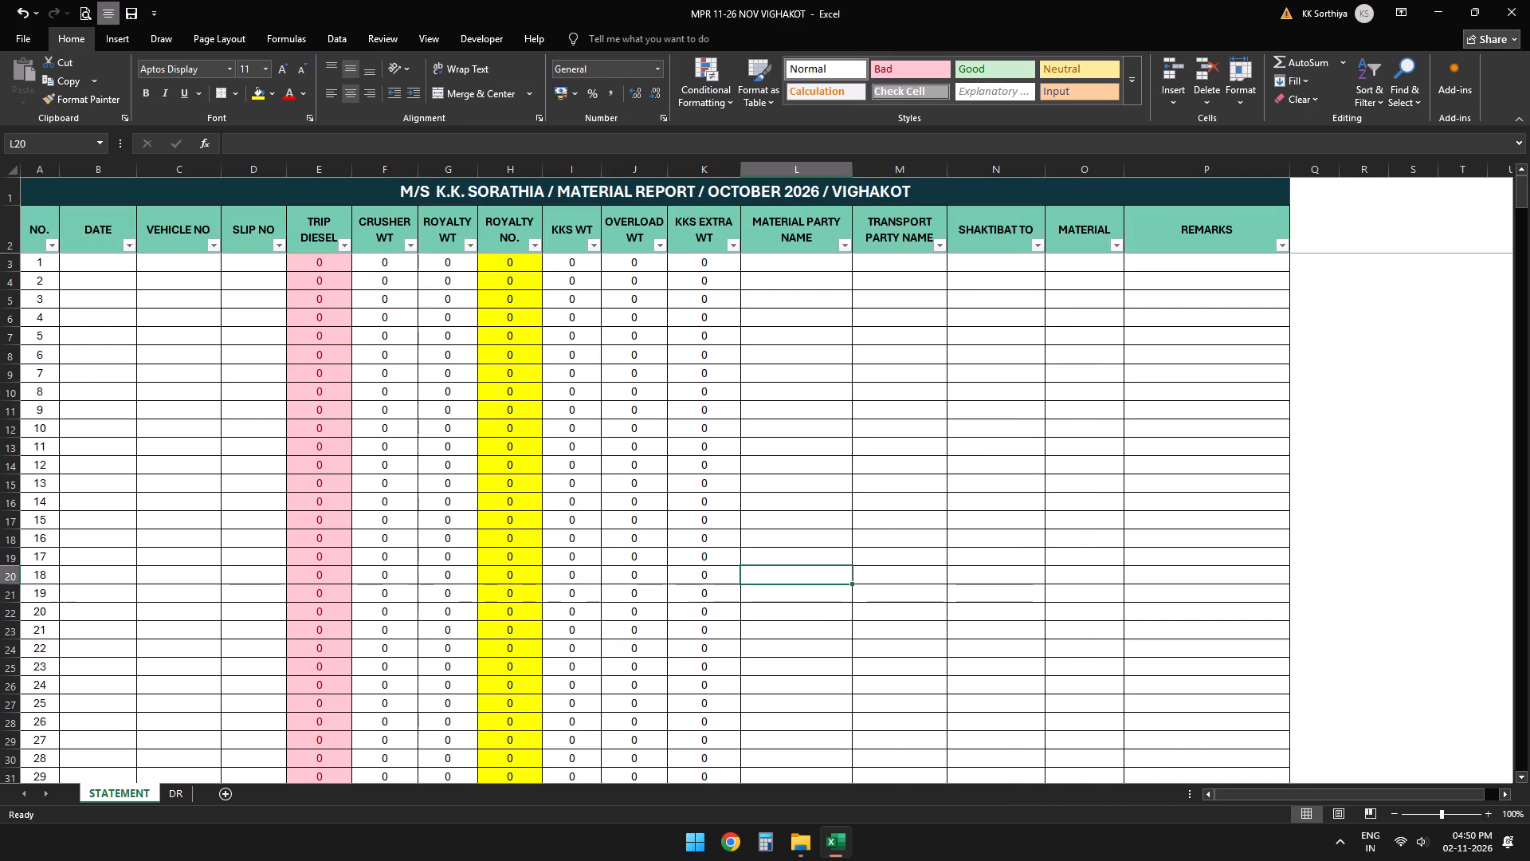
{"action": "key", "text": "ctrl+s"}
Change the month in the STATEMENT sheet's title to NOVEMBER, keeping 2026 / VIGHAKOT.
{"action": "left_click", "coordinate": [767, 194]}
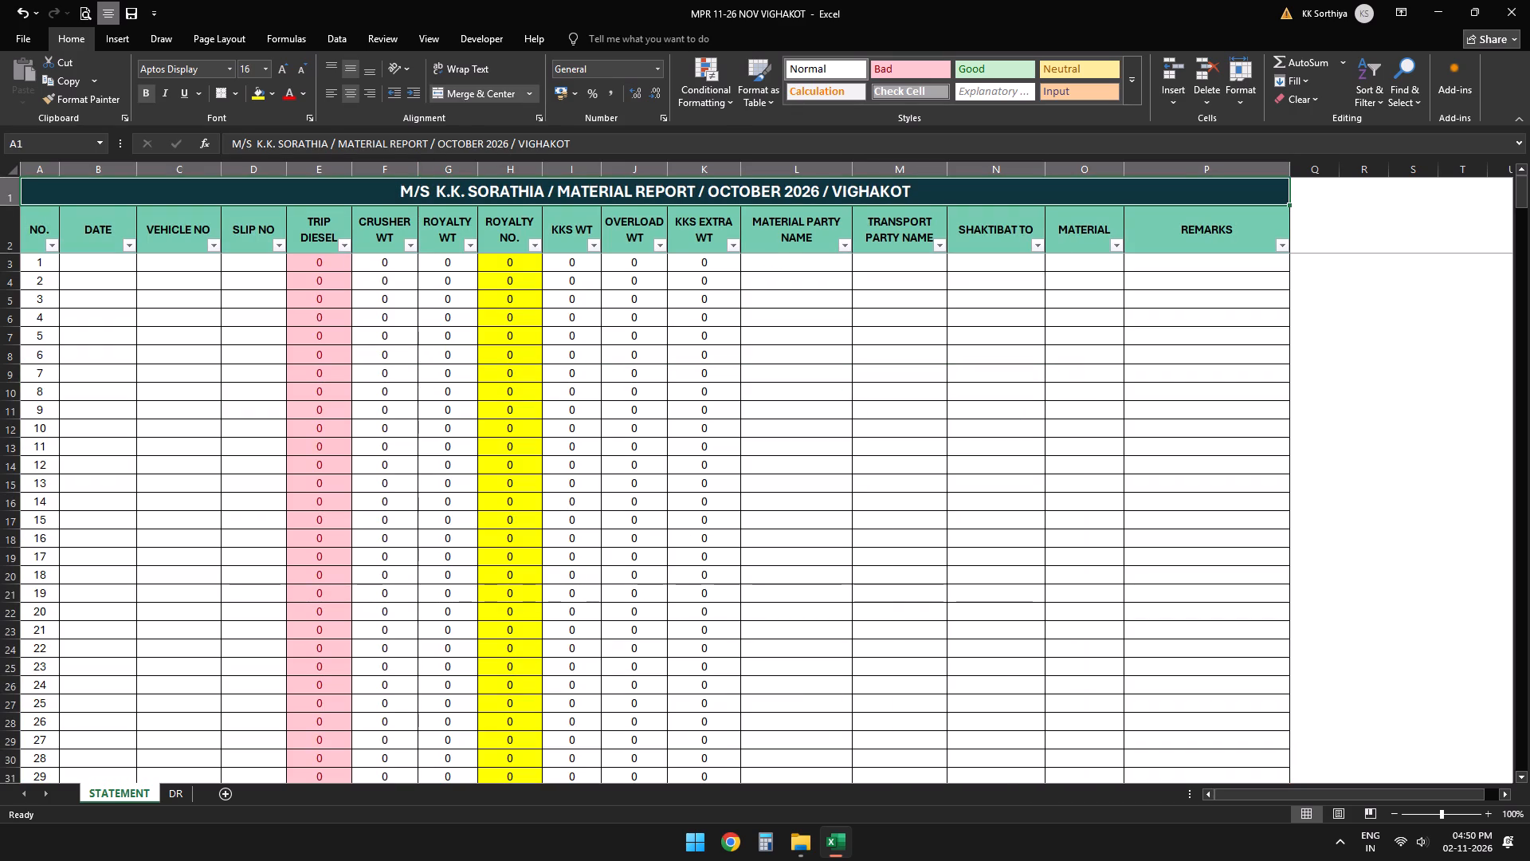
{"action": "left_click", "coordinate": [484, 141]}
{"action": "key", "text": "BackSpace"}
{"action": "key", "text": "BackSpace"}
{"action": "key", "text": "BackSpace"}
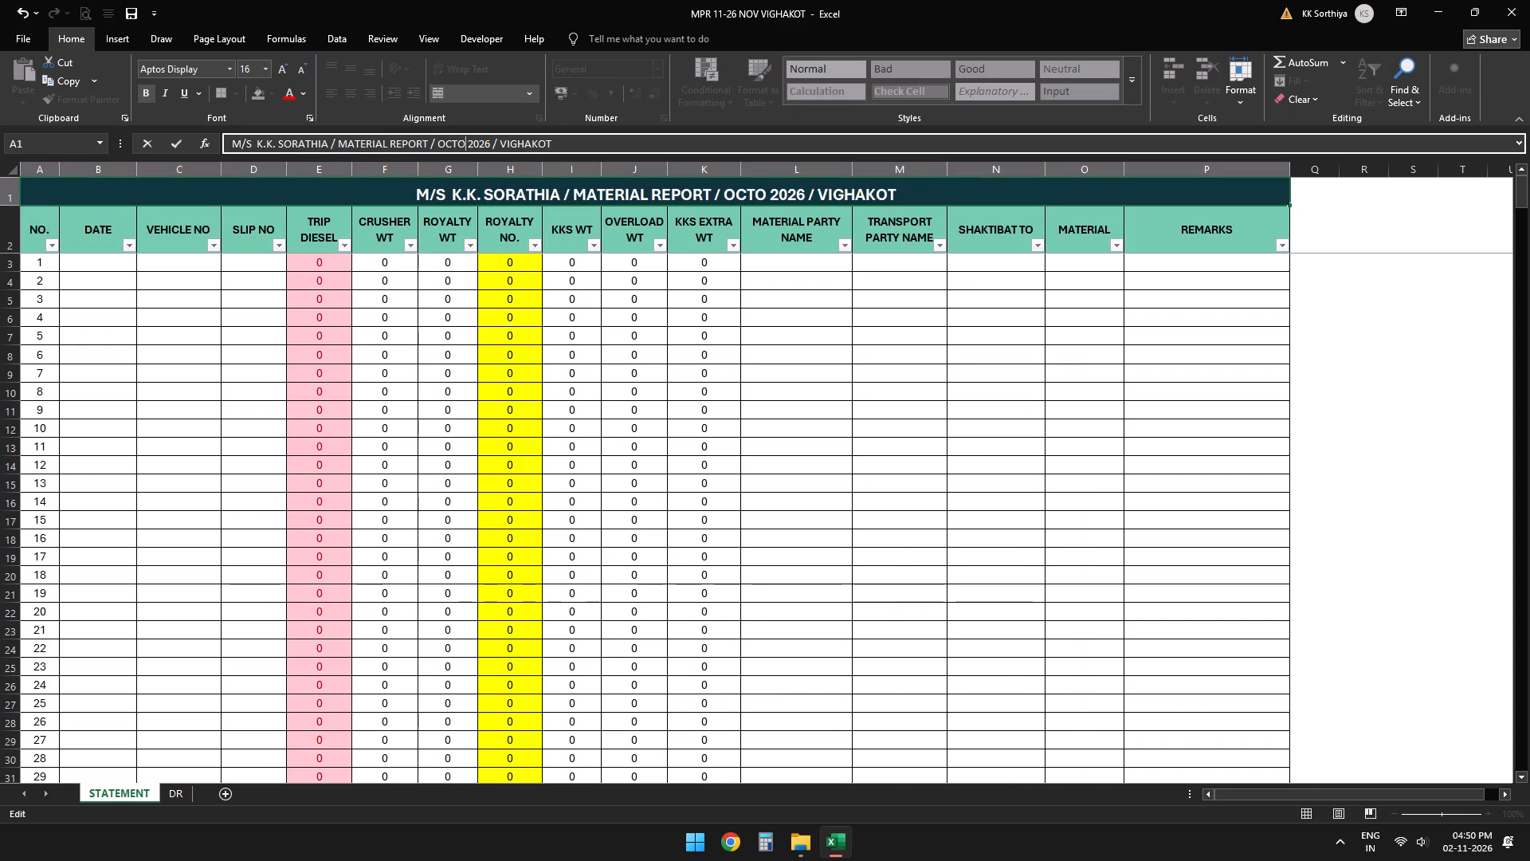
{"action": "key", "text": "BackSpace"}
{"action": "key", "text": "BackSpace"}
{"action": "key", "text": "BackSpace"}
{"action": "key", "text": "BackSpace"}
{"action": "type", "text": "NO"}
{"action": "type", "text": "VEMBER"}
{"action": "key", "text": "Return"}
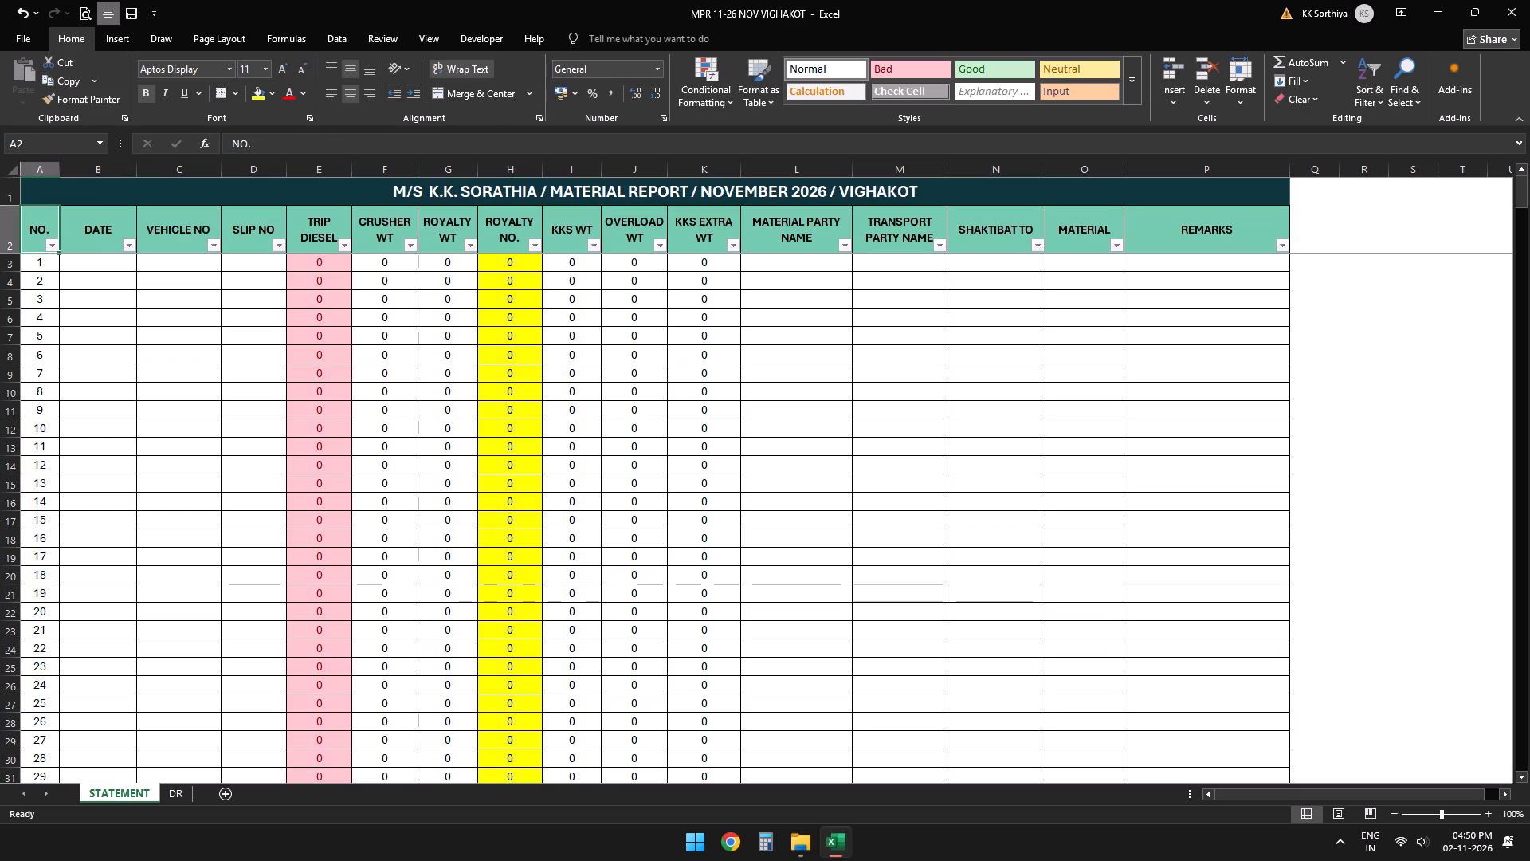
Save the VIGHAKOT workbook with its new title.
{"action": "key", "text": "ctrl+s"}
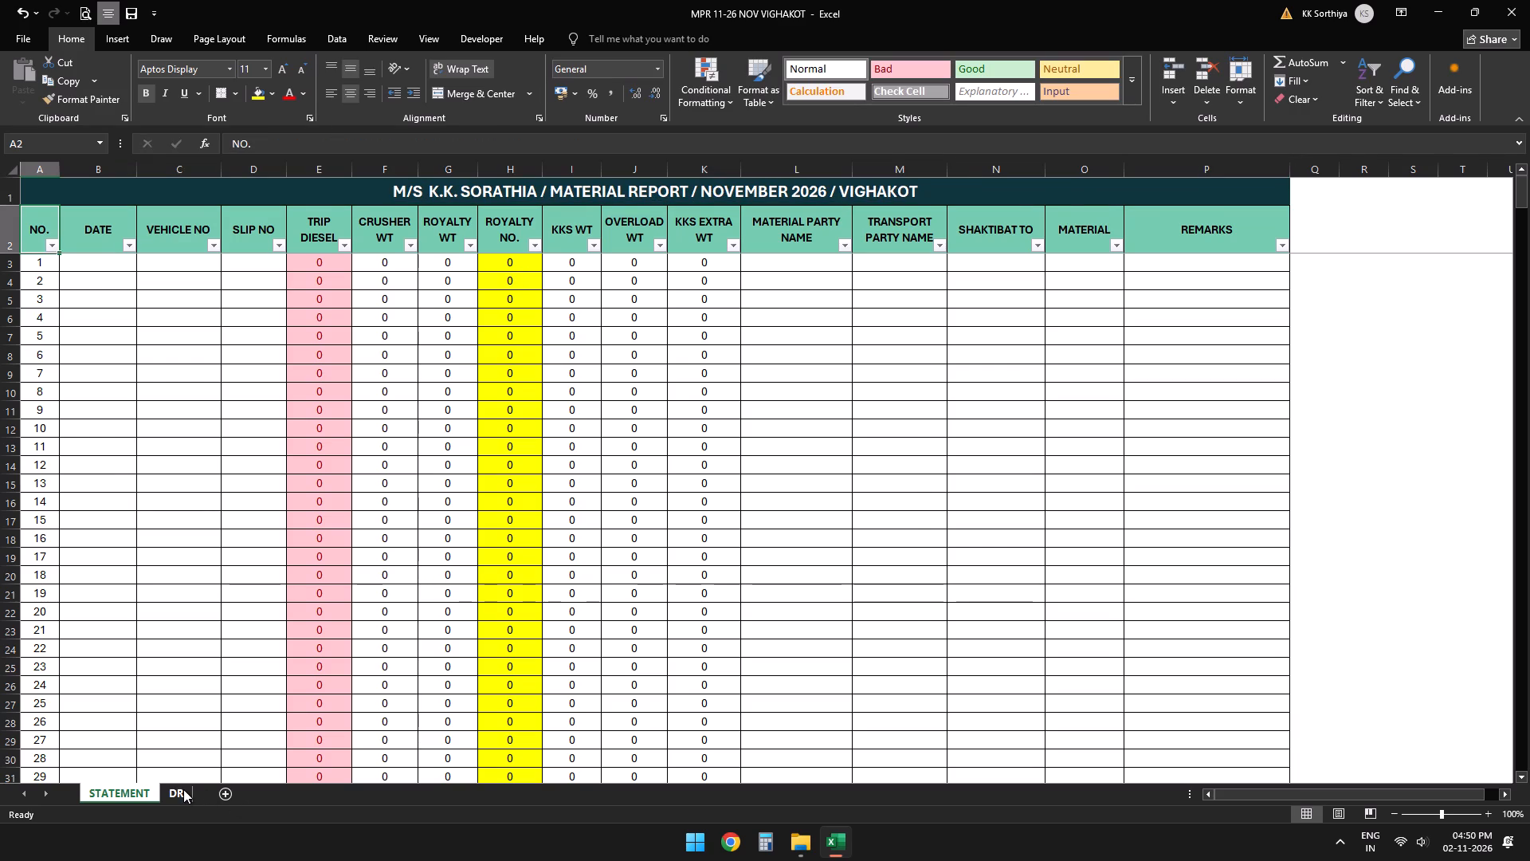
On the DR sheet, enter 01-11-26 in A3 and fill consecutive dates down the DATE column to the row above TOTAL.
{"action": "left_click", "coordinate": [183, 789]}
{"action": "scroll", "coordinate": [247, 537], "scroll_direction": "up", "scroll_amount": 5}
{"action": "left_click", "coordinate": [51, 252]}
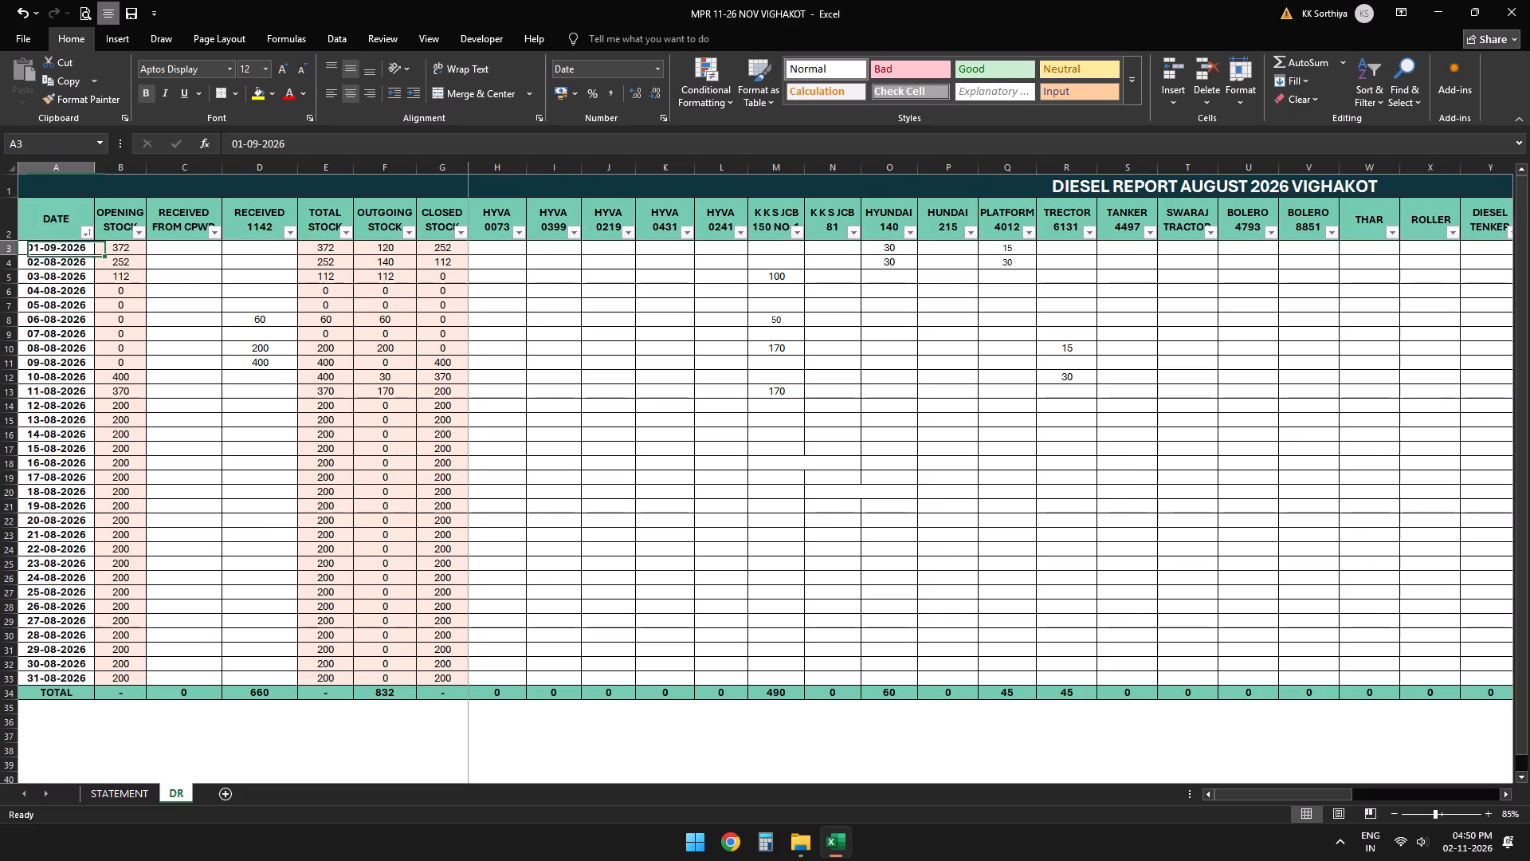
{"action": "type", "text": "01-11-26"}
{"action": "key", "text": "Down"}
{"action": "key", "text": "Up"}
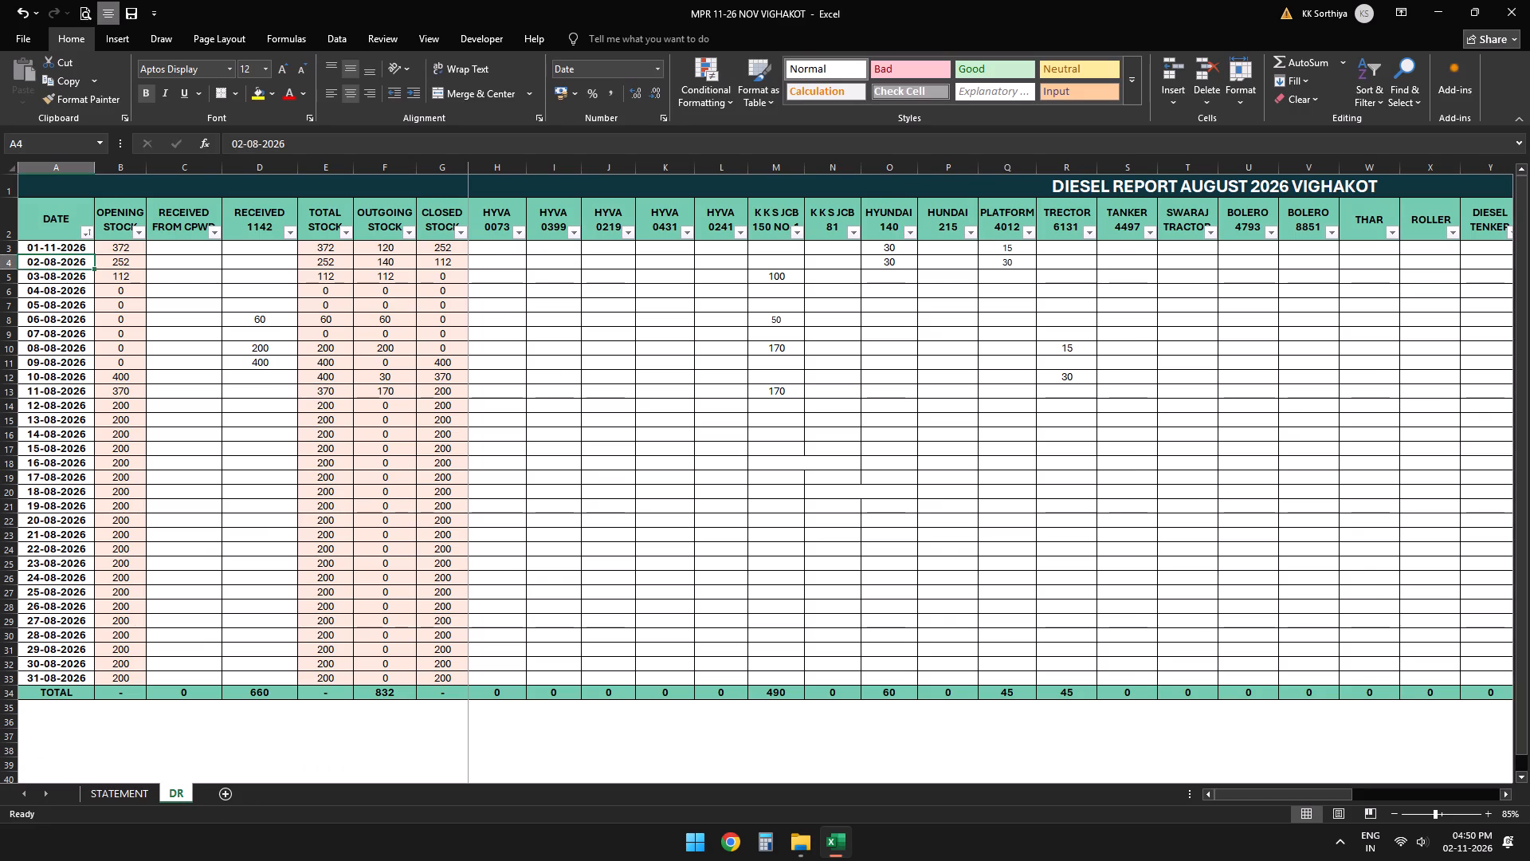
{"action": "double_click", "coordinate": [91, 256]}
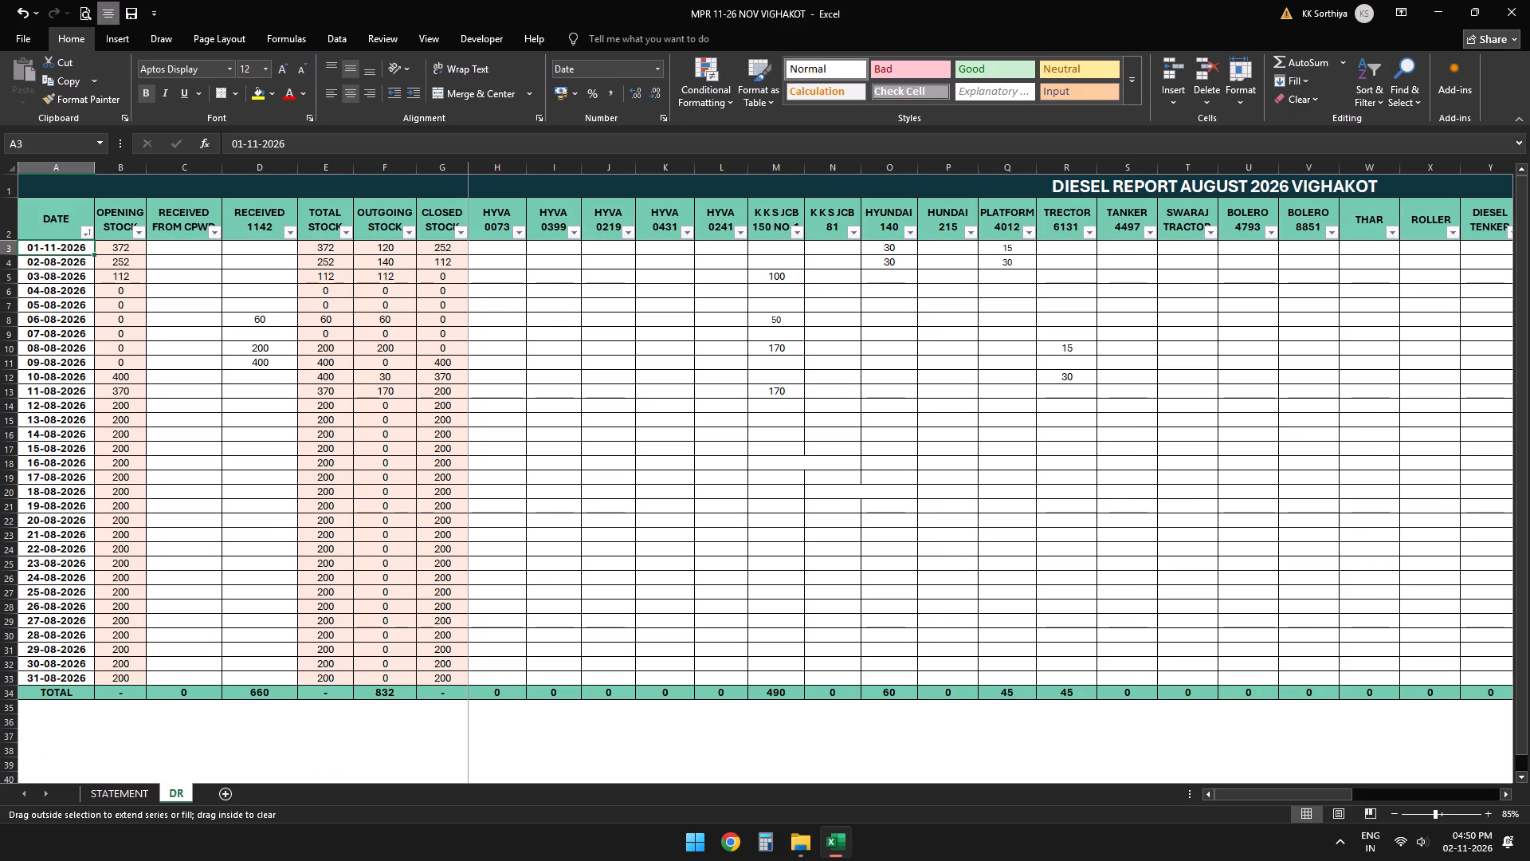
{"action": "double_click", "coordinate": [94, 253]}
Set the OPENING STOCK for 01-11-2026 in B3 to 0.
{"action": "left_click", "coordinate": [103, 249]}
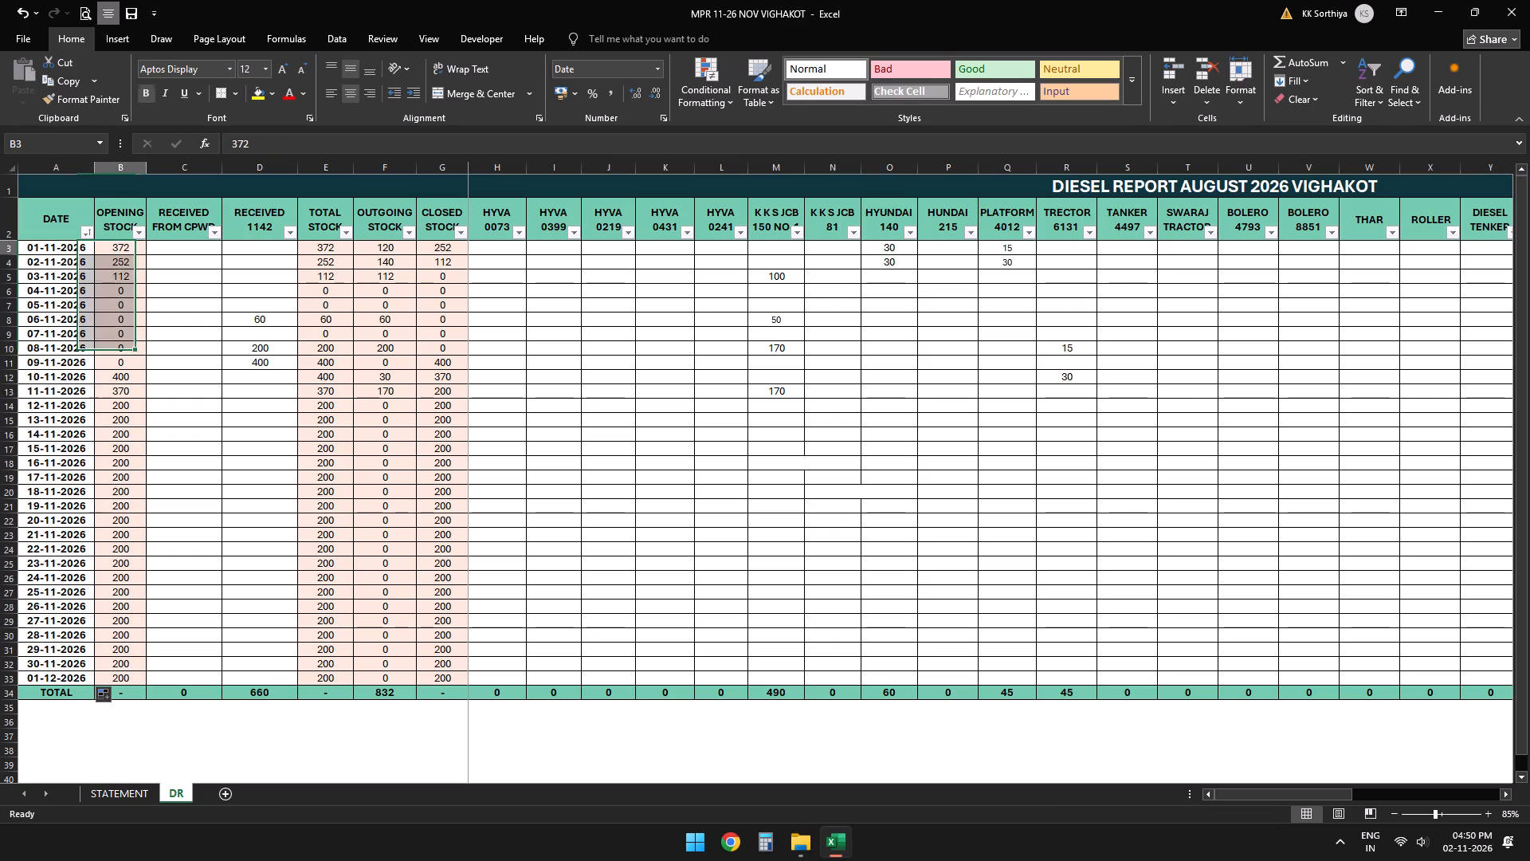
{"action": "key", "text": "0"}
{"action": "key", "text": "Down"}
{"action": "key", "text": "Up"}
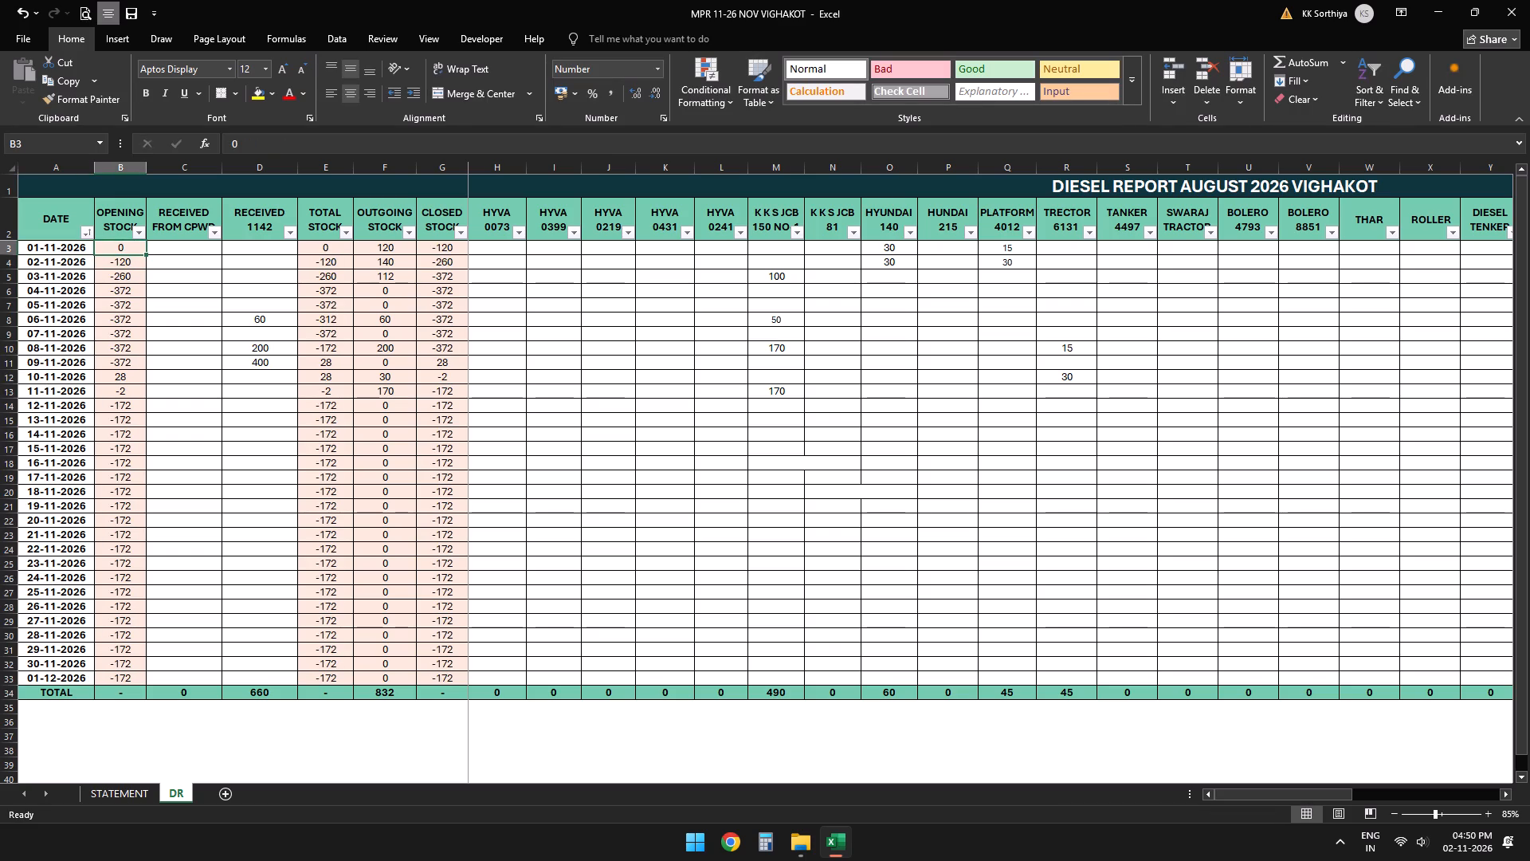
Set the OUTGOING STOCK for 01-11-2026 in F3 to 0.
{"action": "left_click", "coordinate": [375, 252]}
{"action": "key", "text": "0"}
{"action": "key", "text": "Down"}
{"action": "key", "text": "Up"}
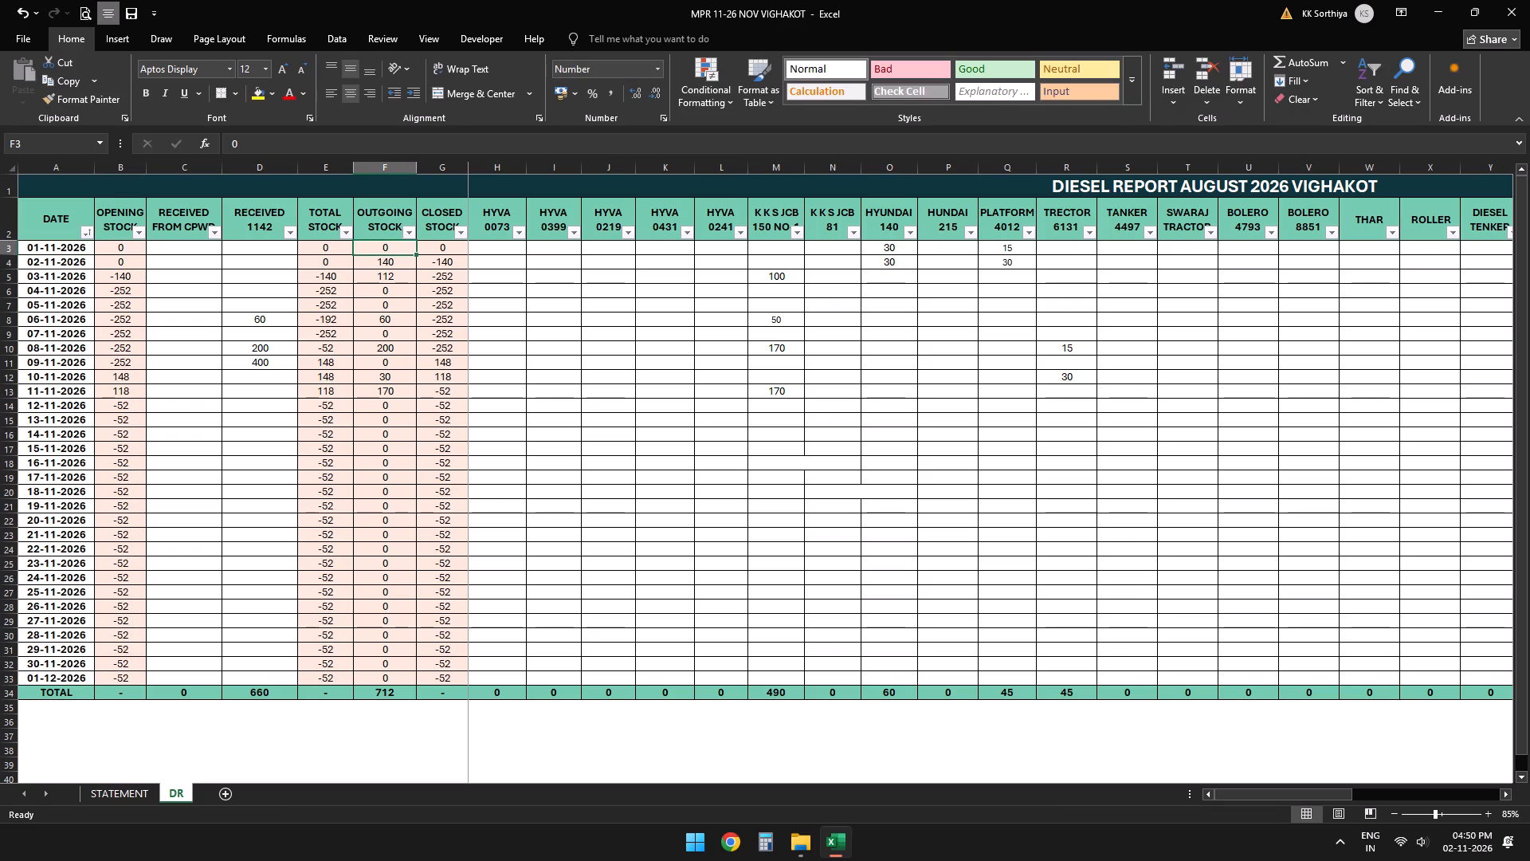
Clear the diesel received entries in the RECEIVED 1142 column, D8:D11.
{"action": "left_click_drag", "start_coordinate": [273, 318], "coordinate": [265, 392]}
{"action": "double_click", "coordinate": [265, 392]}
{"action": "key", "text": "Delete"}
{"action": "left_click_drag", "start_coordinate": [275, 320], "coordinate": [275, 360]}
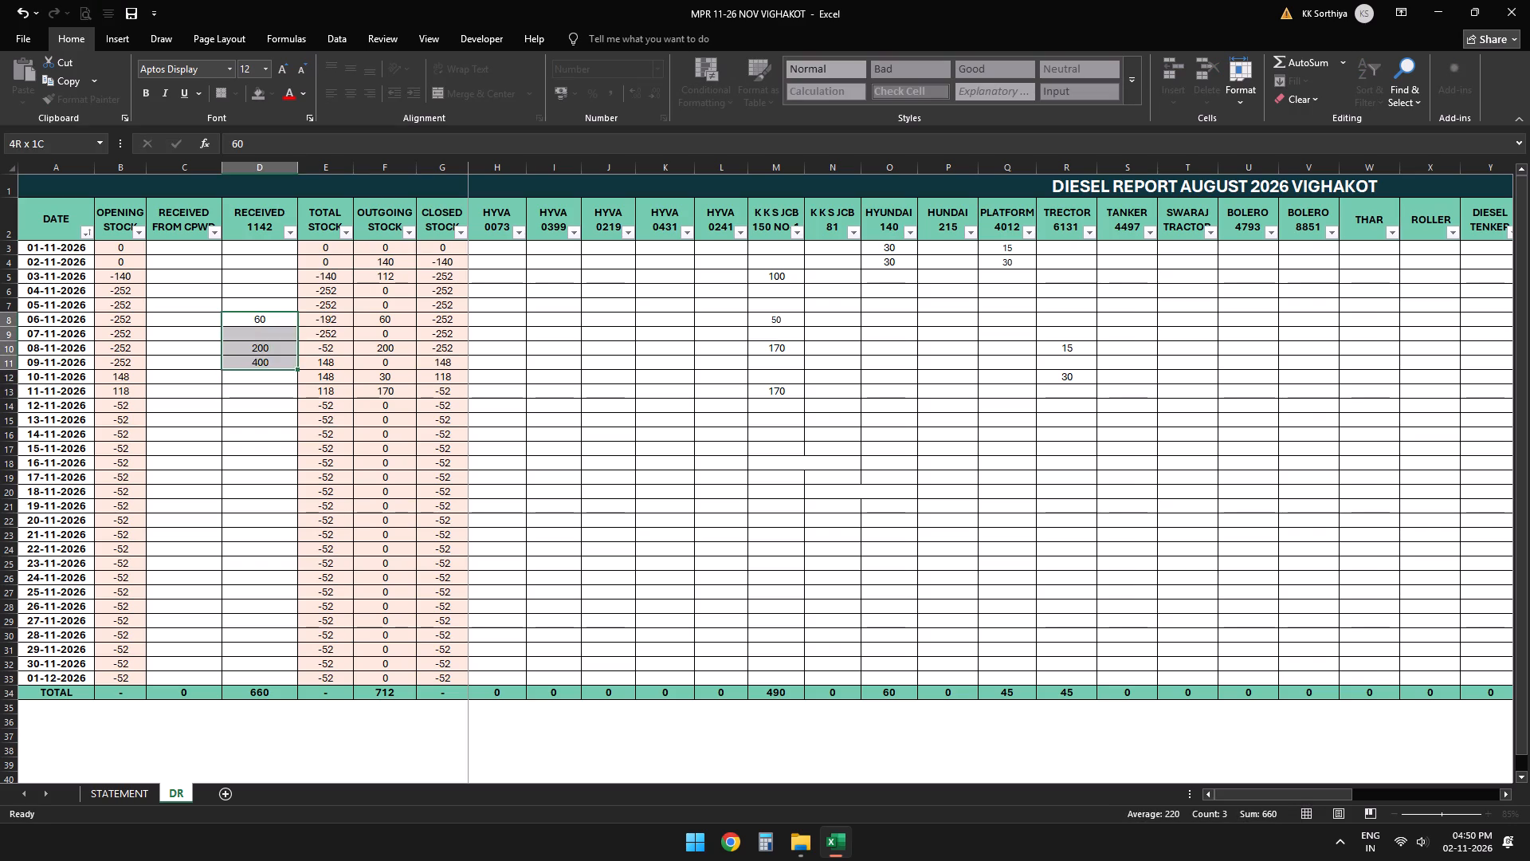
{"action": "left_click_drag", "start_coordinate": [275, 360], "coordinate": [277, 368]}
{"action": "key", "text": "Delete"}
Fill the 0 in F3 down the OUTGOING STOCK column to the row above TOTAL.
{"action": "left_click", "coordinate": [392, 253]}
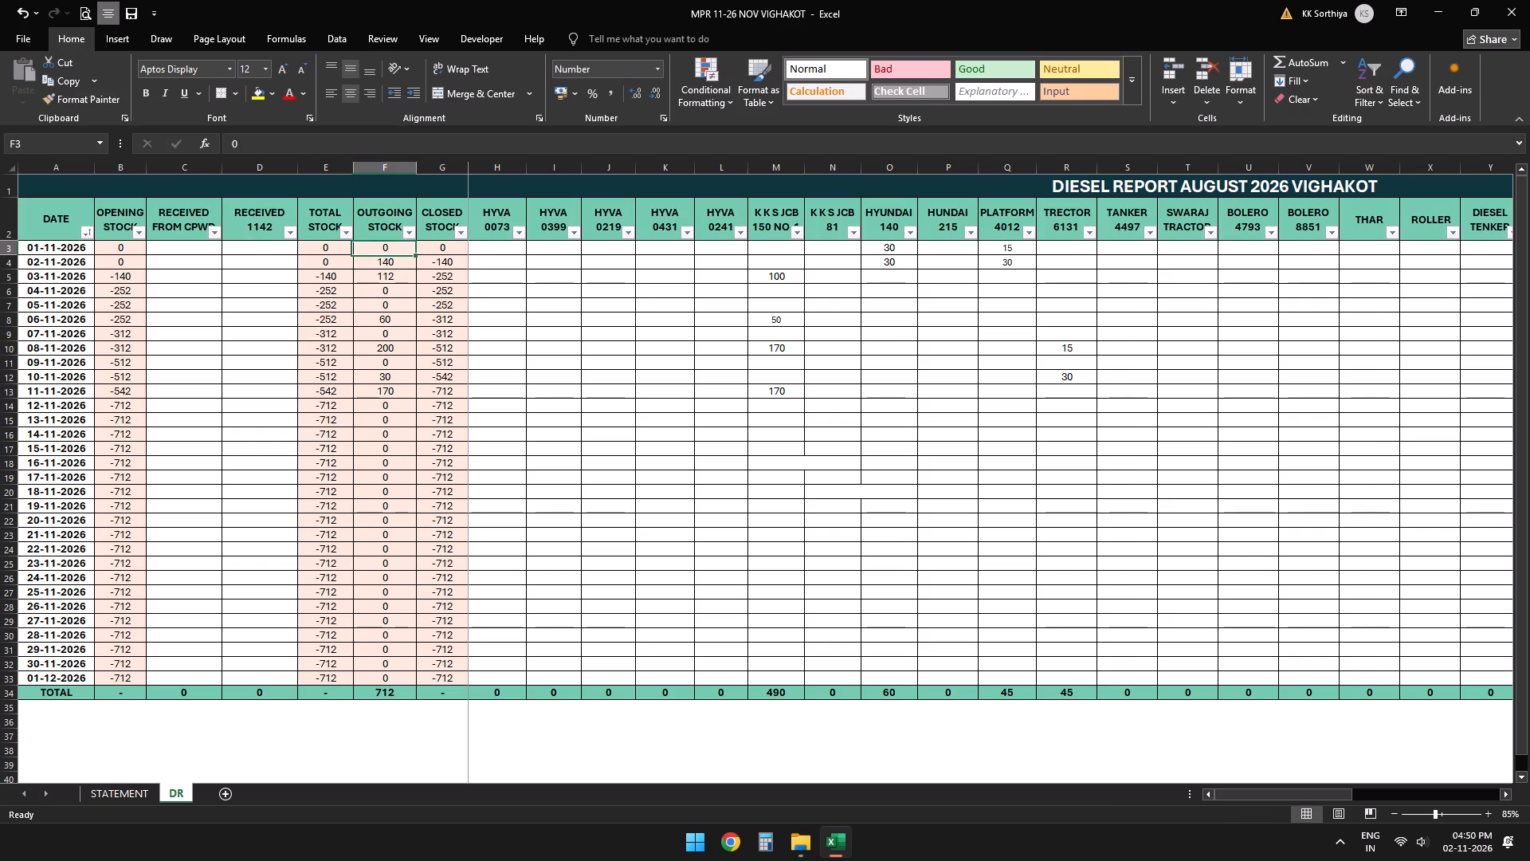
{"action": "double_click", "coordinate": [413, 254]}
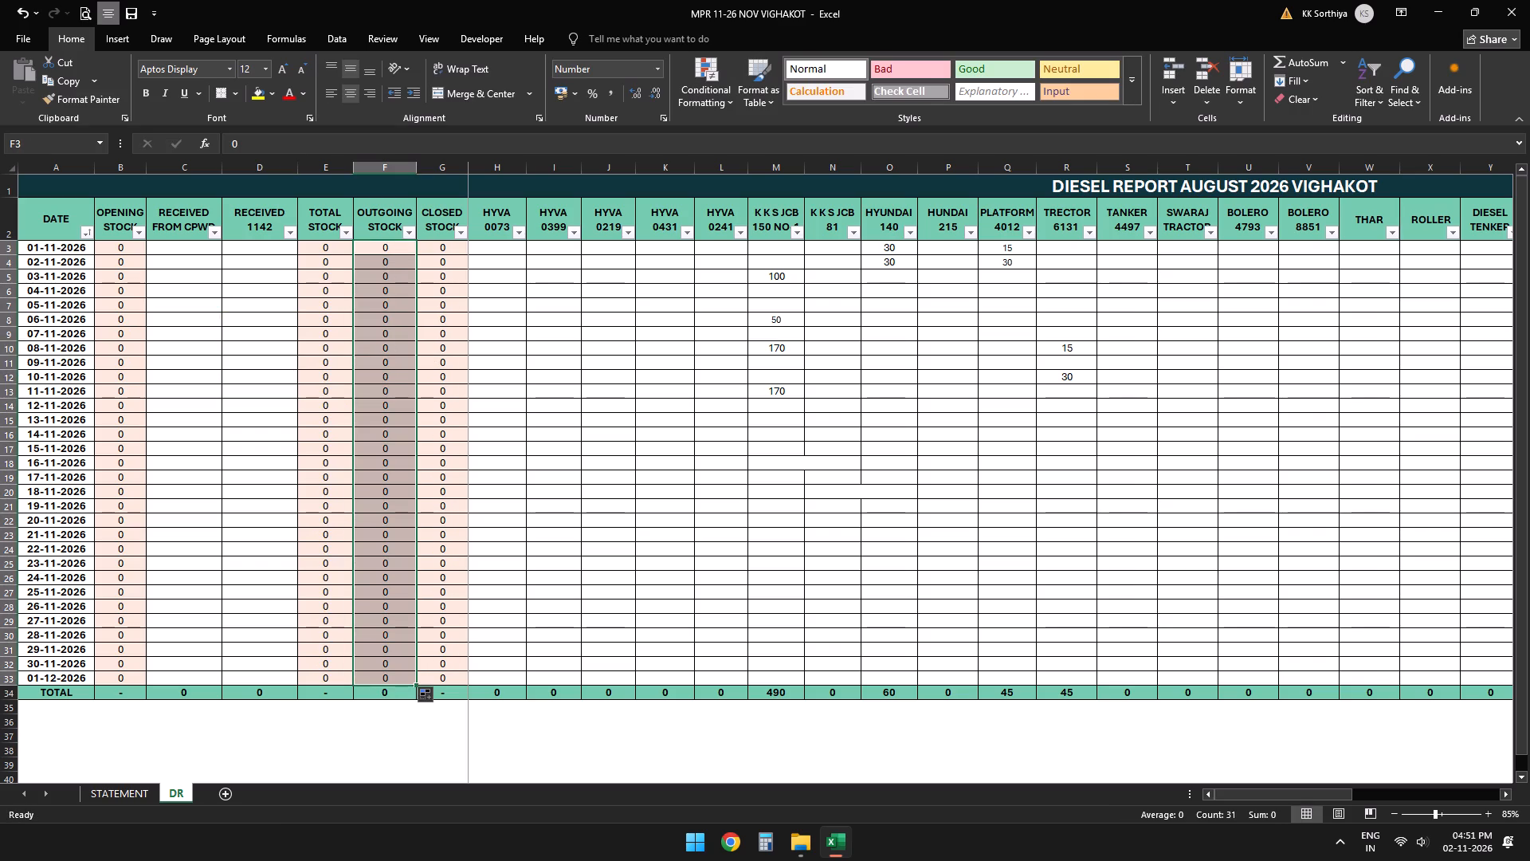
Save the VIGHAKOT workbook with the updated DR stock columns.
{"action": "key", "text": "ctrl+s"}
Clear all daily vehicle diesel entries in H3:AL33, from HYVA 0073 through UNKNOWN, above the TOTAL row.
{"action": "left_click", "coordinate": [448, 246]}
{"action": "key", "text": "Right"}
{"action": "key", "text": "shift+Right"}
{"action": "key", "text": "shift+Right"}
{"action": "key", "text": "shift+Right"}
{"action": "key", "text": "shift+Right"}
{"action": "key", "text": "shift+Right"}
{"action": "key", "text": "shift+Right"}
{"action": "key", "text": "shift+Right"}
{"action": "key", "text": "shift+Right"}
{"action": "key", "text": "shift+Right"}
{"action": "key", "text": "shift+Right"}
{"action": "key", "text": "shift+Right"}
{"action": "key", "text": "shift+Right"}
{"action": "key", "text": "shift+Right"}
{"action": "key", "text": "shift+Right"}
{"action": "key", "text": "shift+Right"}
{"action": "key", "text": "shift+Right"}
{"action": "key", "text": "shift+Right"}
{"action": "key", "text": "shift+Right"}
{"action": "key", "text": "shift+Right"}
{"action": "key", "text": "shift+Right"}
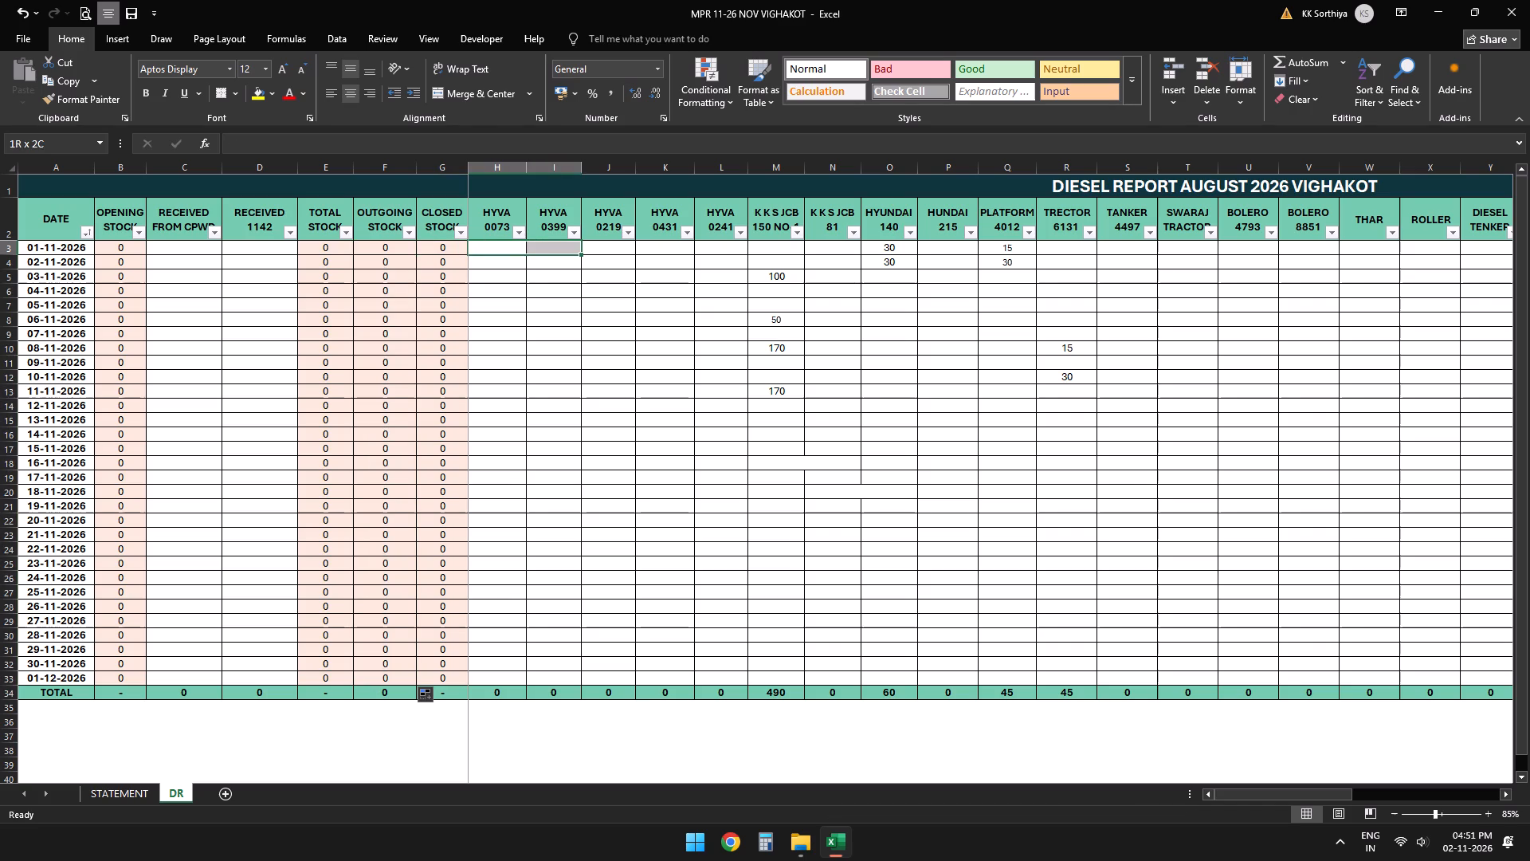
{"action": "key", "text": "shift+Right"}
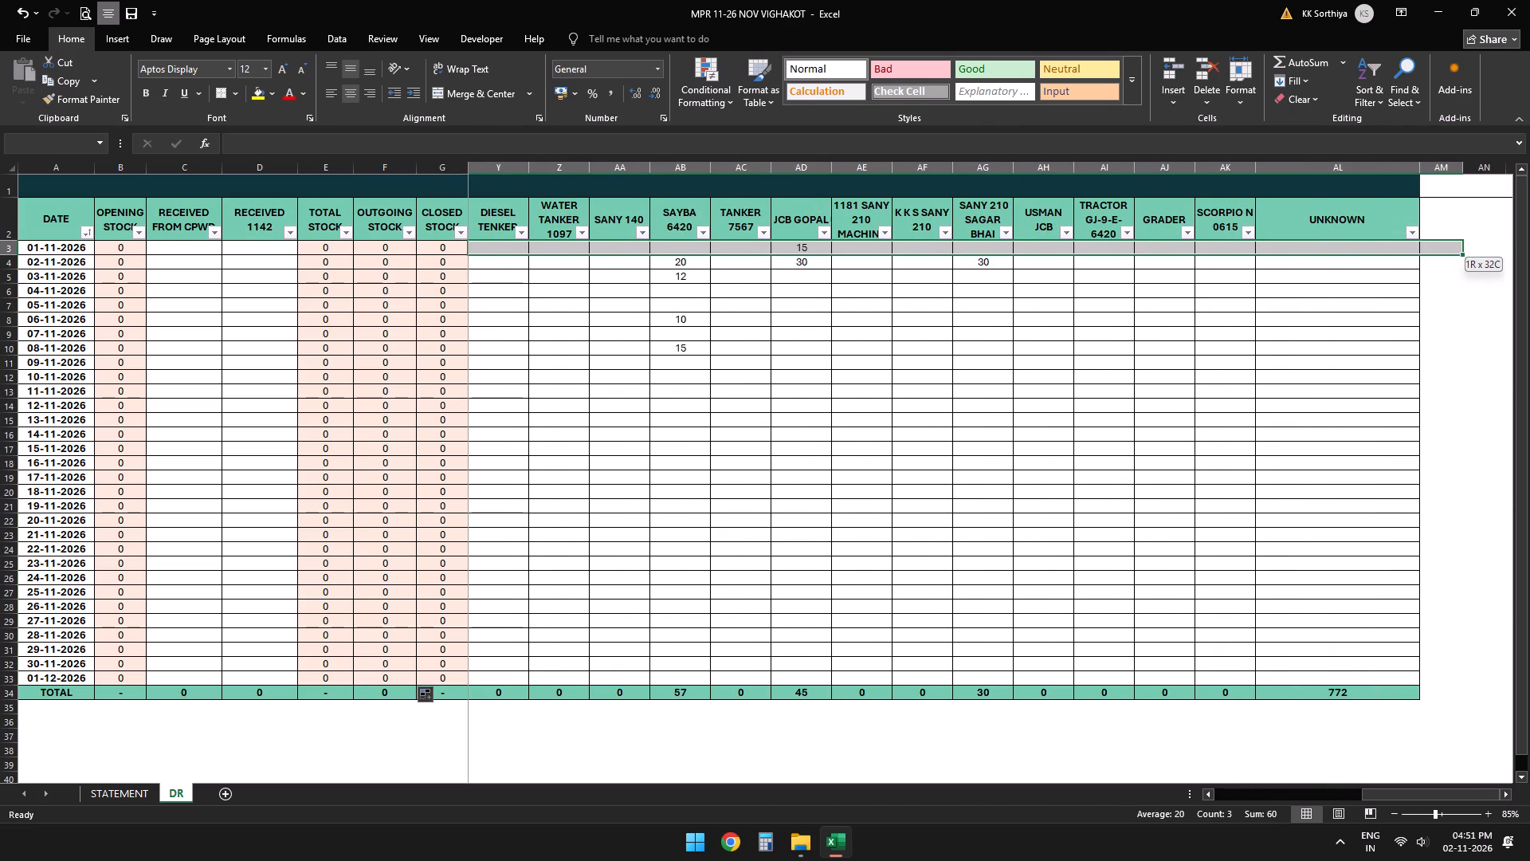
{"action": "key", "text": "shift+Left"}
{"action": "key", "text": "shift+Down"}
{"action": "key", "text": "shift+Down"}
{"action": "key", "text": "shift+Down"}
{"action": "key", "text": "shift+Down"}
{"action": "key", "text": "shift+Down"}
{"action": "key", "text": "shift+Down"}
{"action": "key", "text": "shift+Down"}
{"action": "key", "text": "shift+Down"}
{"action": "key", "text": "shift+Down"}
{"action": "key", "text": "shift+Down"}
{"action": "key", "text": "shift+Down"}
{"action": "key", "text": "shift+Down"}
{"action": "key", "text": "shift+Down"}
{"action": "key", "text": "shift+Down"}
{"action": "key", "text": "shift+Down"}
{"action": "key", "text": "shift+Down"}
{"action": "key", "text": "shift+Down"}
{"action": "key", "text": "shift+Down"}
{"action": "key", "text": "shift+Down"}
{"action": "key", "text": "shift+Down"}
{"action": "key", "text": "shift+Down"}
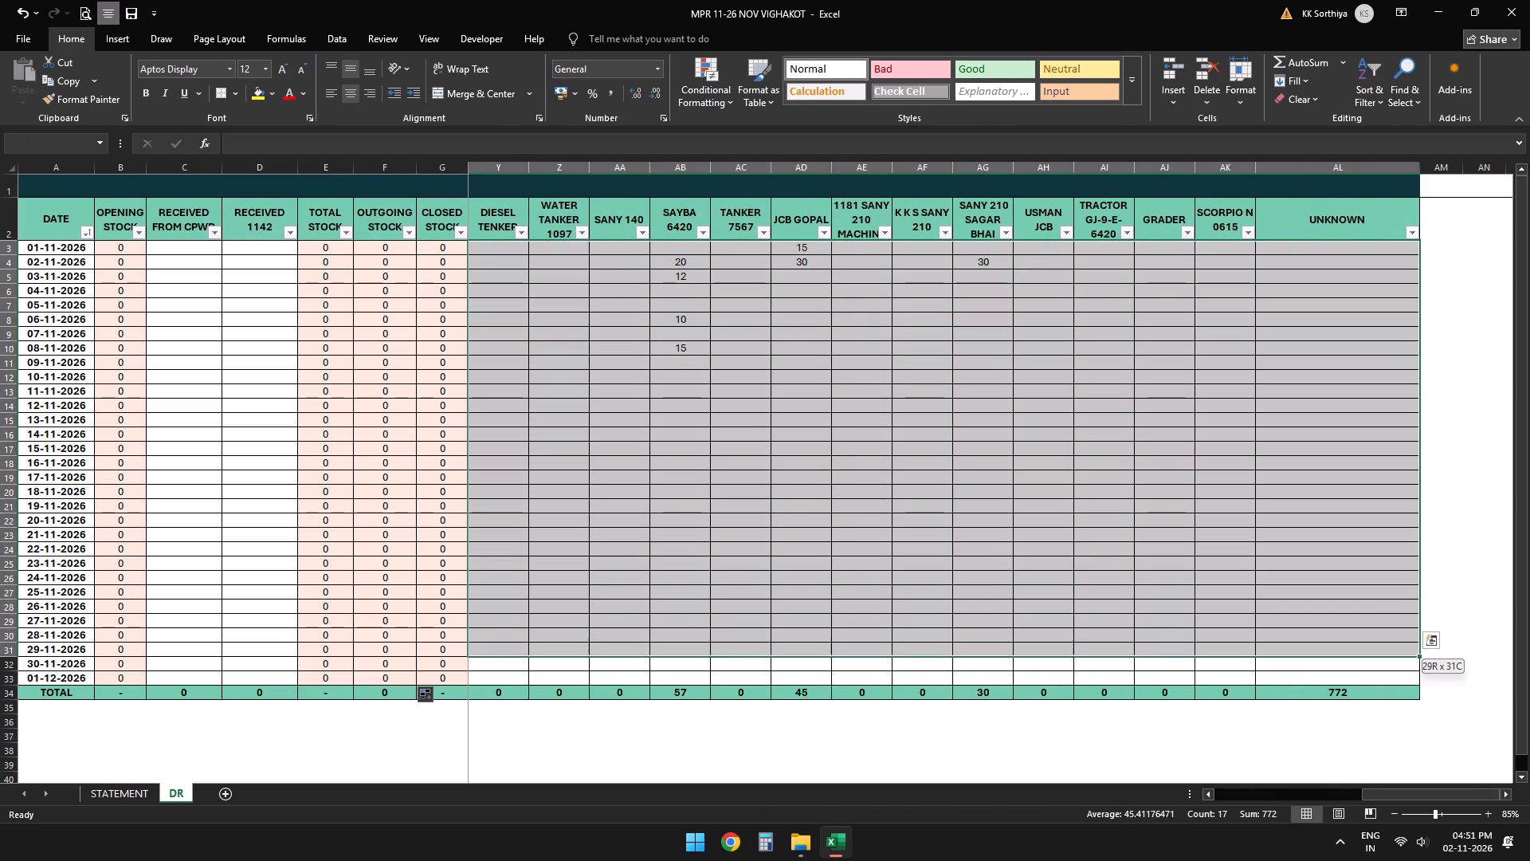
{"action": "key", "text": "shift+Down"}
{"action": "key", "text": "shift+Down"}
{"action": "key", "text": "Delete"}
{"action": "key", "text": "Up"}
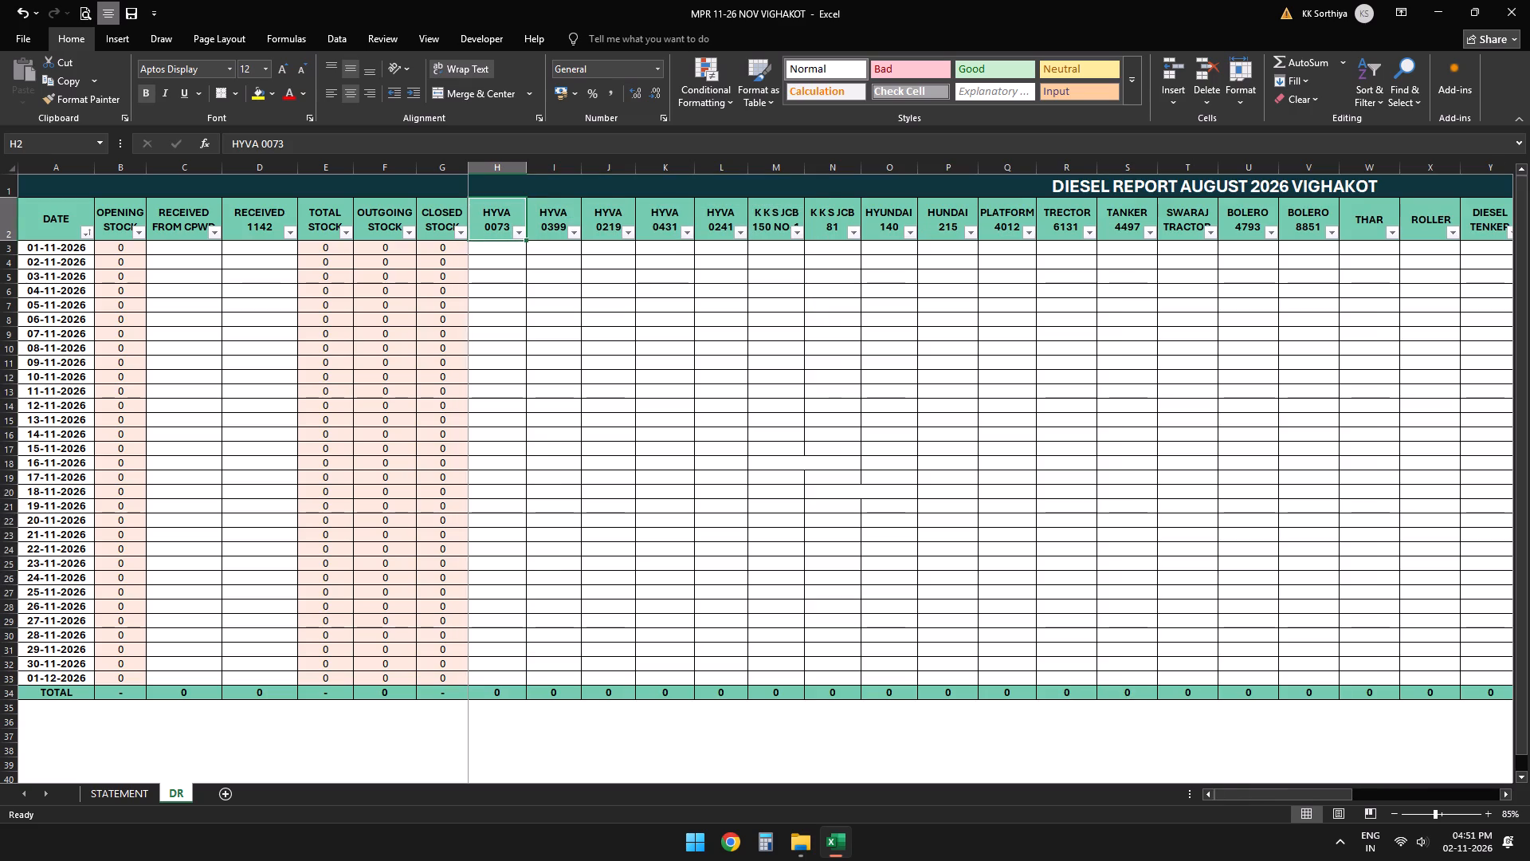
Save and close the VIGHAKOT workbook.
{"action": "key", "text": "ctrl+s"}
{"action": "left_click", "coordinate": [1529, 0]}
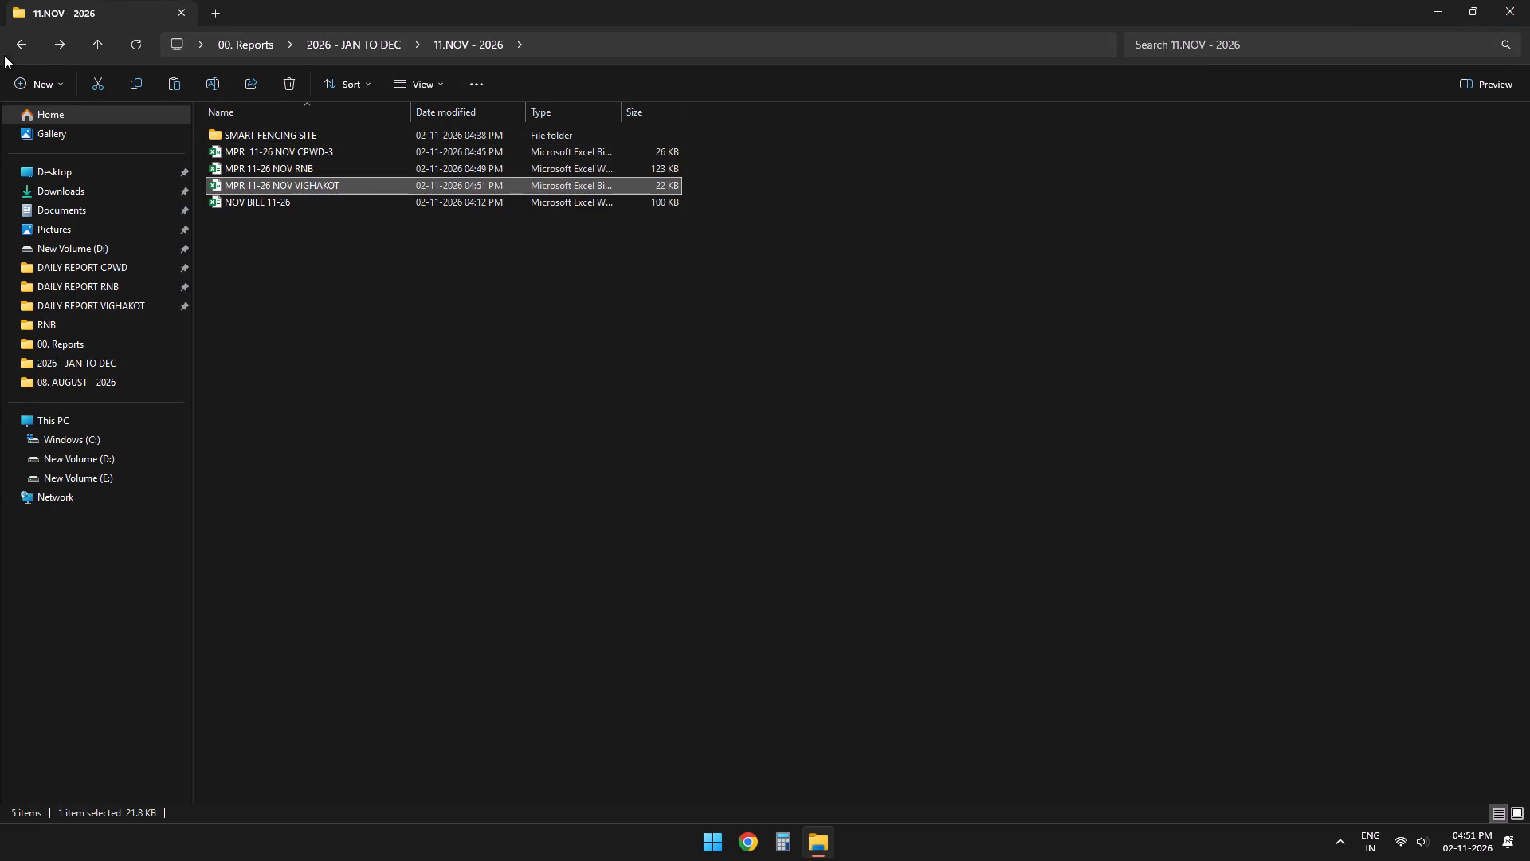
Rename the 11.NOV - 2026 folder in 2026 - JAN TO DEC as 11.NOVEMBER - 2026.
{"action": "left_click", "coordinate": [18, 41]}
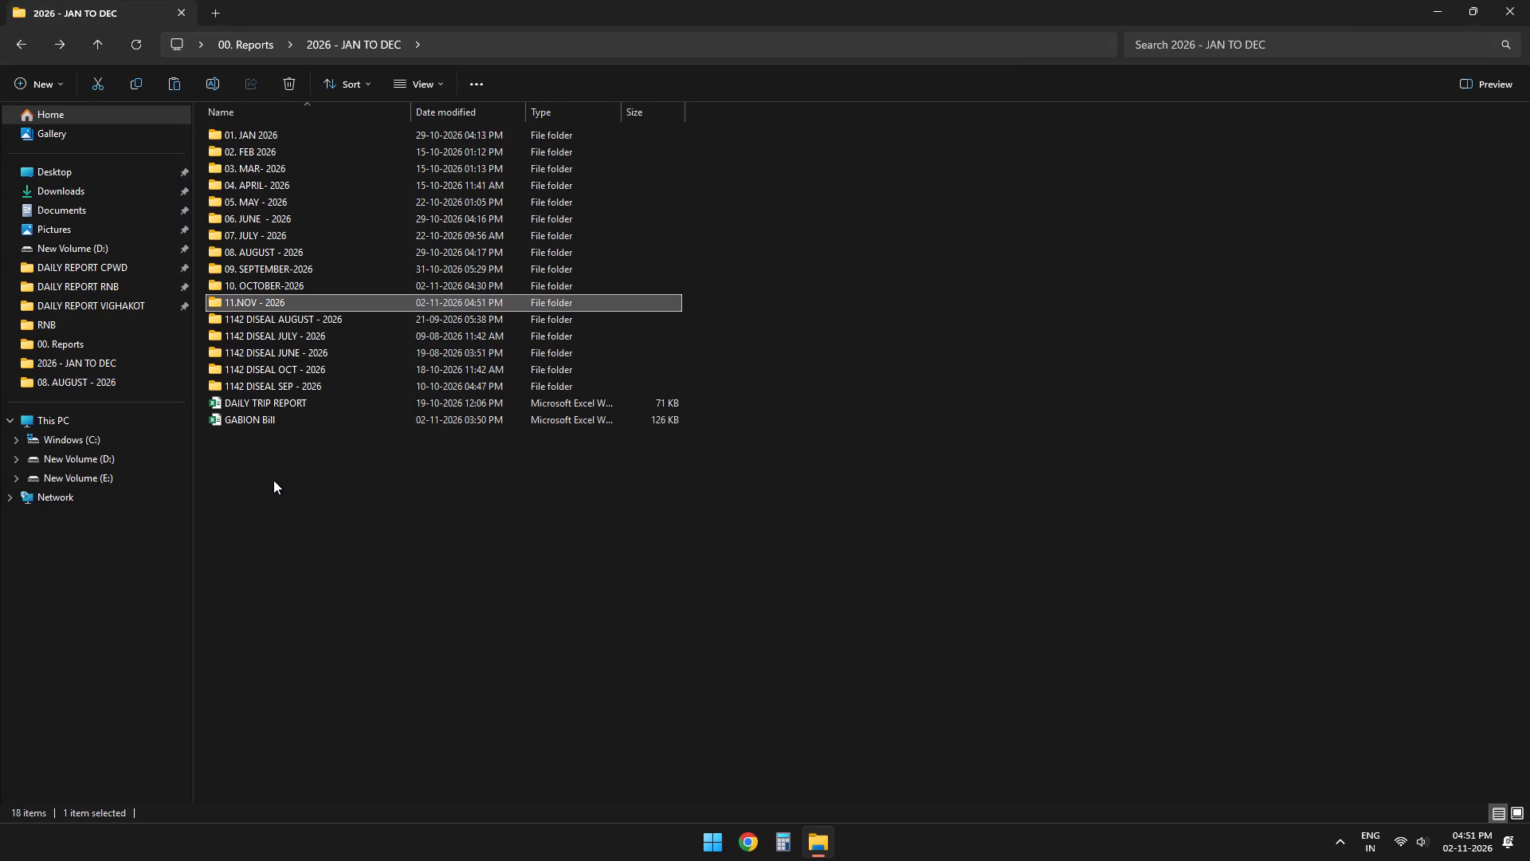
{"action": "right_click", "coordinate": [265, 299]}
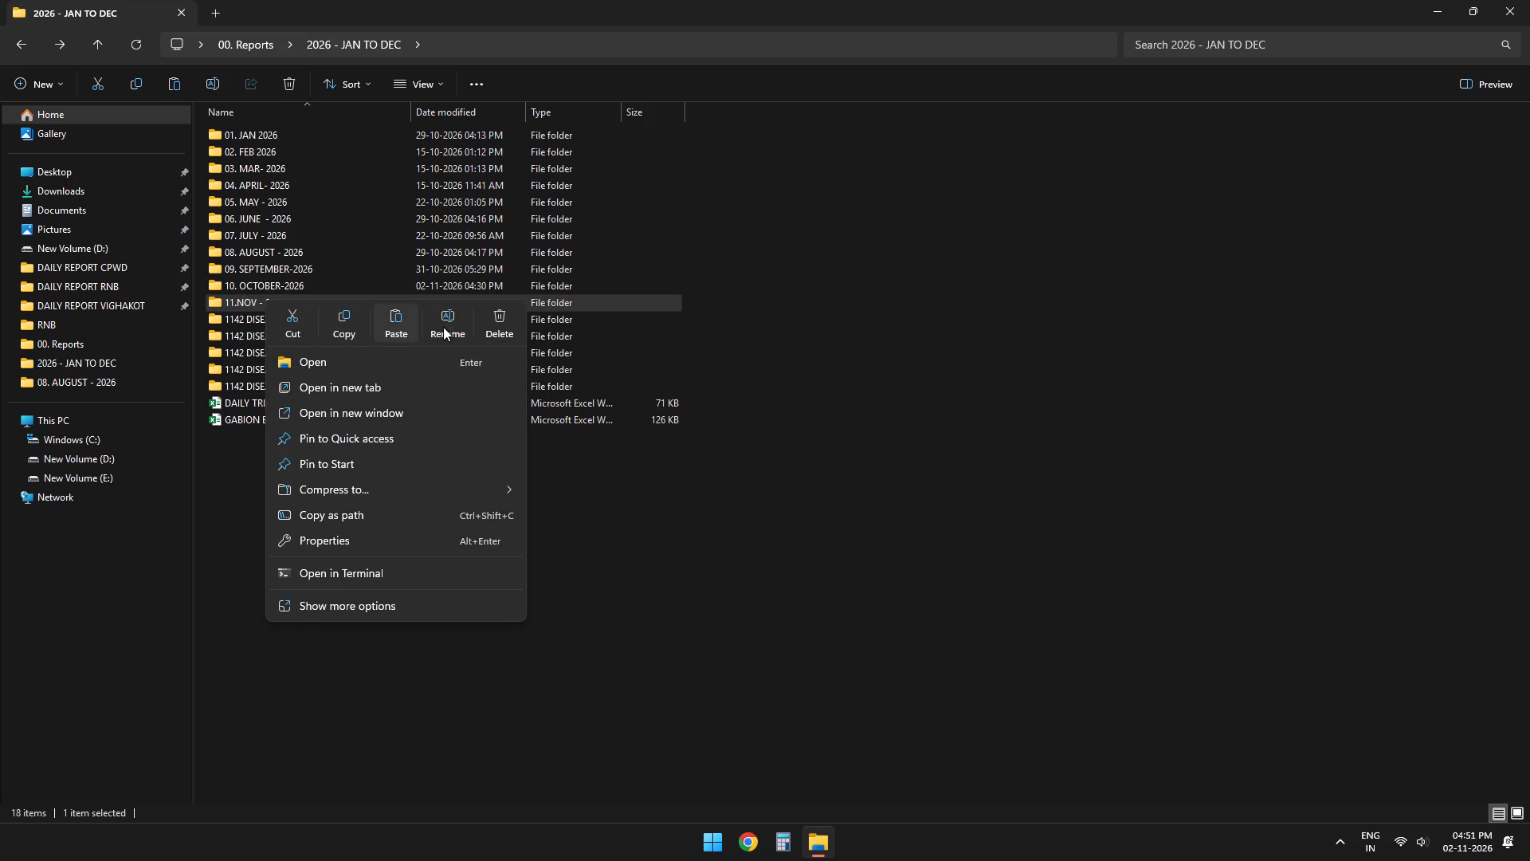
{"action": "left_click", "coordinate": [449, 327]}
{"action": "key", "text": "Left"}
{"action": "key", "text": "Right"}
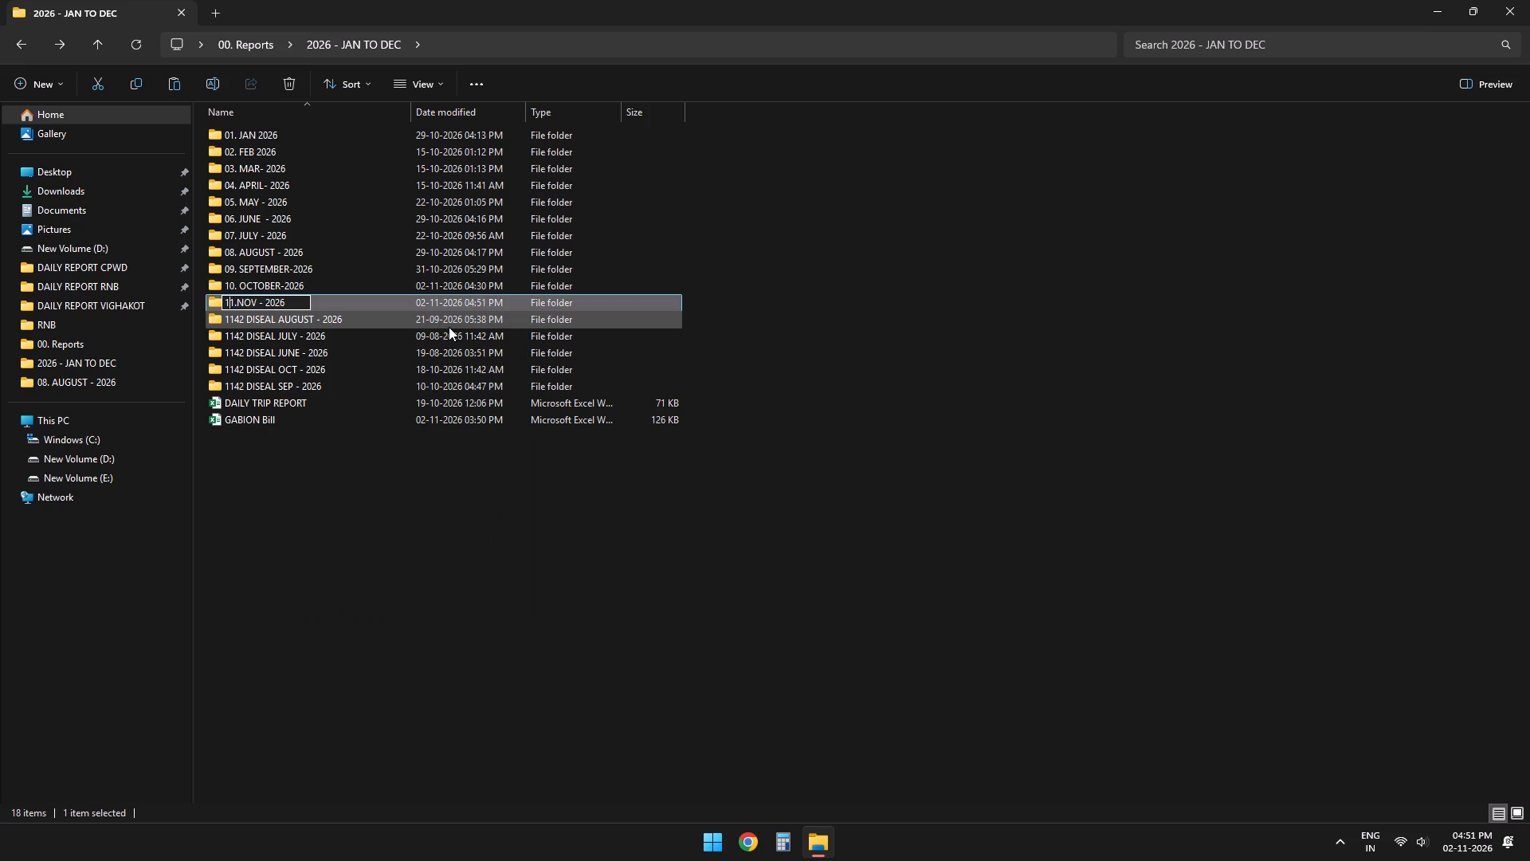
{"action": "key", "text": "Right"}
{"action": "key", "text": "Right"}
{"action": "key", "text": "Right"}
{"action": "key", "text": "Right"}
{"action": "key", "text": "Right"}
{"action": "type", "text": "EMBER"}
{"action": "key", "text": "Return"}
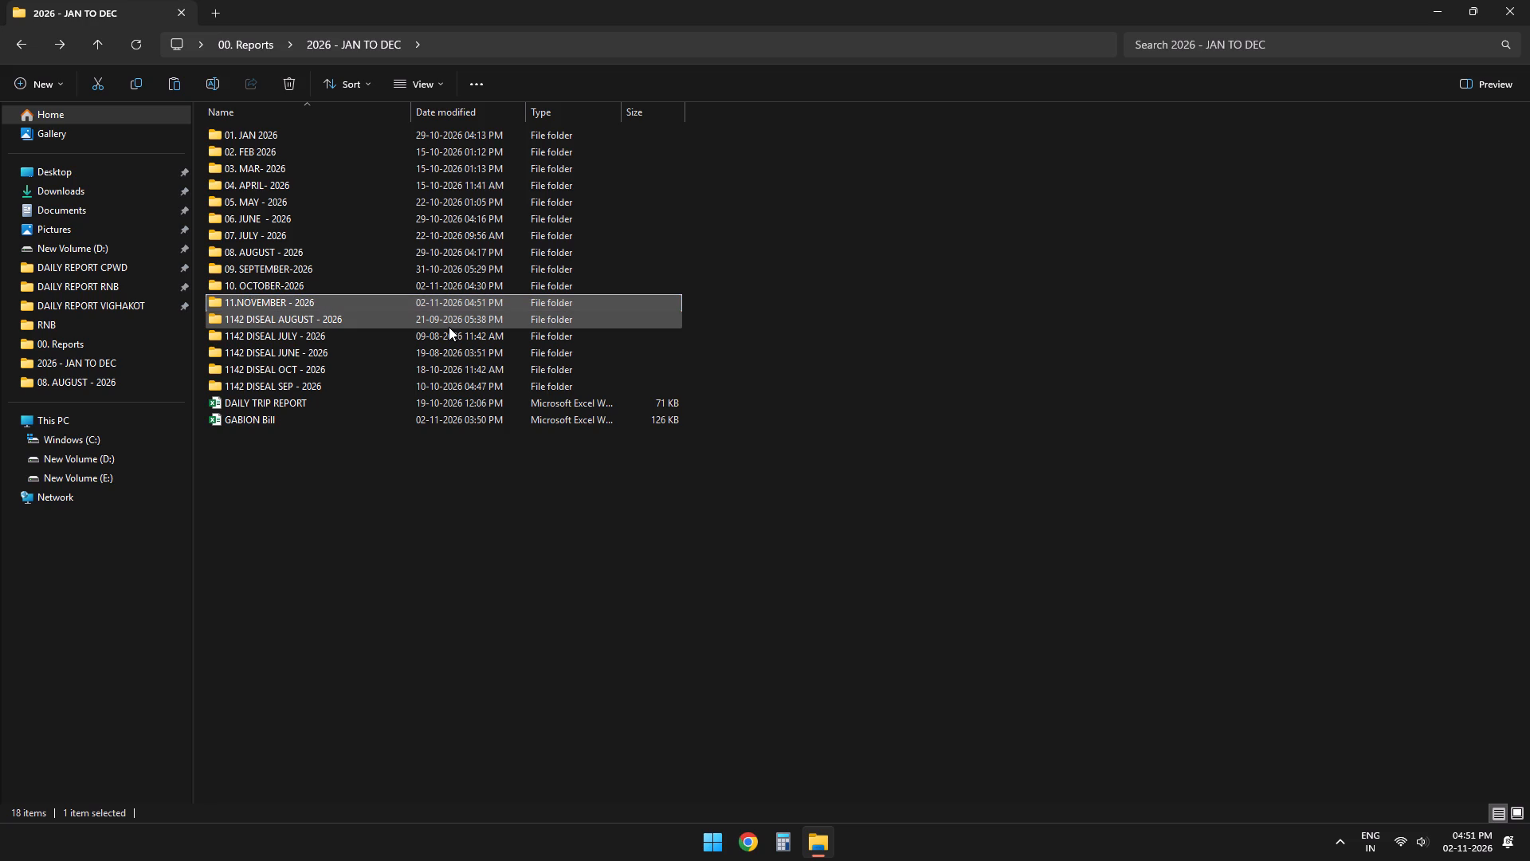
{"action": "key", "text": "ctrl+s"}
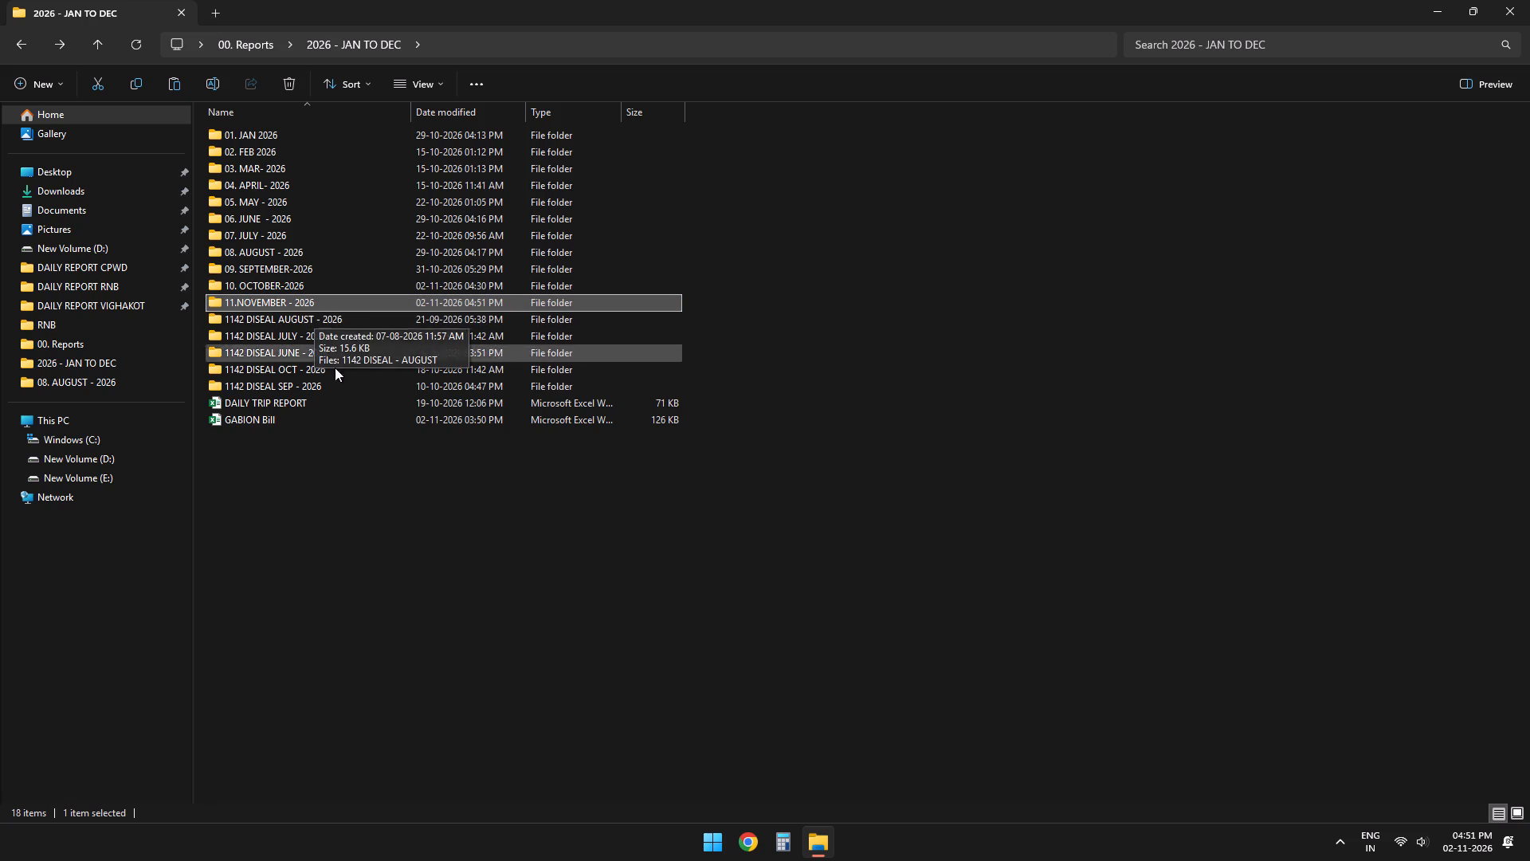
Create a new folder named NOVEMBER -1142 DISEAL inside the 11.NOVEMBER - 2026 folder.
{"action": "double_click", "coordinate": [296, 301]}
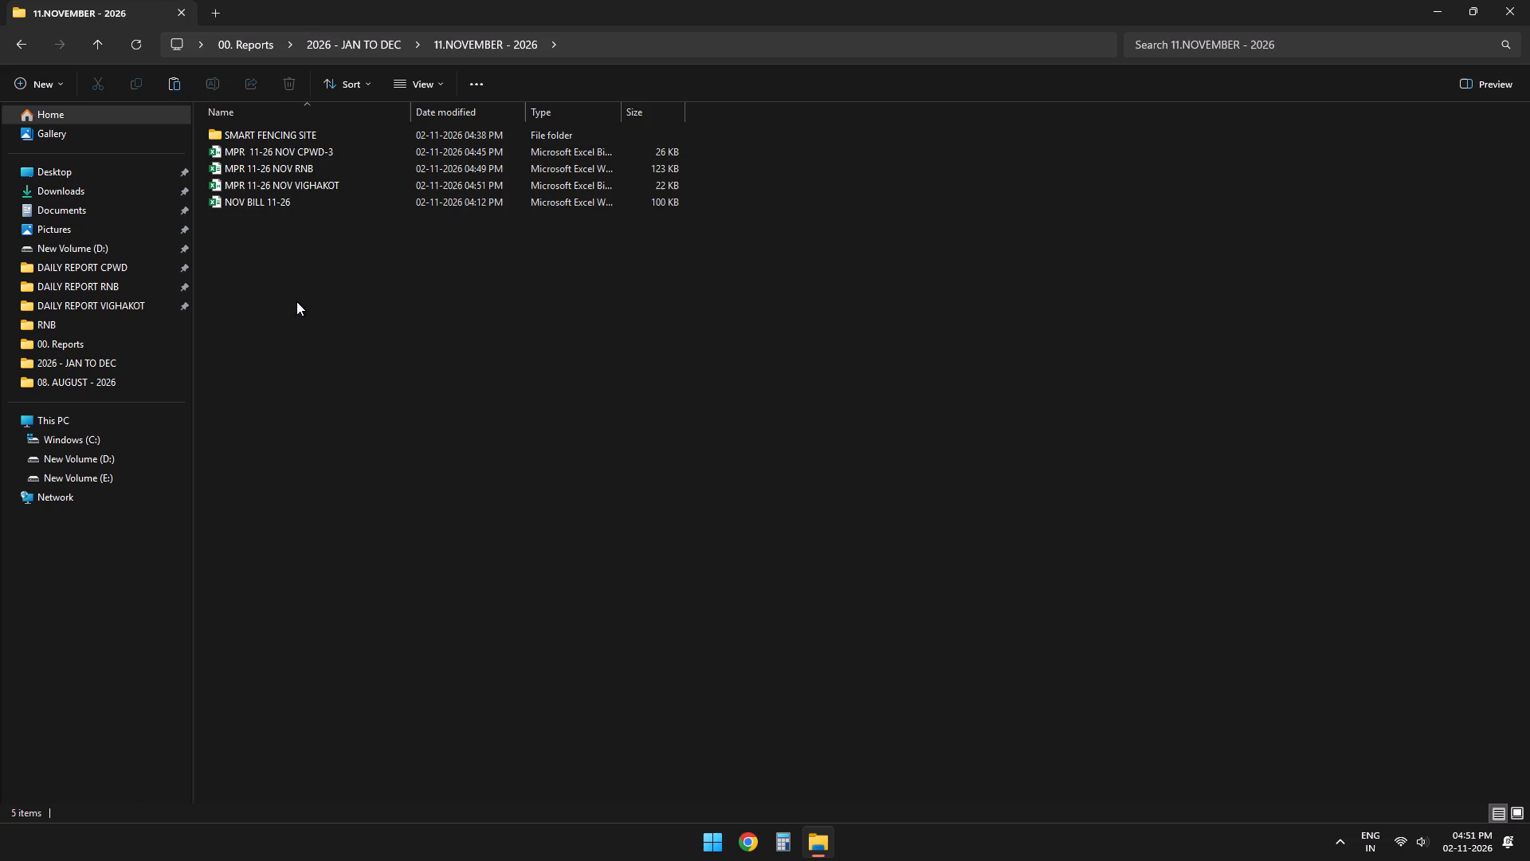
{"action": "left_click", "coordinate": [41, 73]}
{"action": "left_click", "coordinate": [77, 114]}
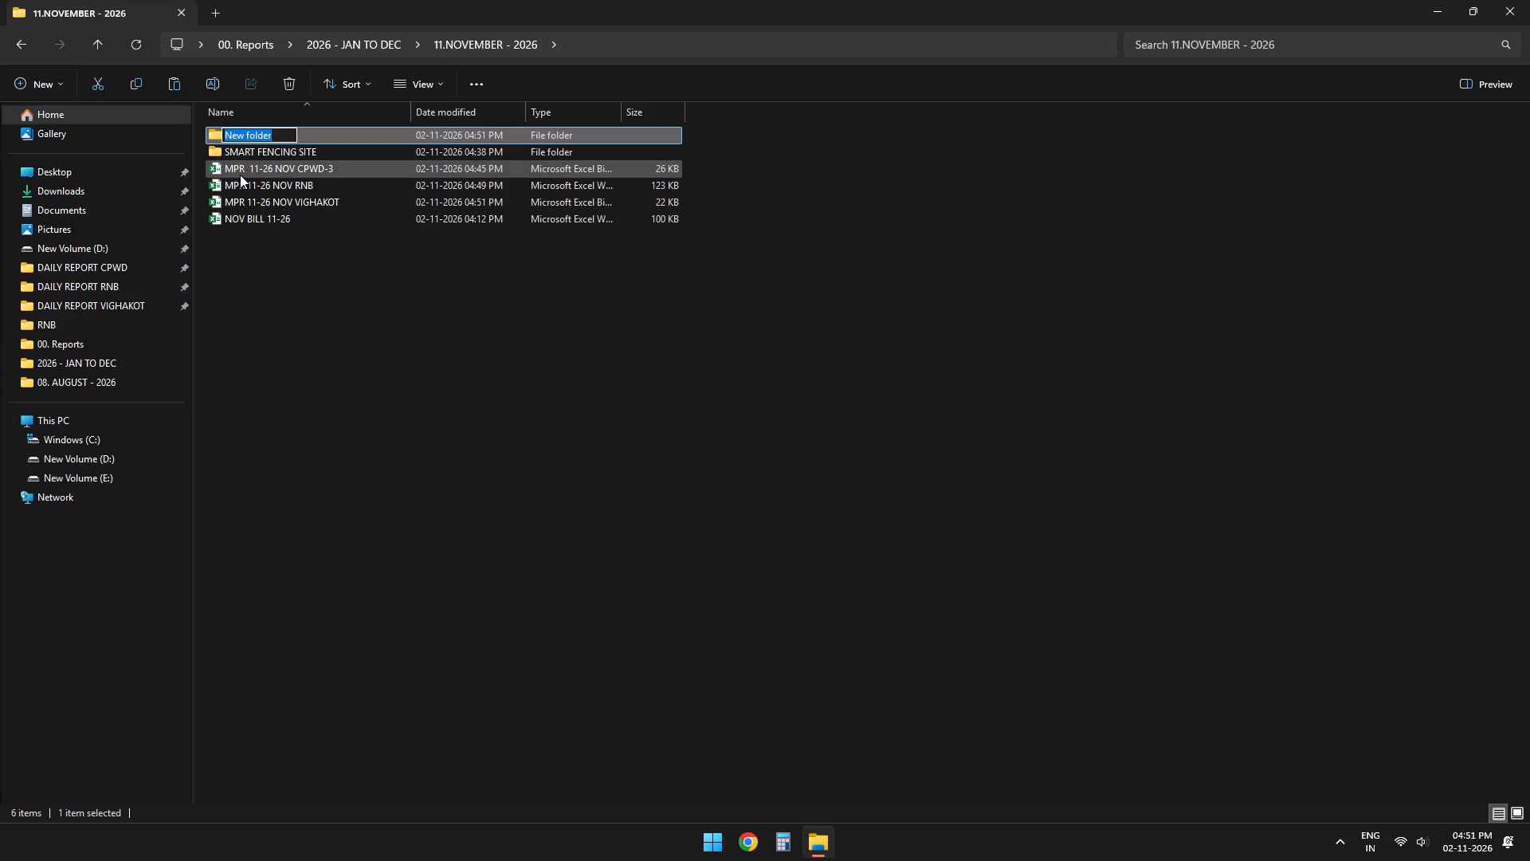
{"action": "type", "text": "1142"}
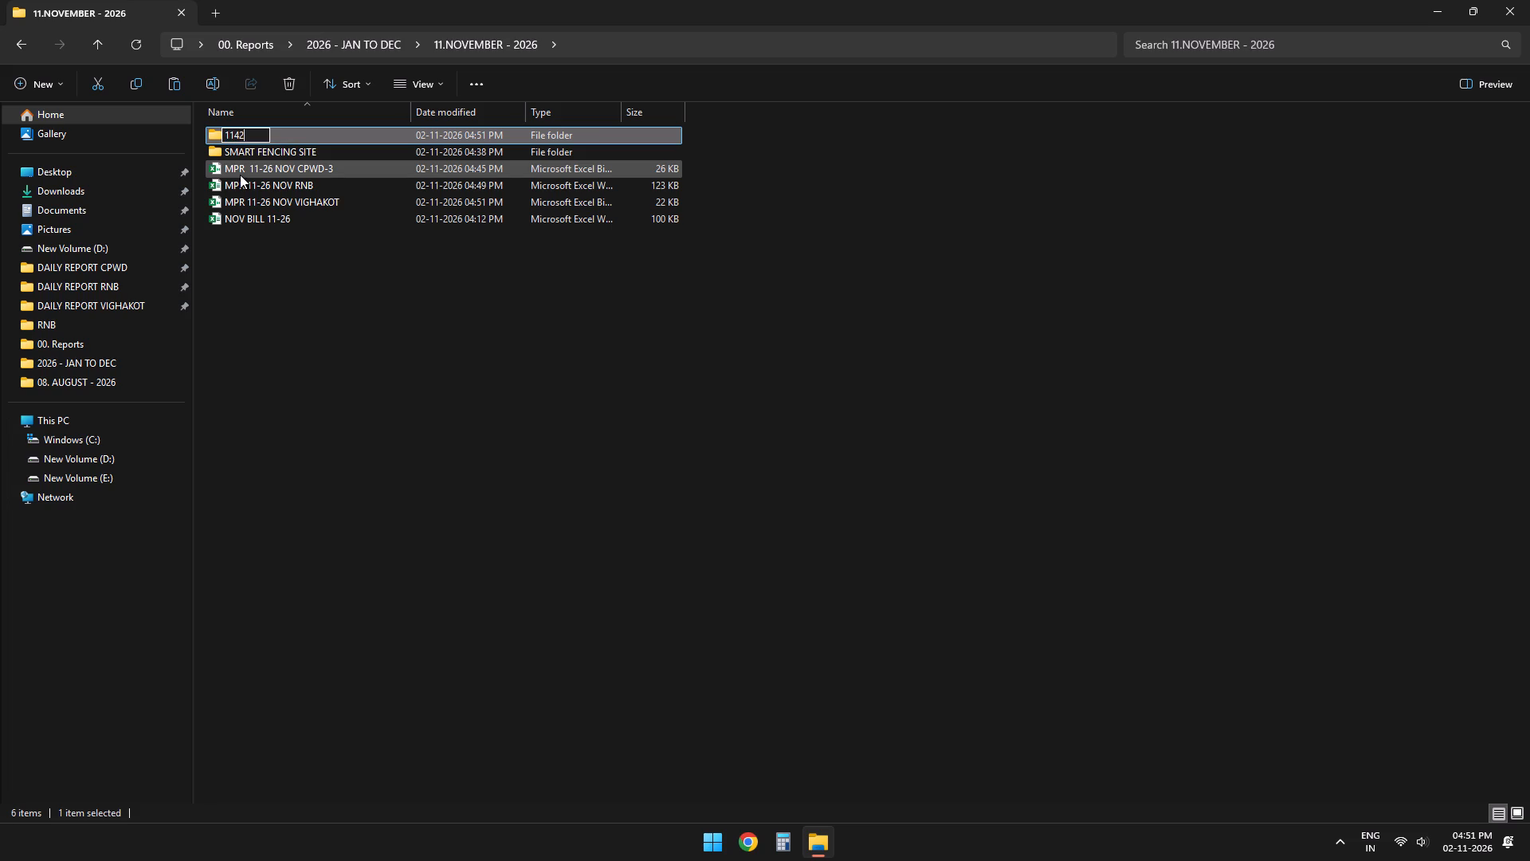
{"action": "key", "text": "BackSpace"}
{"action": "key", "text": "BackSpace"}
{"action": "key", "text": "BackSpace"}
{"action": "key", "text": "BackSpace"}
{"action": "type", "text": "NOVEM,BER"}
{"action": "key", "text": "BackSpace"}
{"action": "key", "text": "BackSpace"}
{"action": "key", "text": "BackSpace"}
{"action": "key", "text": "BackSpace"}
{"action": "key", "text": "BackSpace"}
{"action": "key", "text": "BackSpace"}
{"action": "key", "text": "BackSpace"}
{"action": "key", "text": "BackSpace"}
{"action": "key", "text": "BackSpace"}
{"action": "key", "text": "BackSpace"}
{"action": "key", "text": "BackSpace"}
{"action": "key", "text": "BackSpace"}
{"action": "key", "text": "BackSpace"}
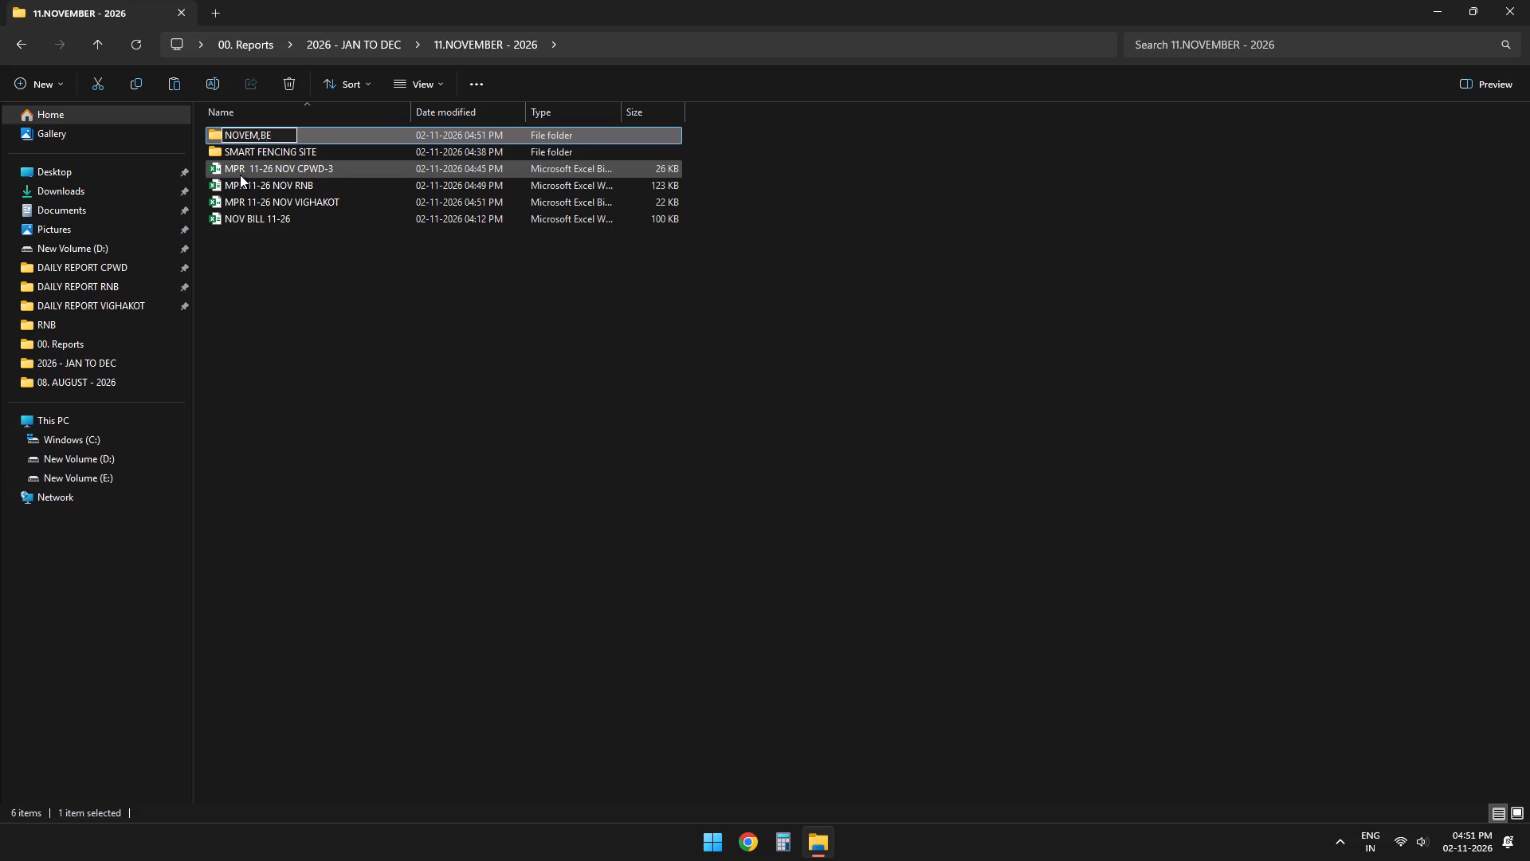
{"action": "type", "text": "NOV"}
{"action": "type", "text": "EMBER"}
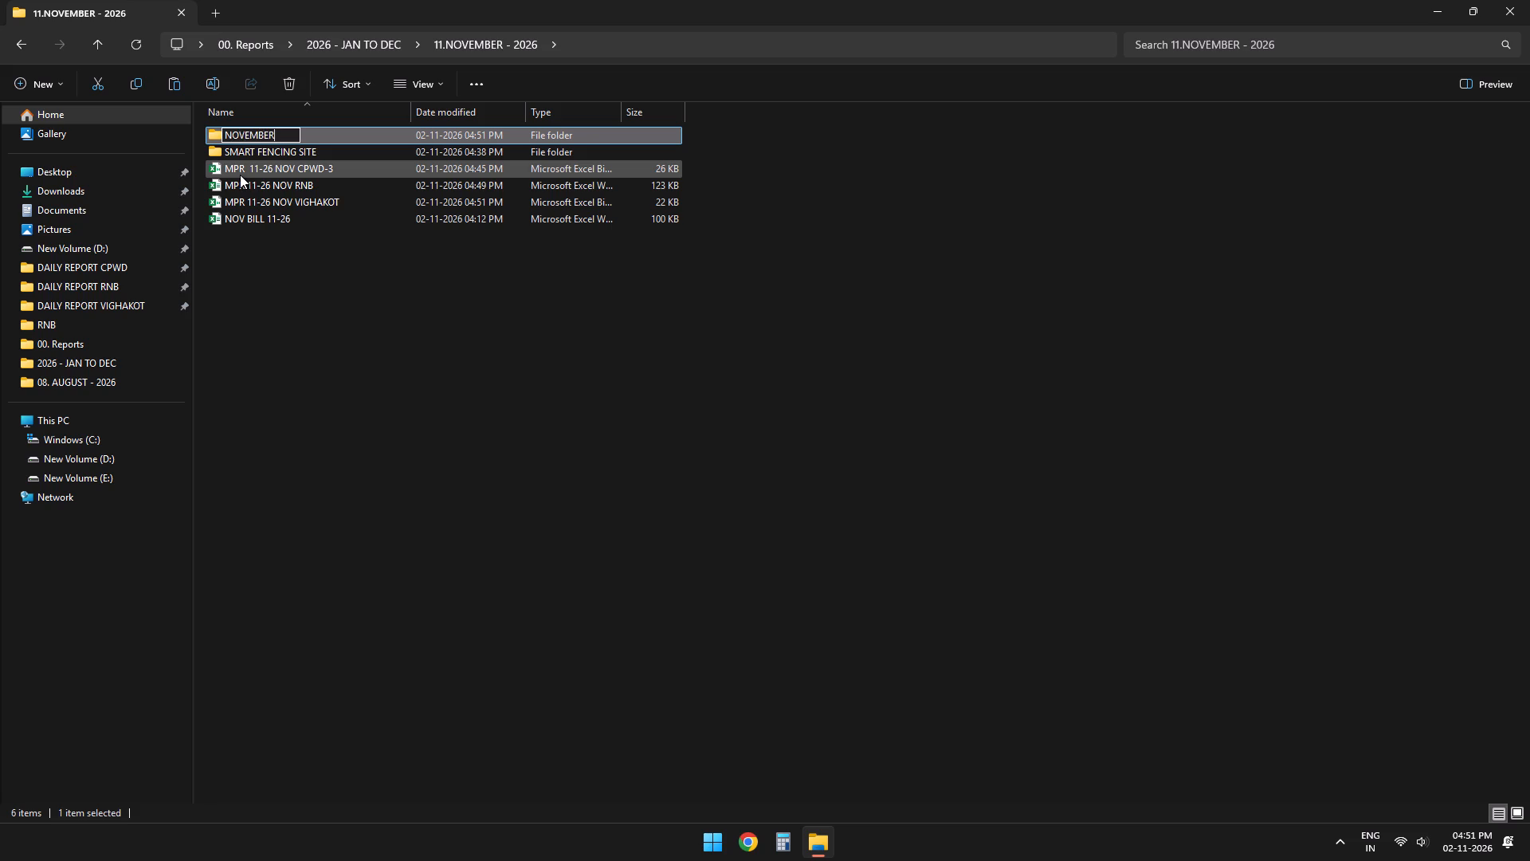
{"action": "key", "text": "space"}
{"action": "type", "text": "-1142 DISEAQL"}
{"action": "key", "text": "BackSpace"}
{"action": "key", "text": "BackSpace"}
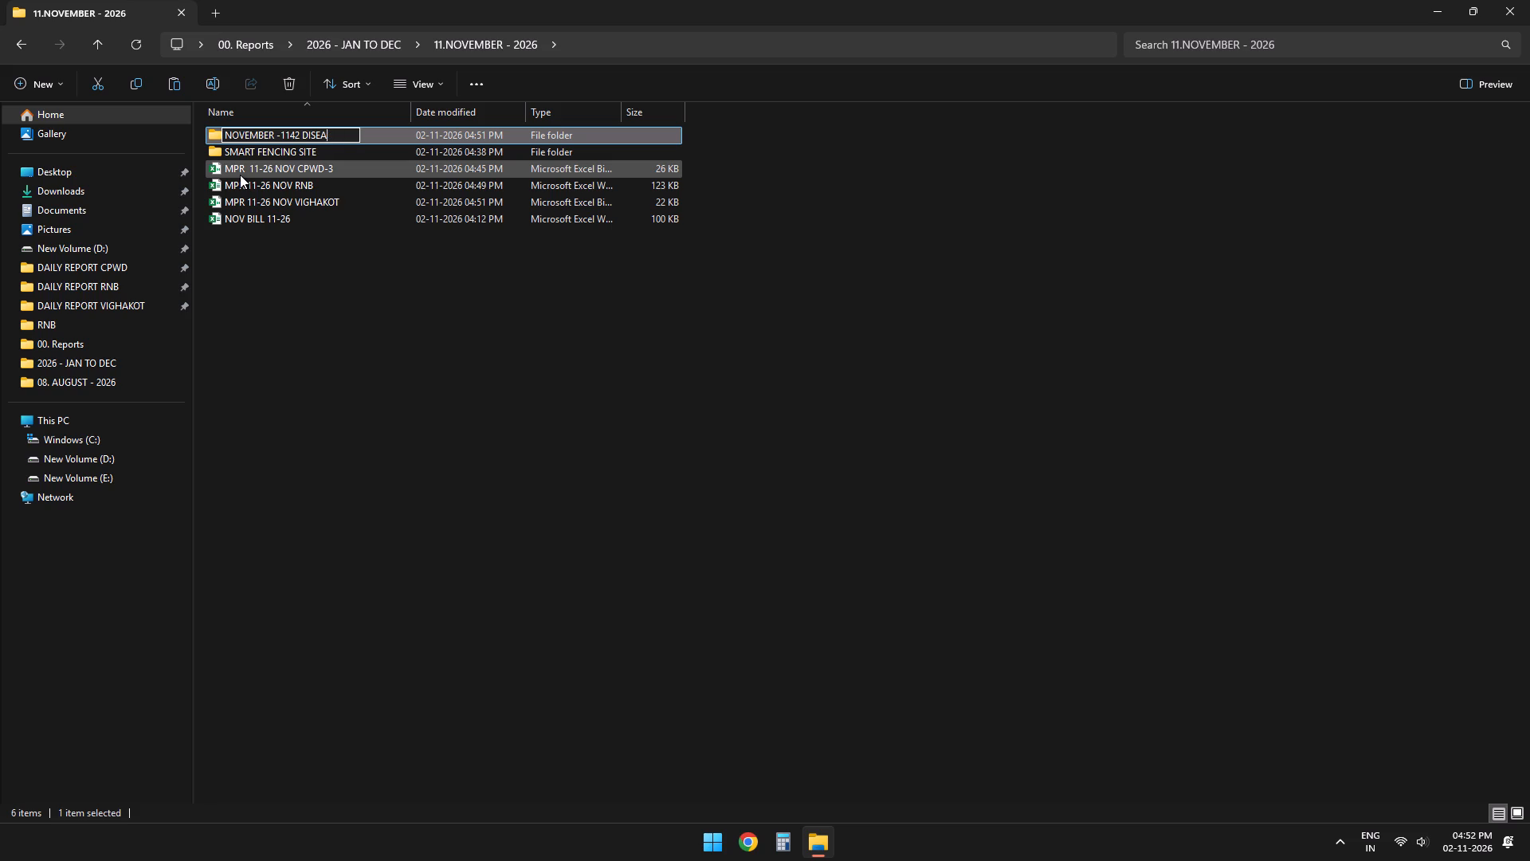
{"action": "key", "text": "l"}
{"action": "key", "text": "Return"}
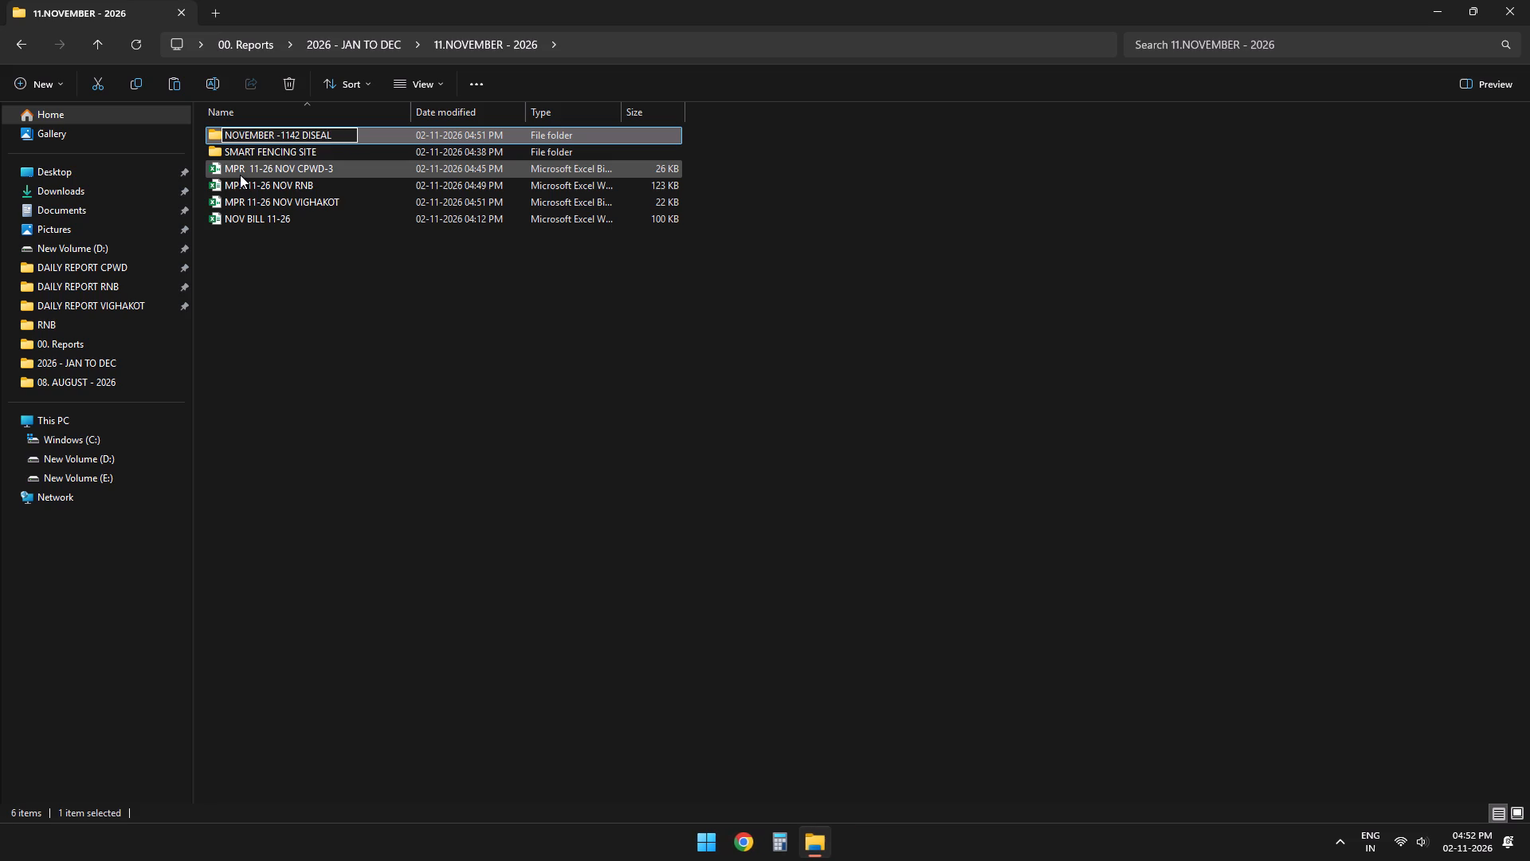
Copy the 1142 DISEAL AUGUST - 2026 folder from 2026 - JAN TO DEC into the 08. AUGUST - 2026 folder.
{"action": "left_click", "coordinate": [14, 45]}
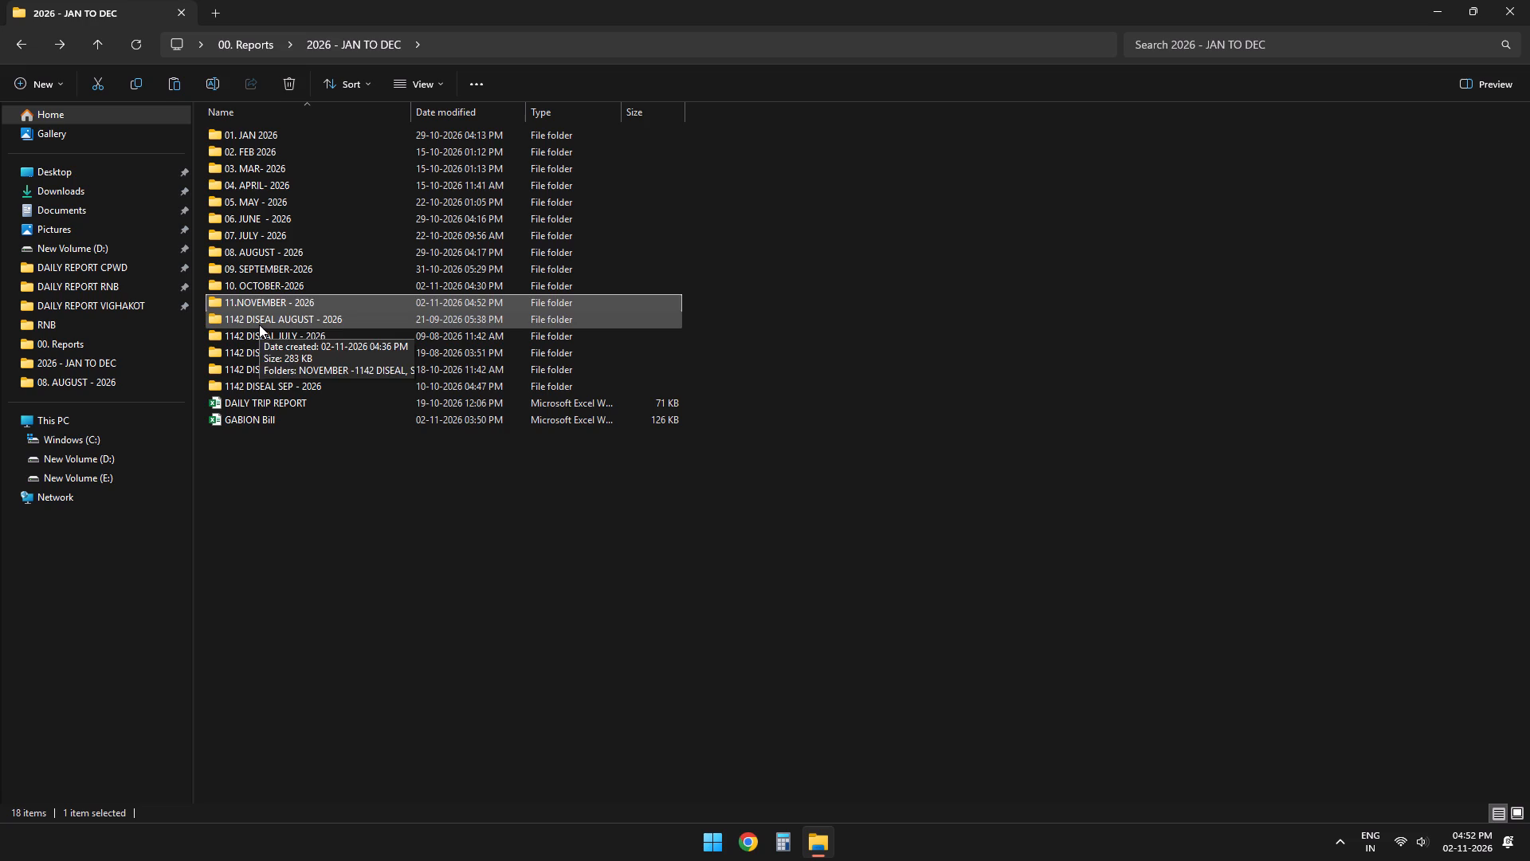
{"action": "right_click", "coordinate": [259, 324]}
{"action": "left_click", "coordinate": [339, 355]}
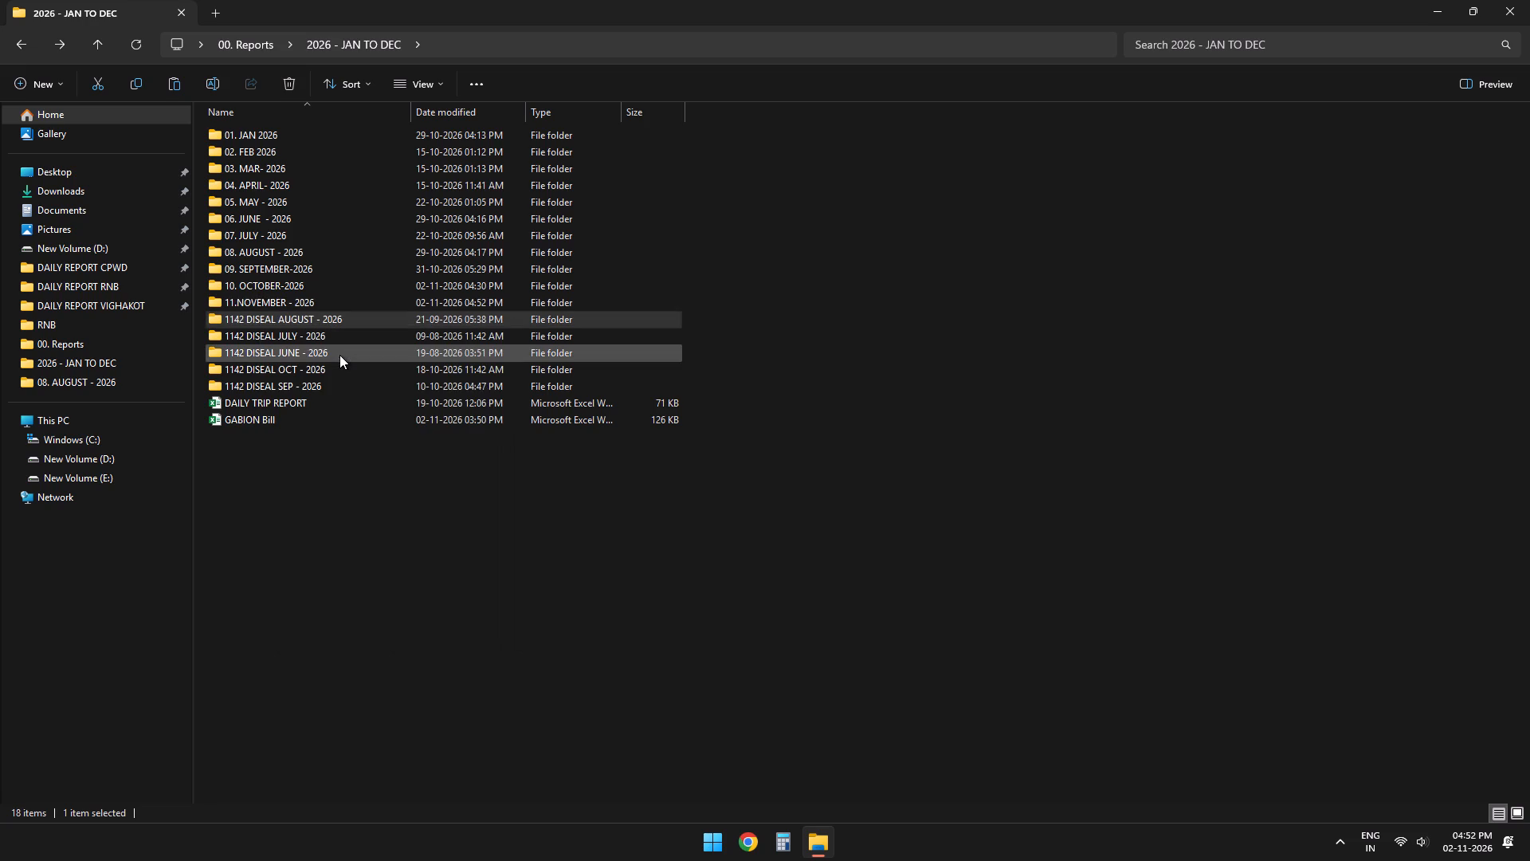
{"action": "double_click", "coordinate": [292, 252]}
{"action": "right_click", "coordinate": [292, 243]}
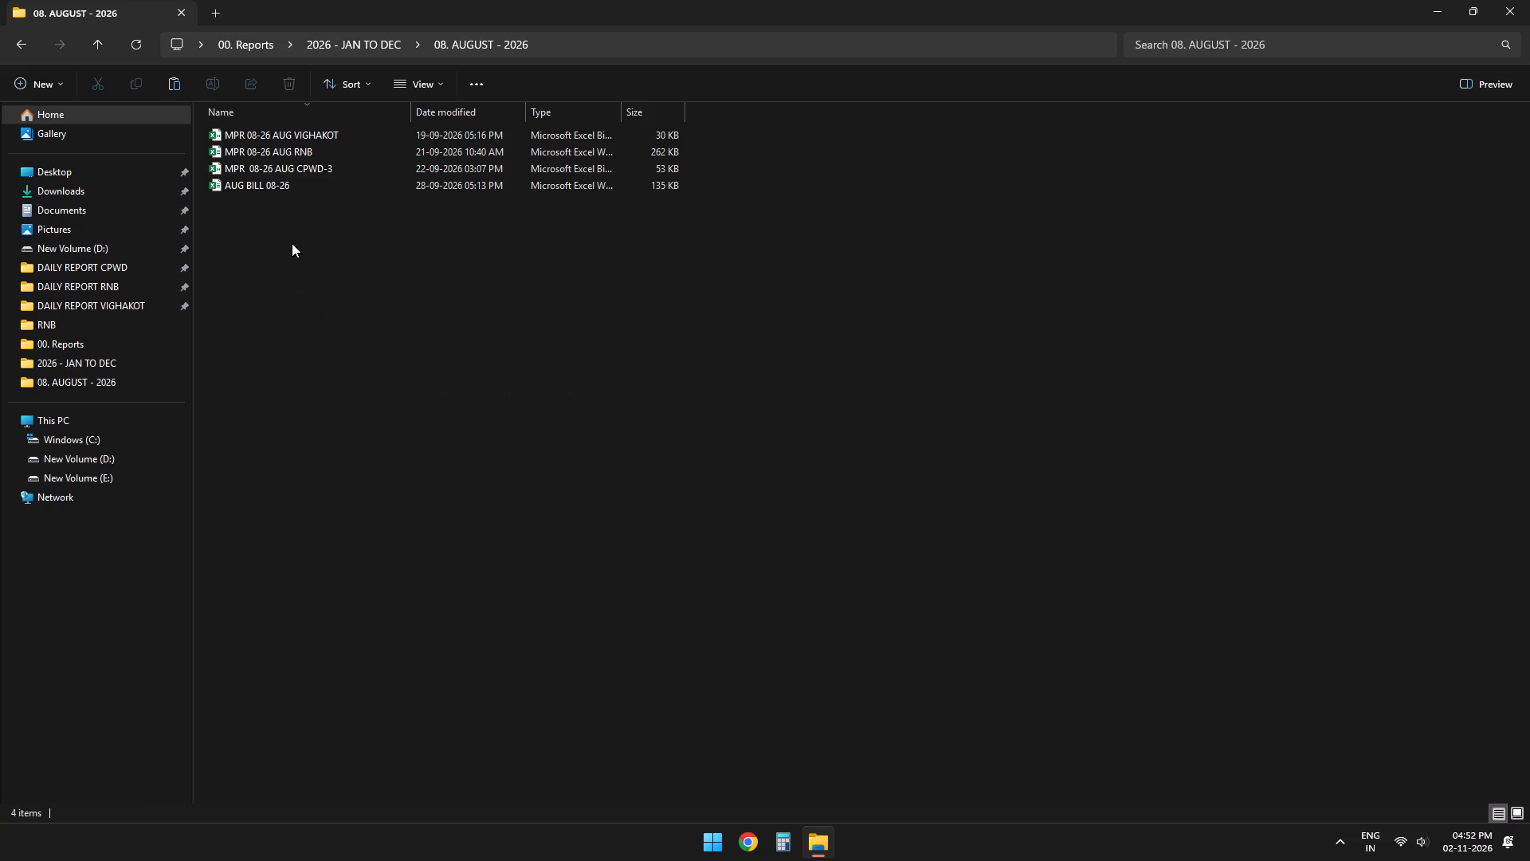
{"action": "left_click", "coordinate": [310, 269]}
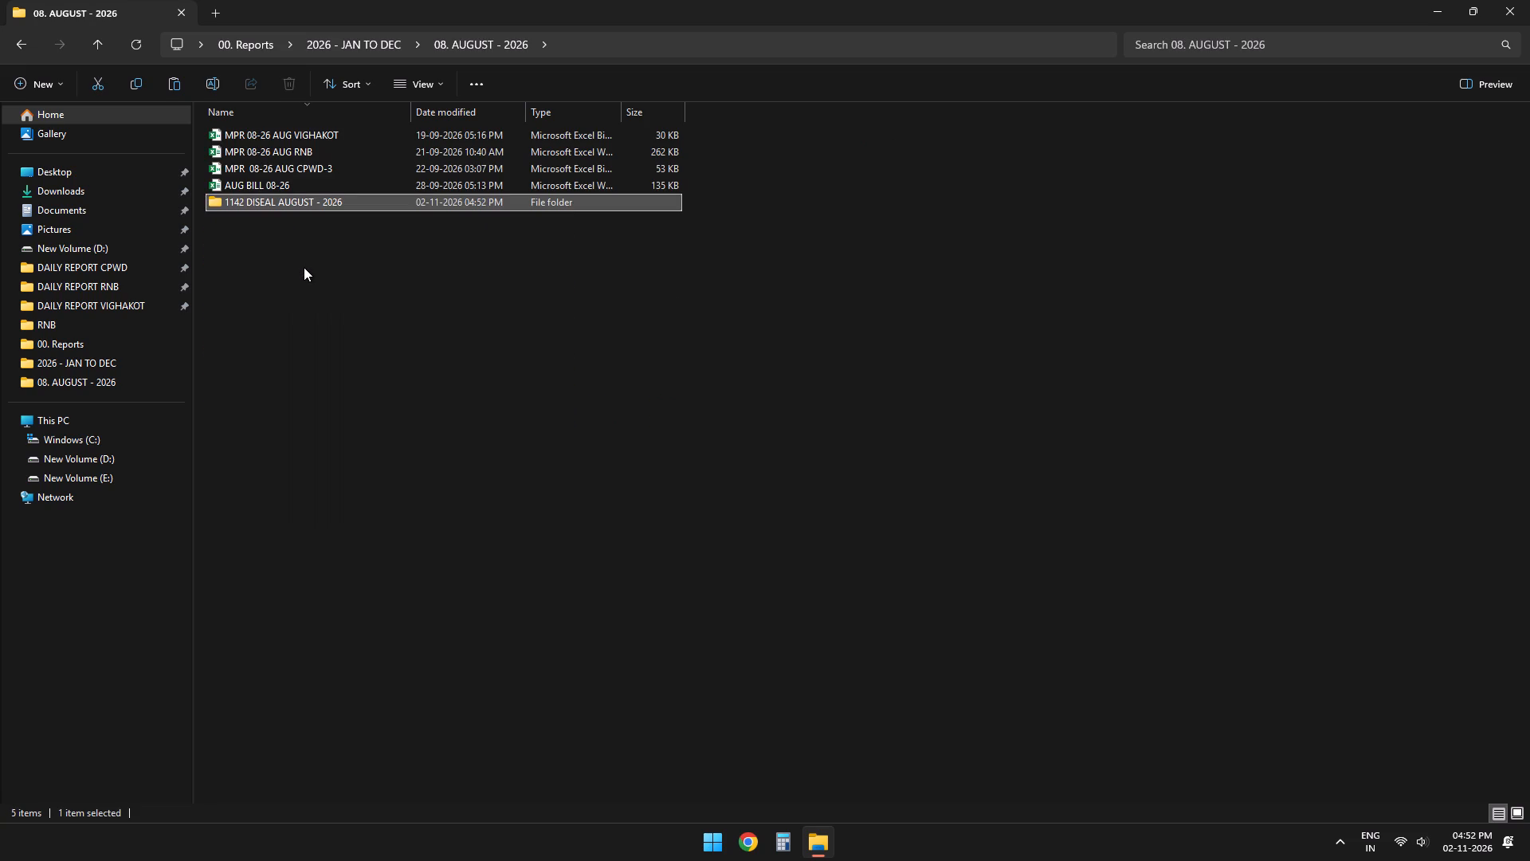
Delete the original 1142 DISEAL AUGUST - 2026 folder from 2026 - JAN TO DEC.
{"action": "left_click", "coordinate": [14, 42]}
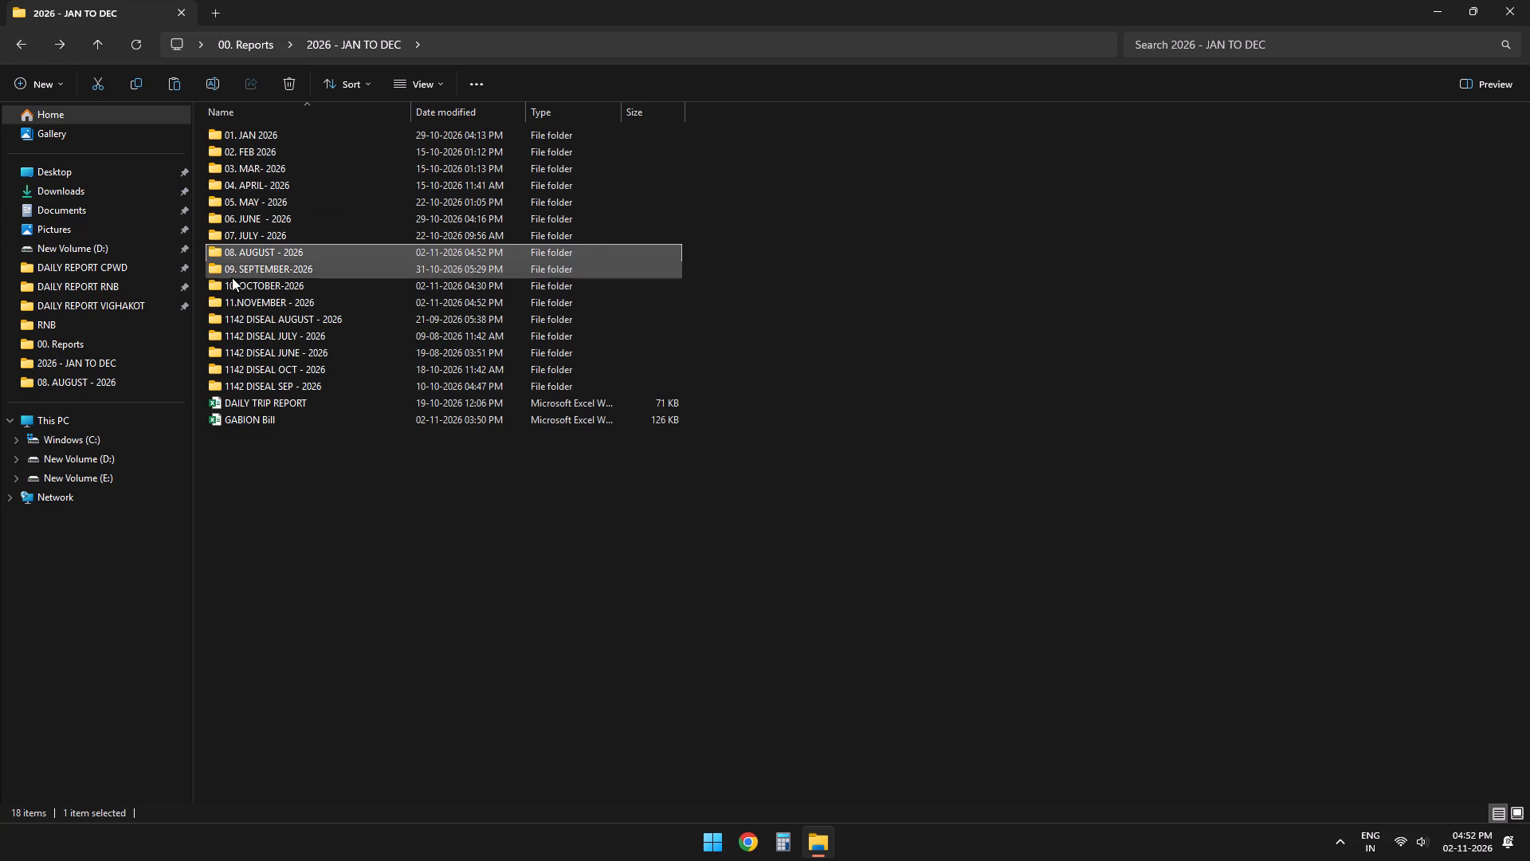
{"action": "right_click", "coordinate": [284, 324]}
{"action": "left_click", "coordinate": [531, 345]}
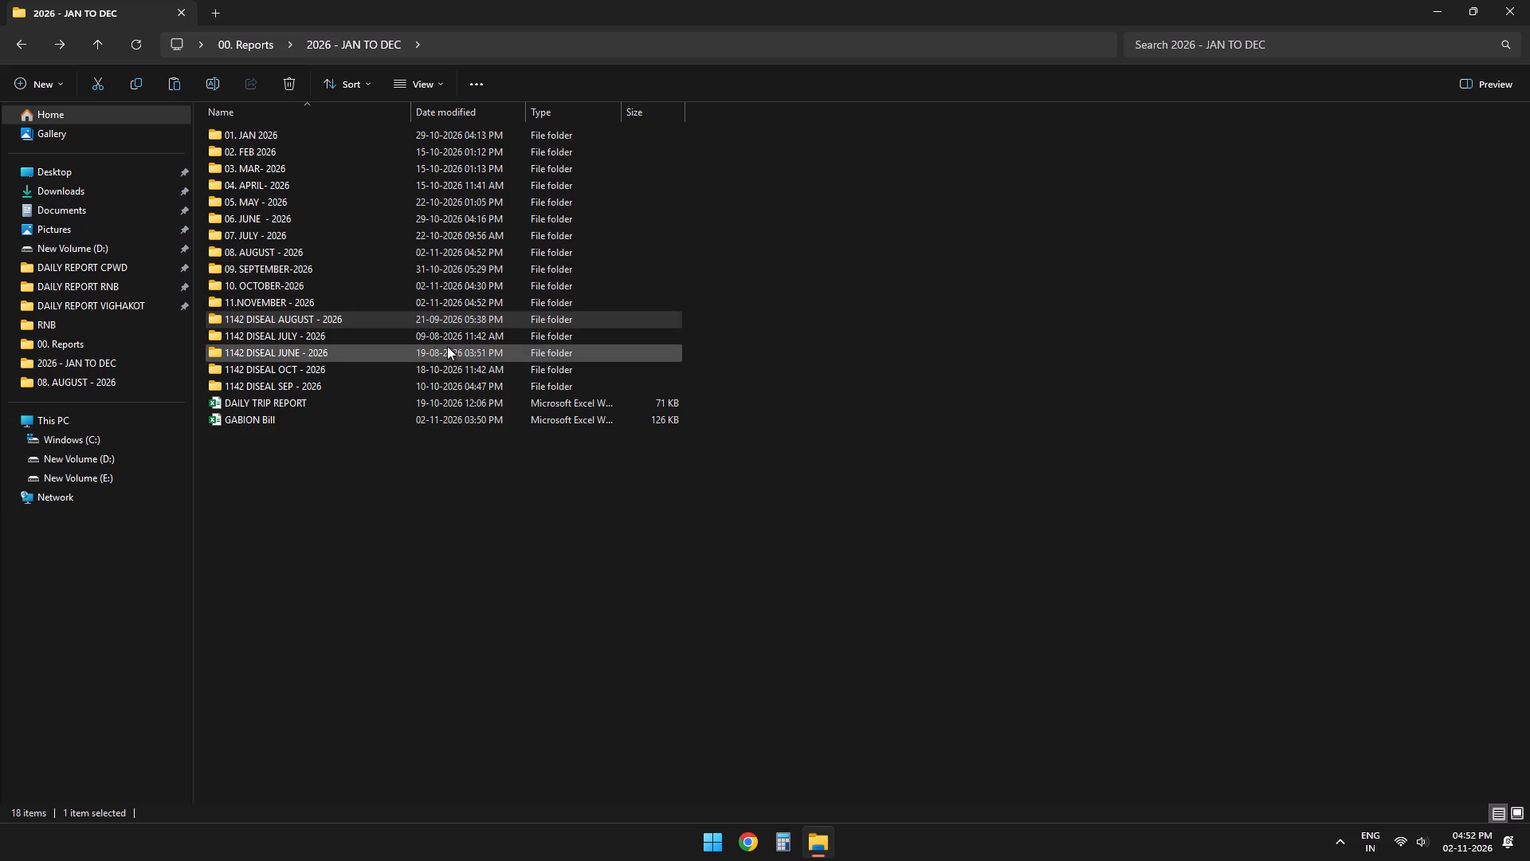
Copy the 1142 DISEAL JULY - 2026 folder from 2026 - JAN TO DEC into the 07. JULY - 2026 folder.
{"action": "right_click", "coordinate": [339, 320]}
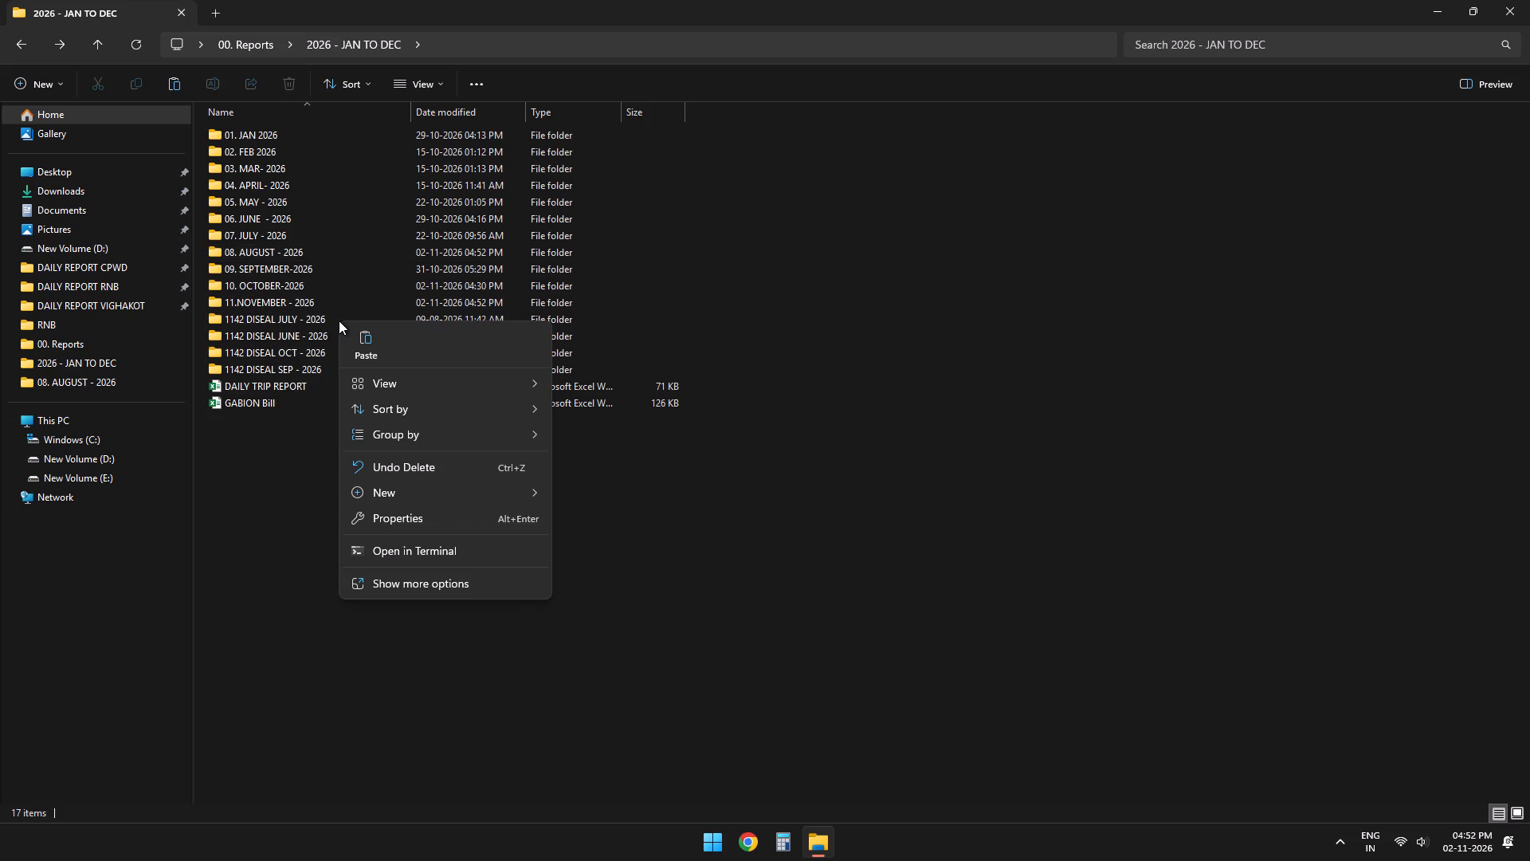
{"action": "left_click", "coordinate": [290, 318]}
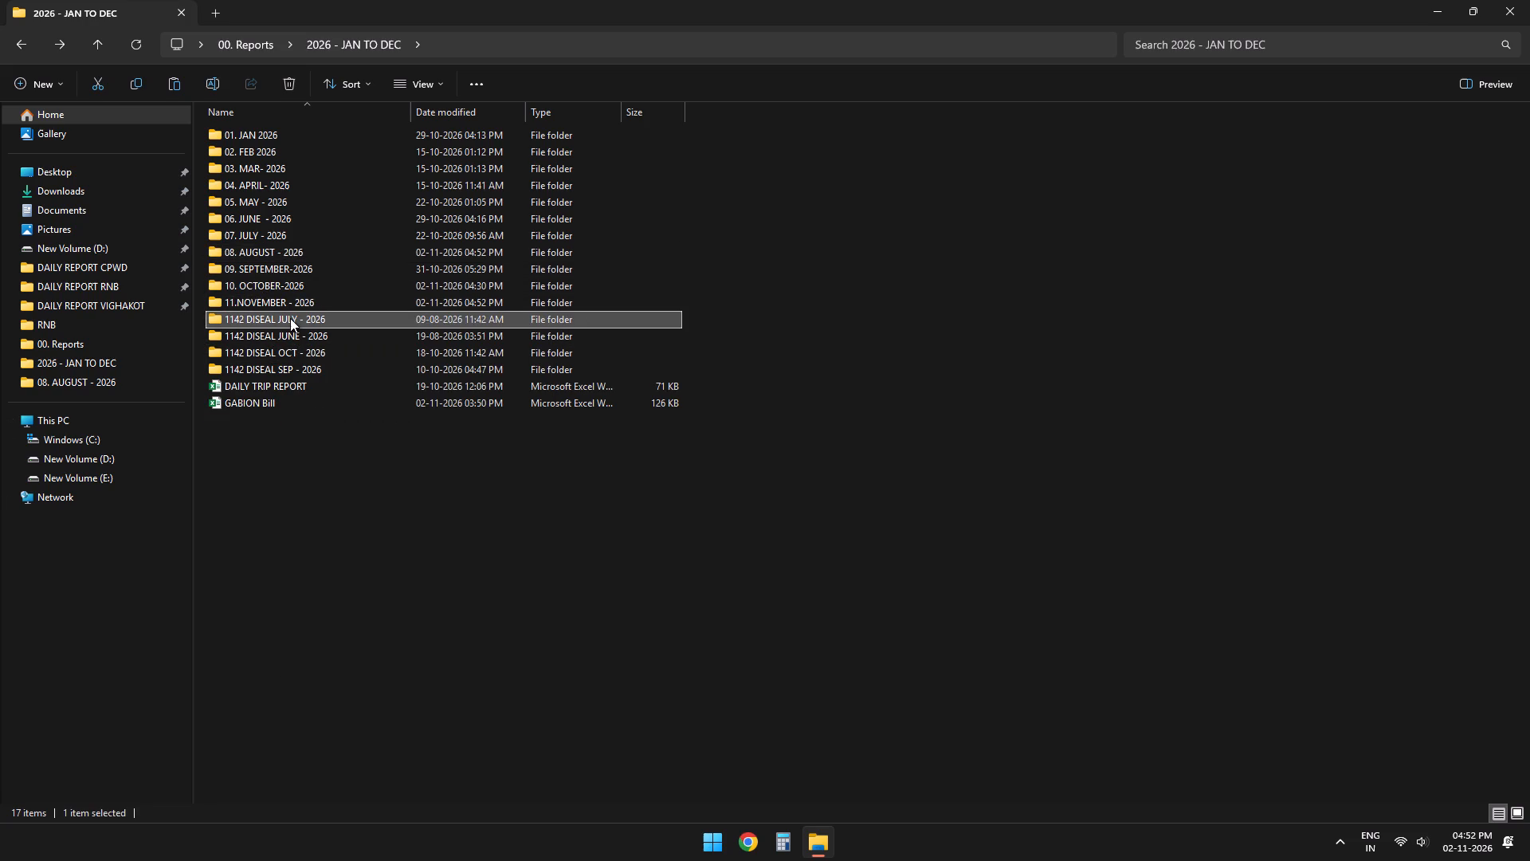
{"action": "right_click", "coordinate": [290, 318]}
{"action": "left_click", "coordinate": [381, 340]}
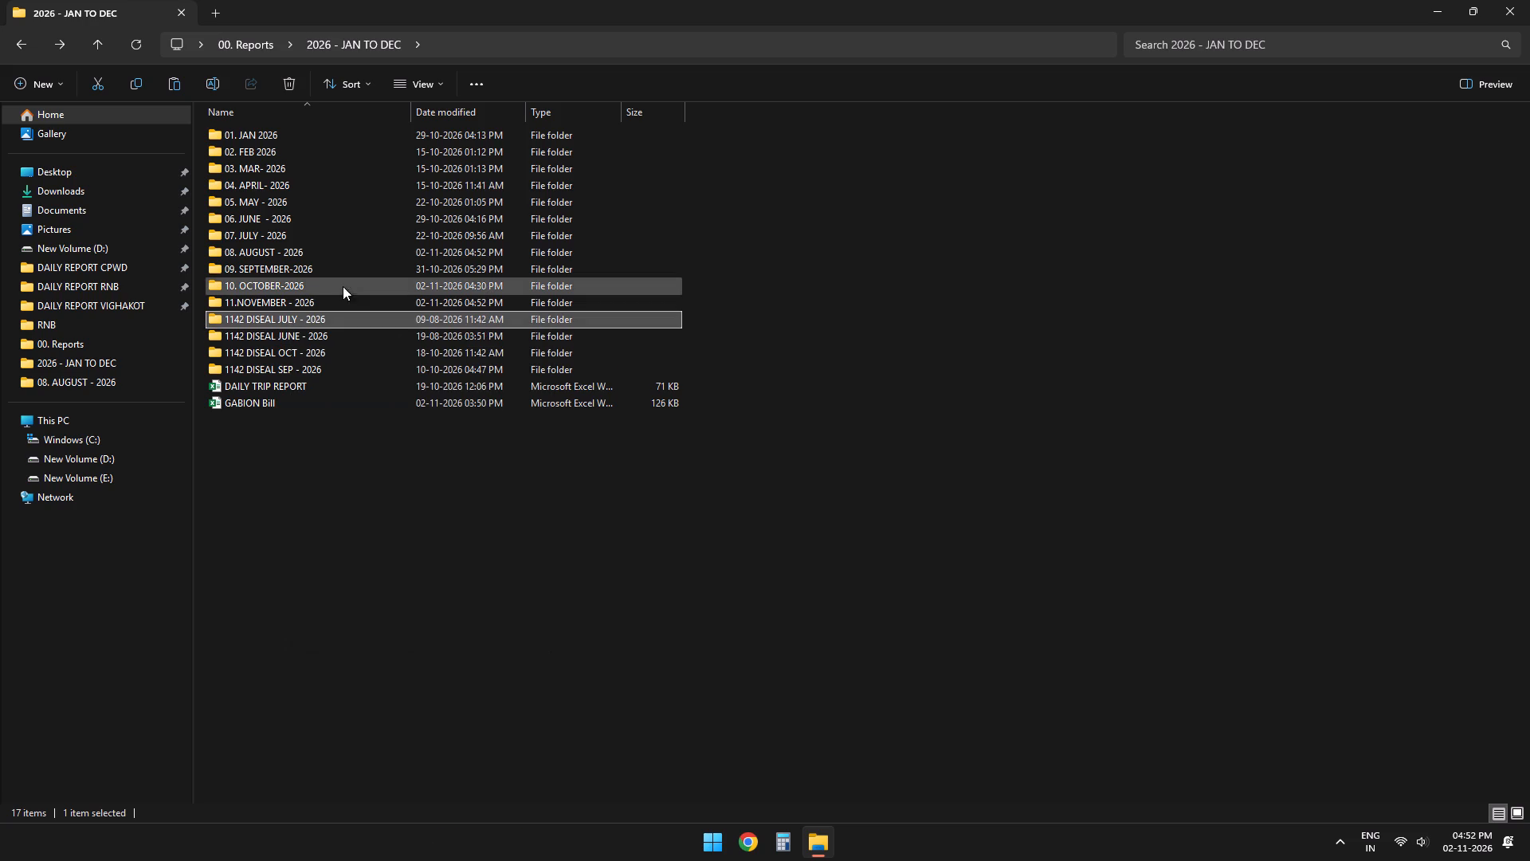
{"action": "double_click", "coordinate": [311, 229]}
{"action": "right_click", "coordinate": [311, 229]}
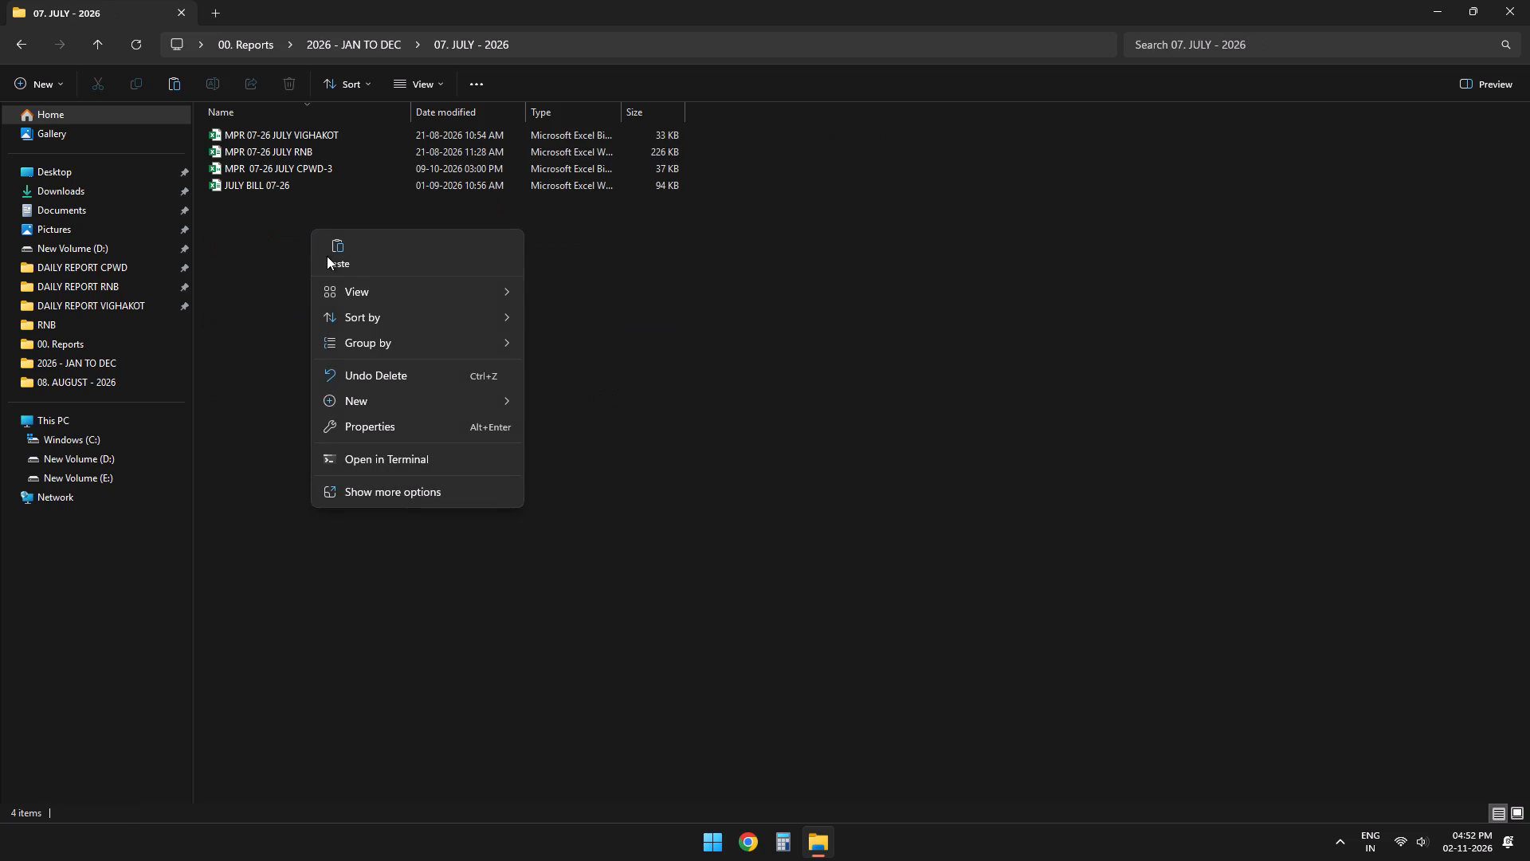
{"action": "left_click", "coordinate": [334, 259]}
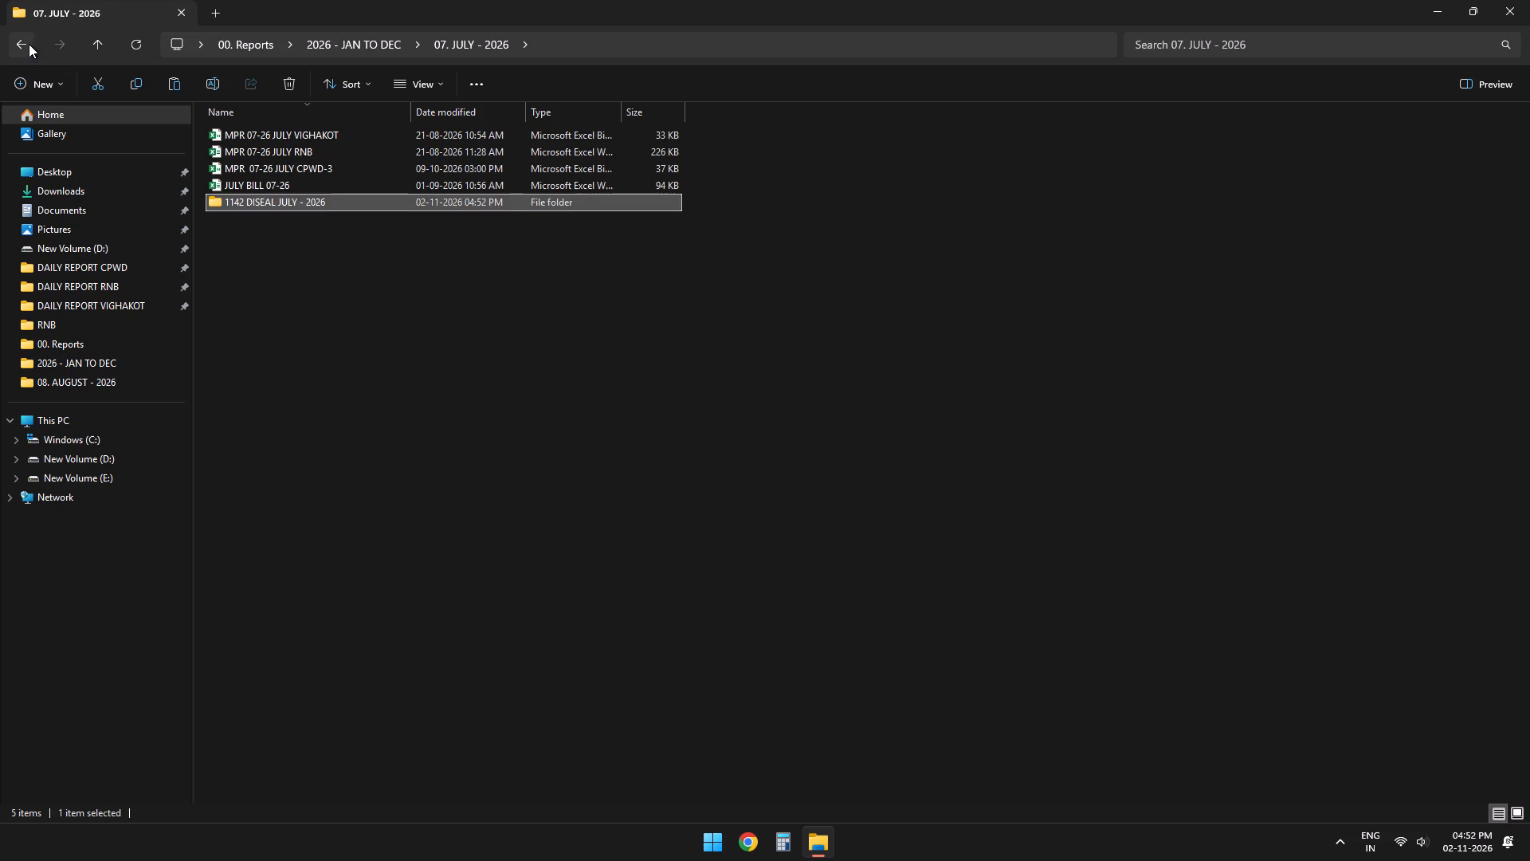
Delete the original 1142 DISEAL JULY - 2026 folder from 2026 - JAN TO DEC.
{"action": "left_click", "coordinate": [29, 44]}
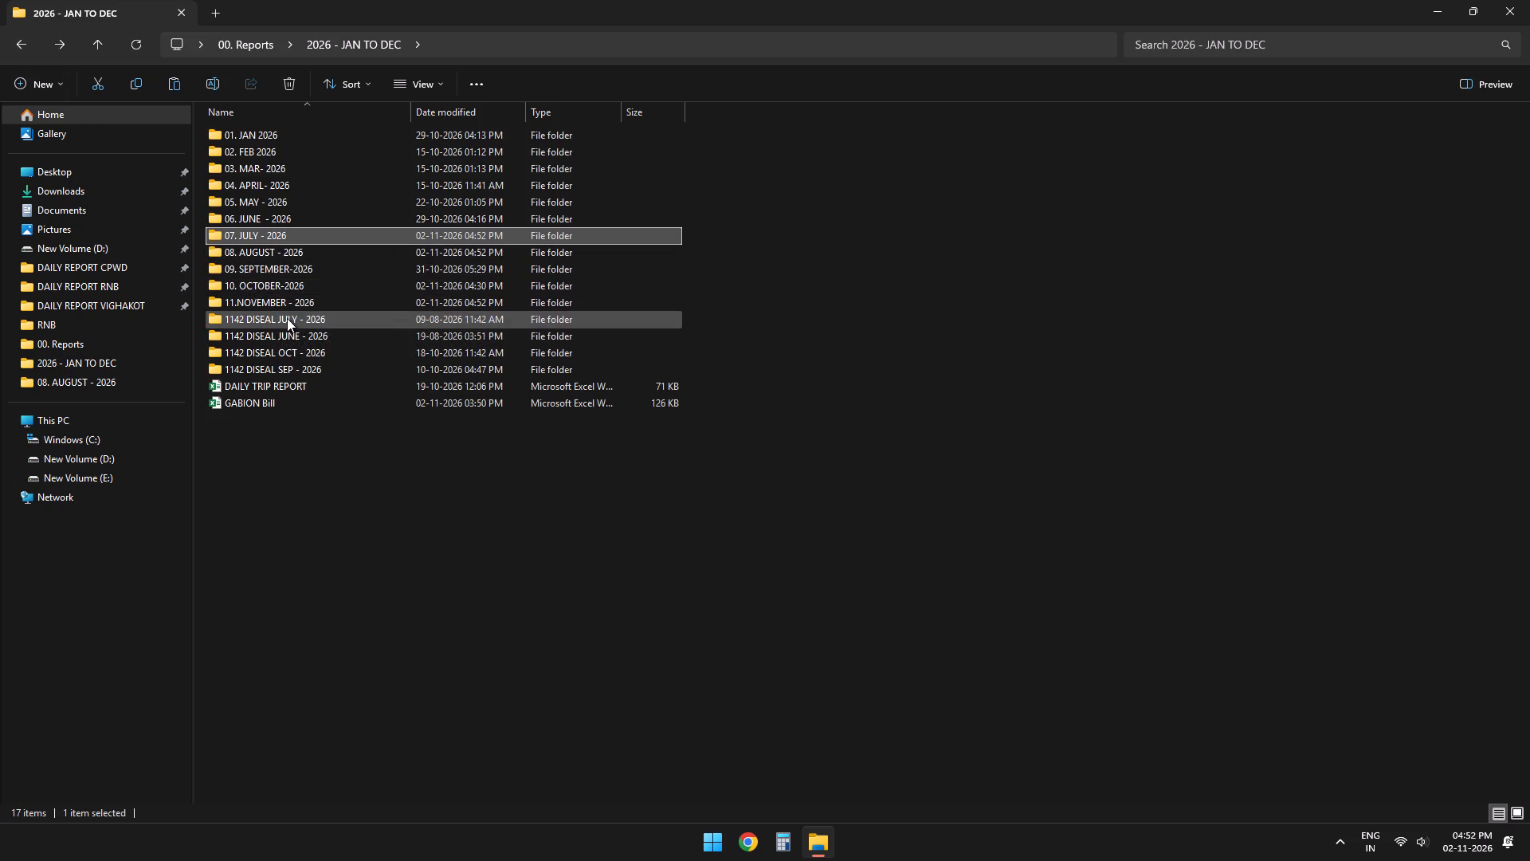
{"action": "right_click", "coordinate": [287, 318]}
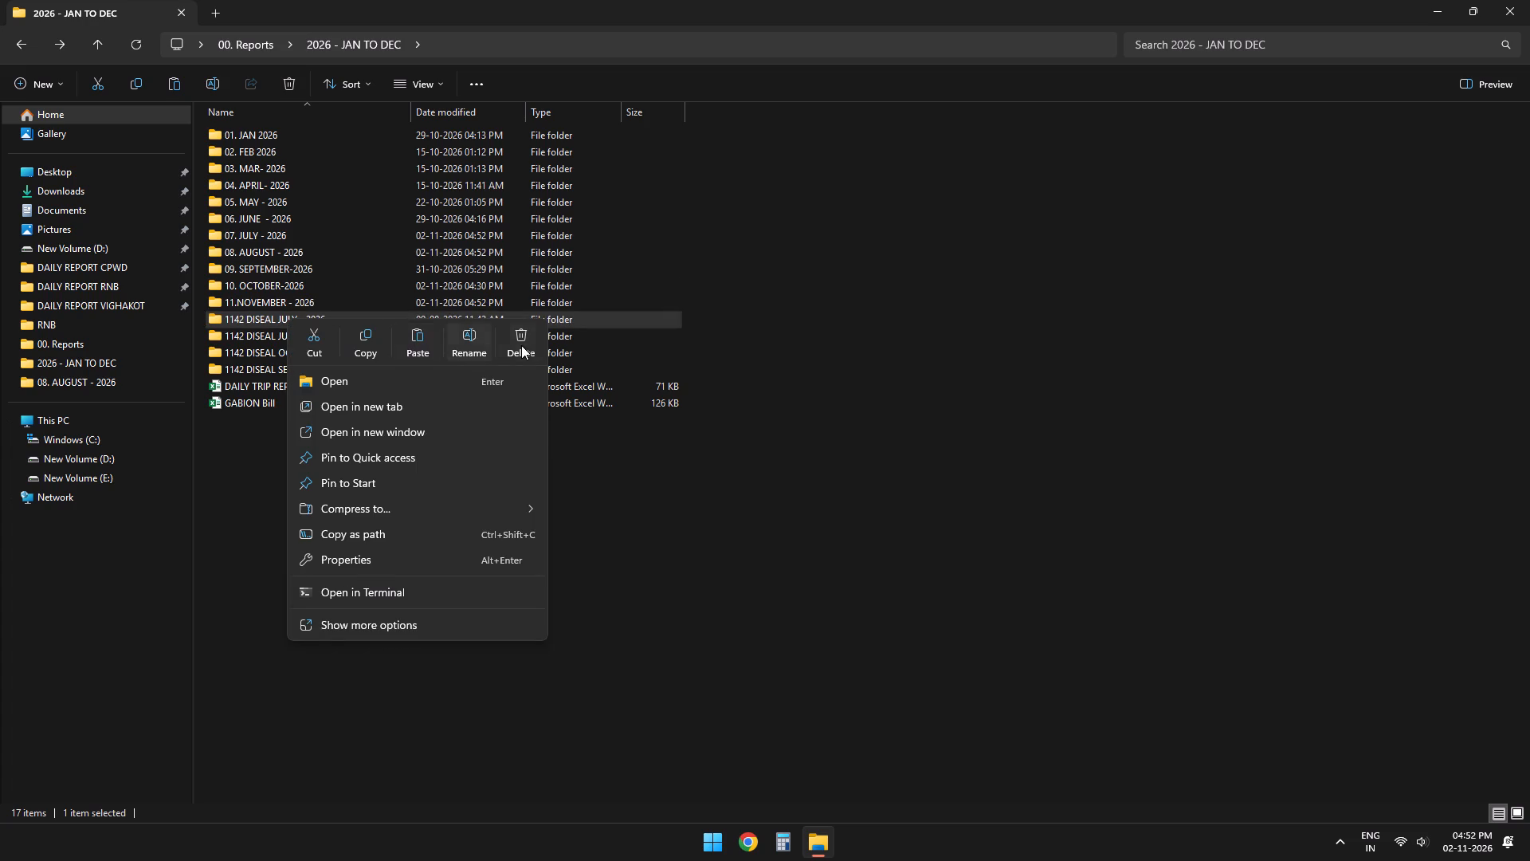
{"action": "left_click", "coordinate": [521, 345]}
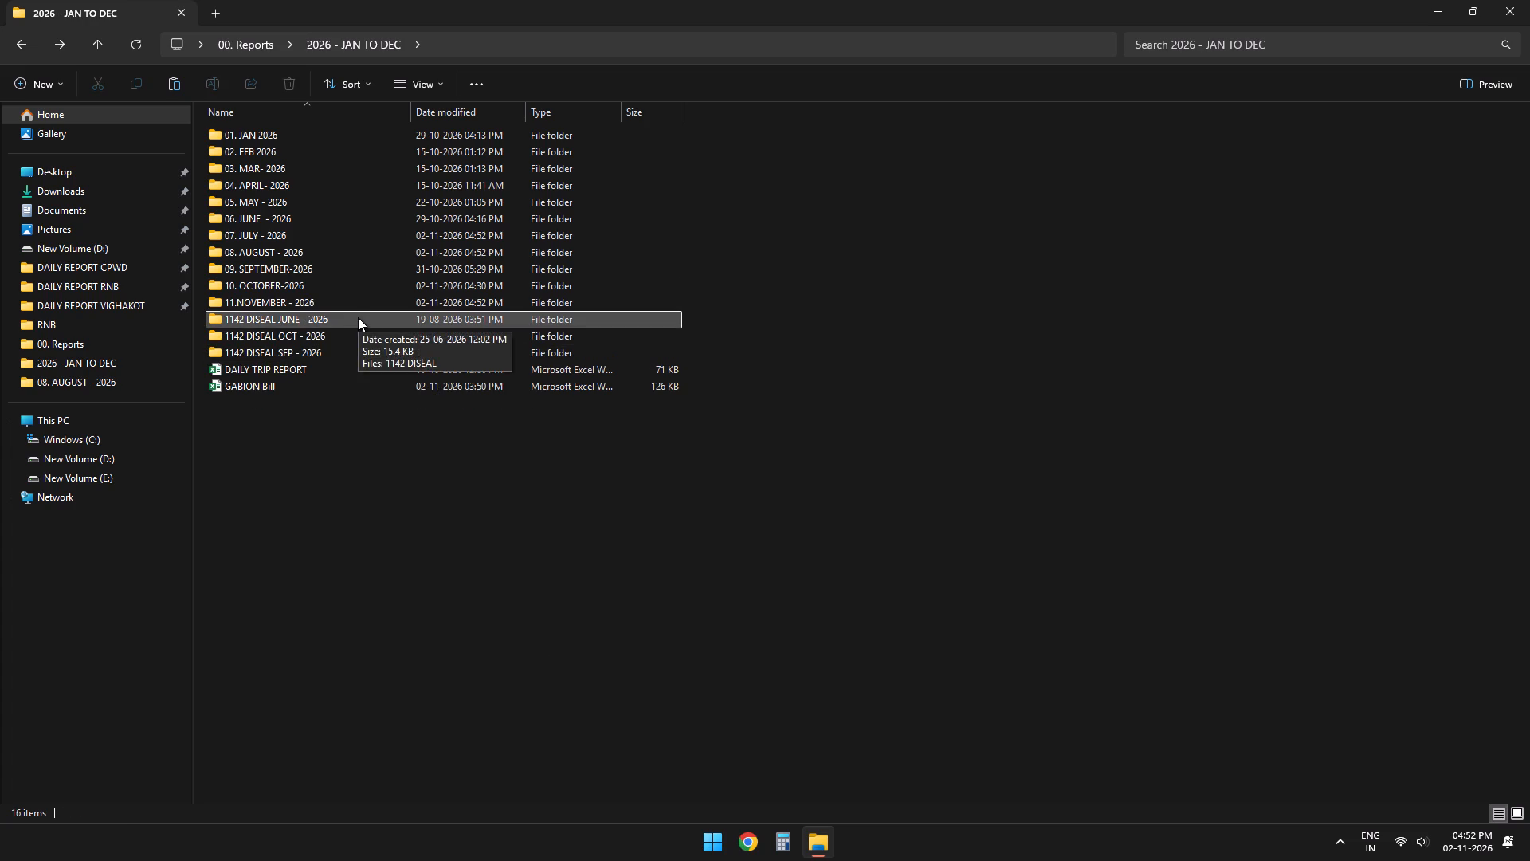
Copy the 1142 DISEAL JUNE - 2026 folder from 2026 - JAN TO DEC into the 06. JUNE - 2026 folder.
{"action": "left_click", "coordinate": [358, 317]}
{"action": "right_click", "coordinate": [358, 317]}
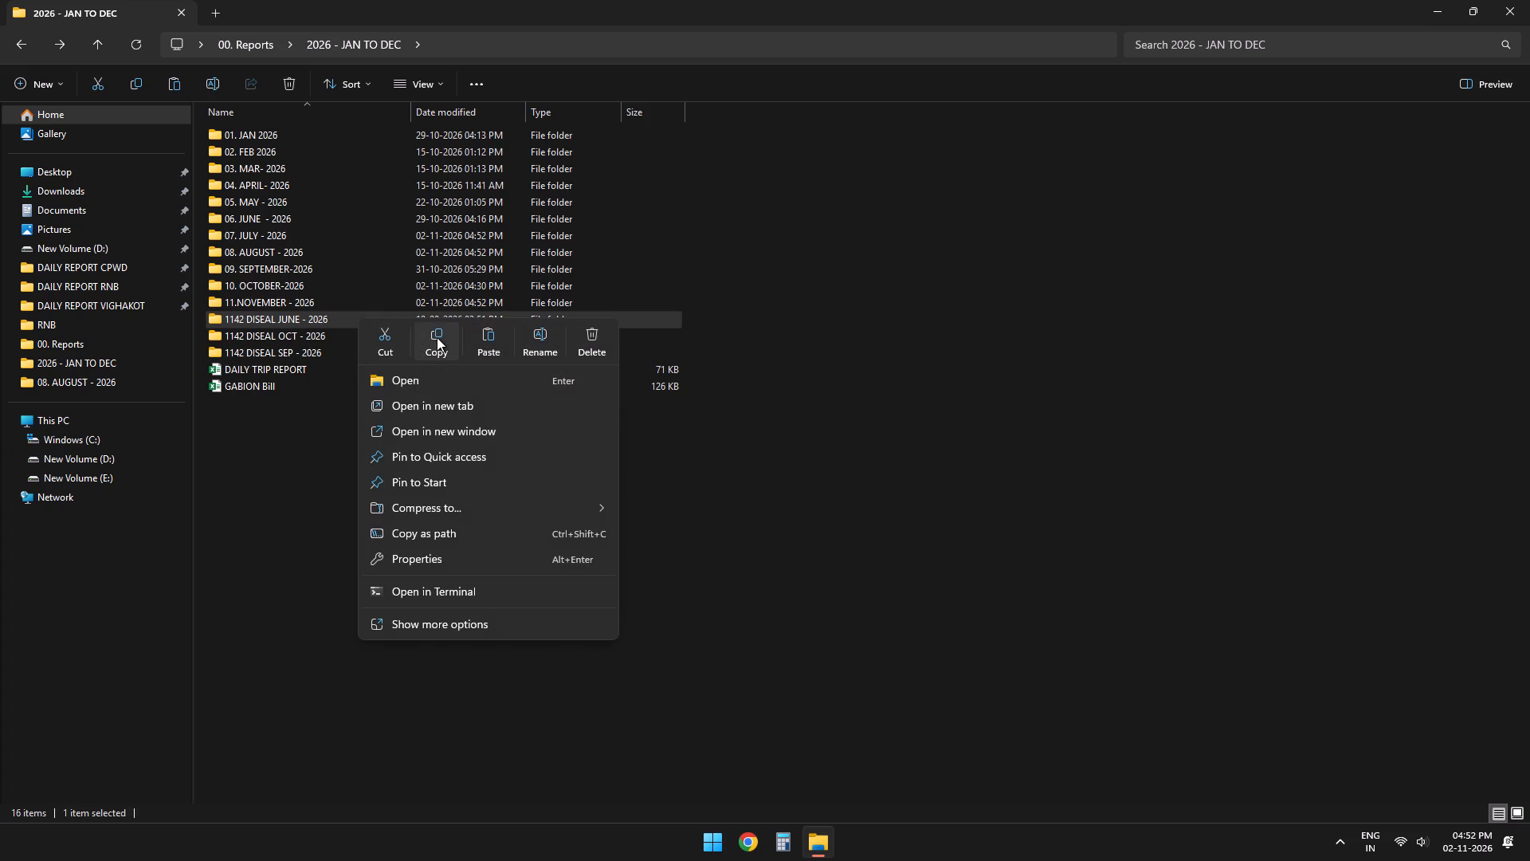
{"action": "left_click", "coordinate": [437, 337]}
{"action": "double_click", "coordinate": [324, 225]}
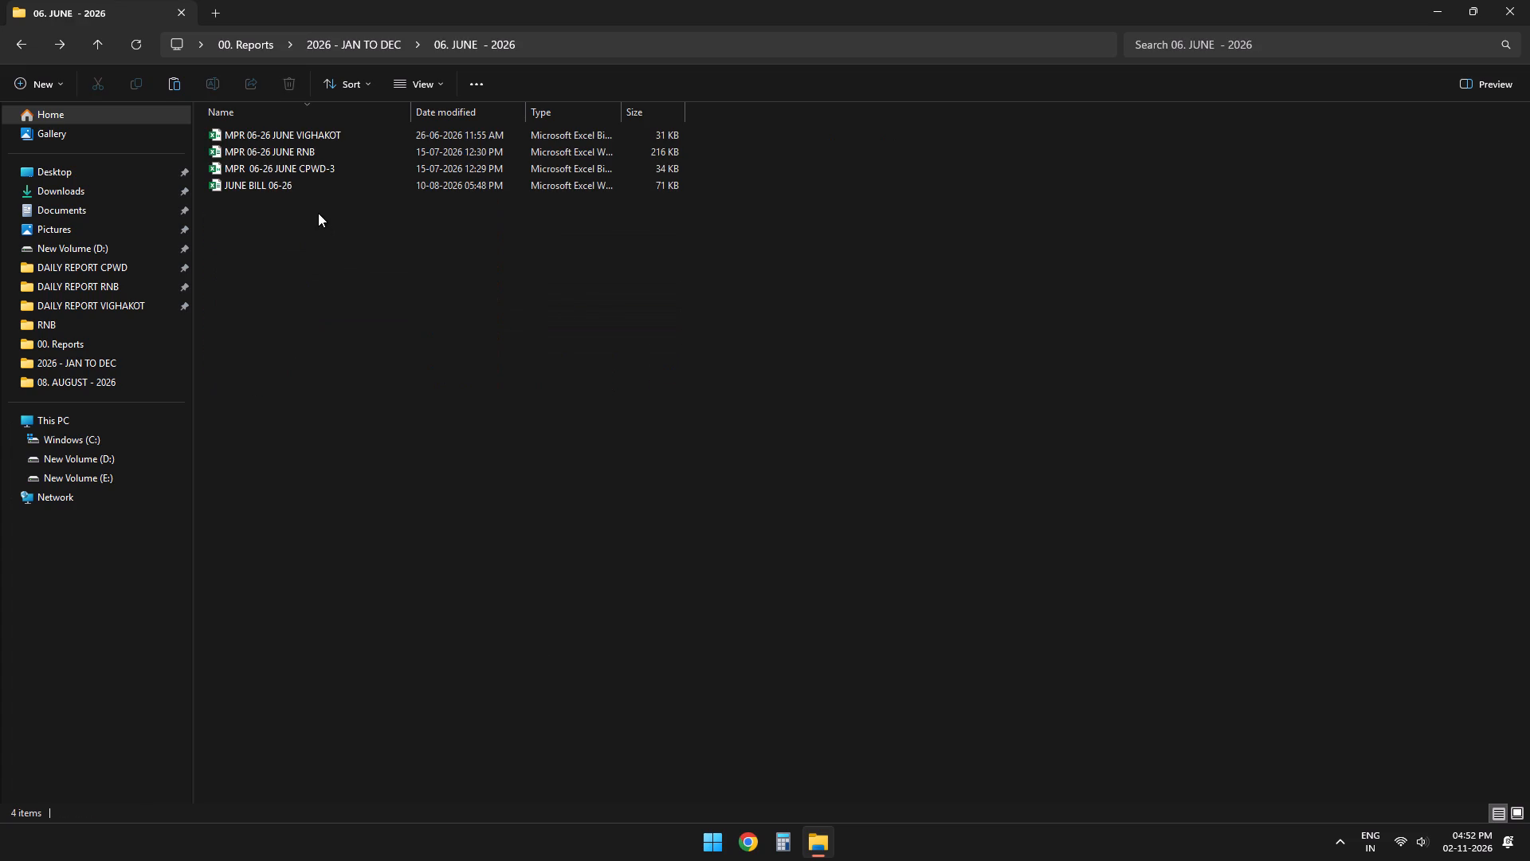
{"action": "right_click", "coordinate": [308, 235]}
{"action": "left_click", "coordinate": [328, 261]}
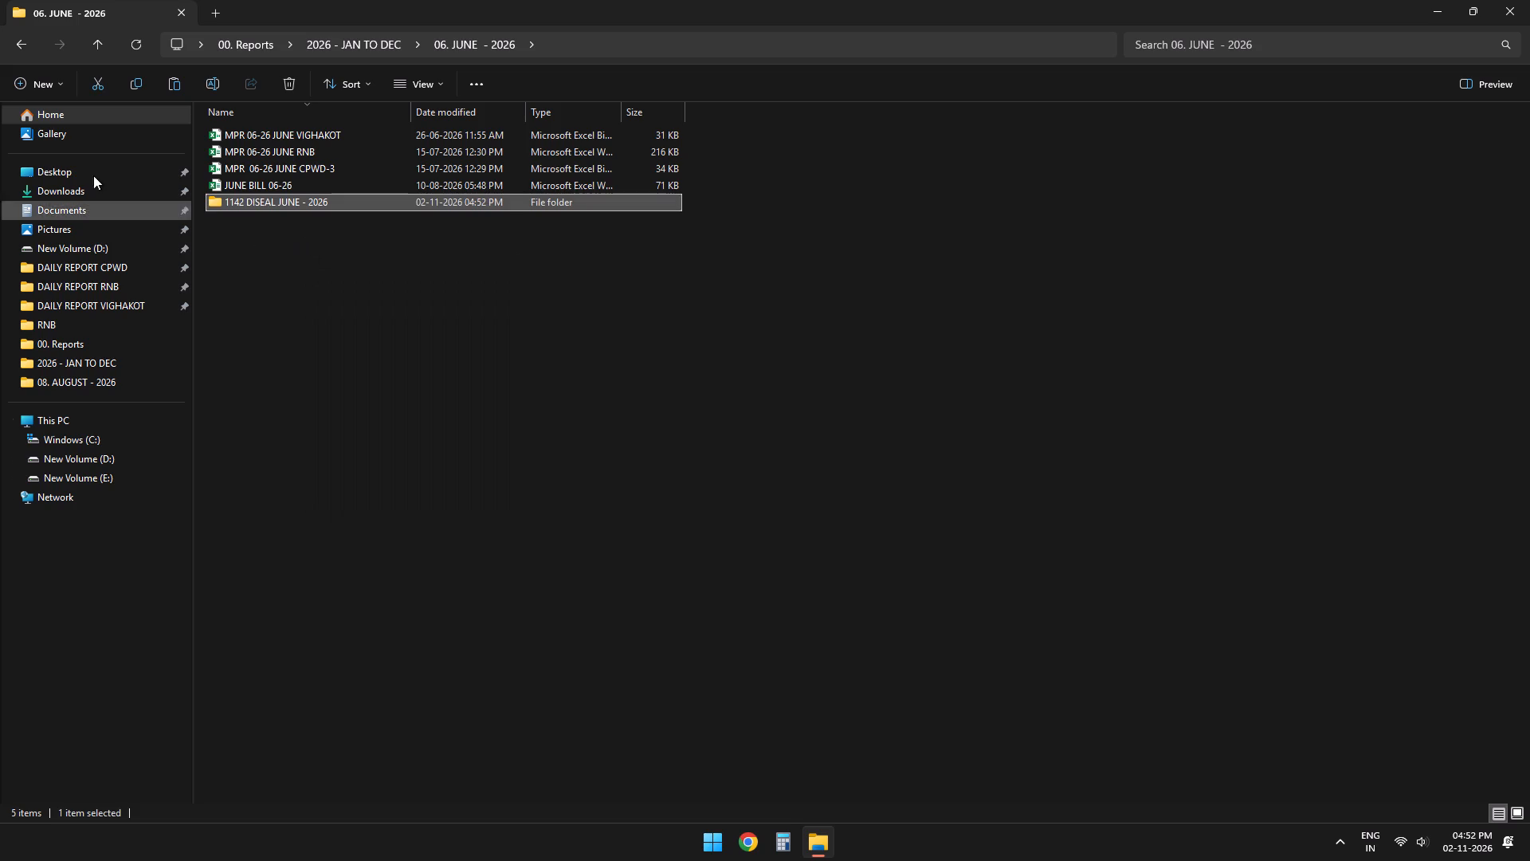
Delete the original 1142 DISEAL JUNE - 2026 folder from 2026 - JAN TO DEC.
{"action": "left_click", "coordinate": [11, 38]}
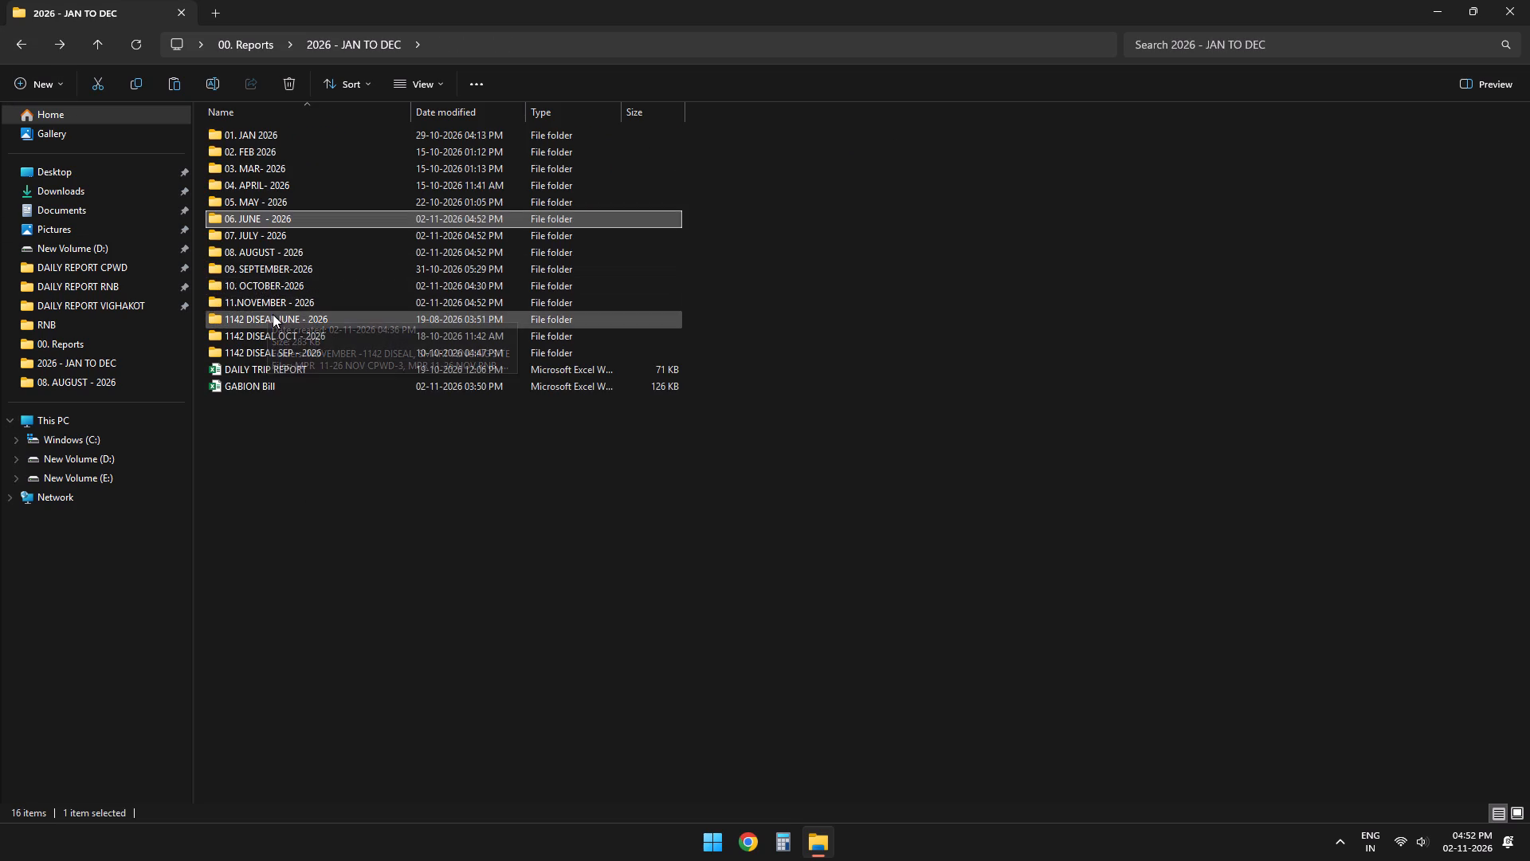
{"action": "left_click", "coordinate": [273, 316]}
{"action": "right_click", "coordinate": [273, 316]}
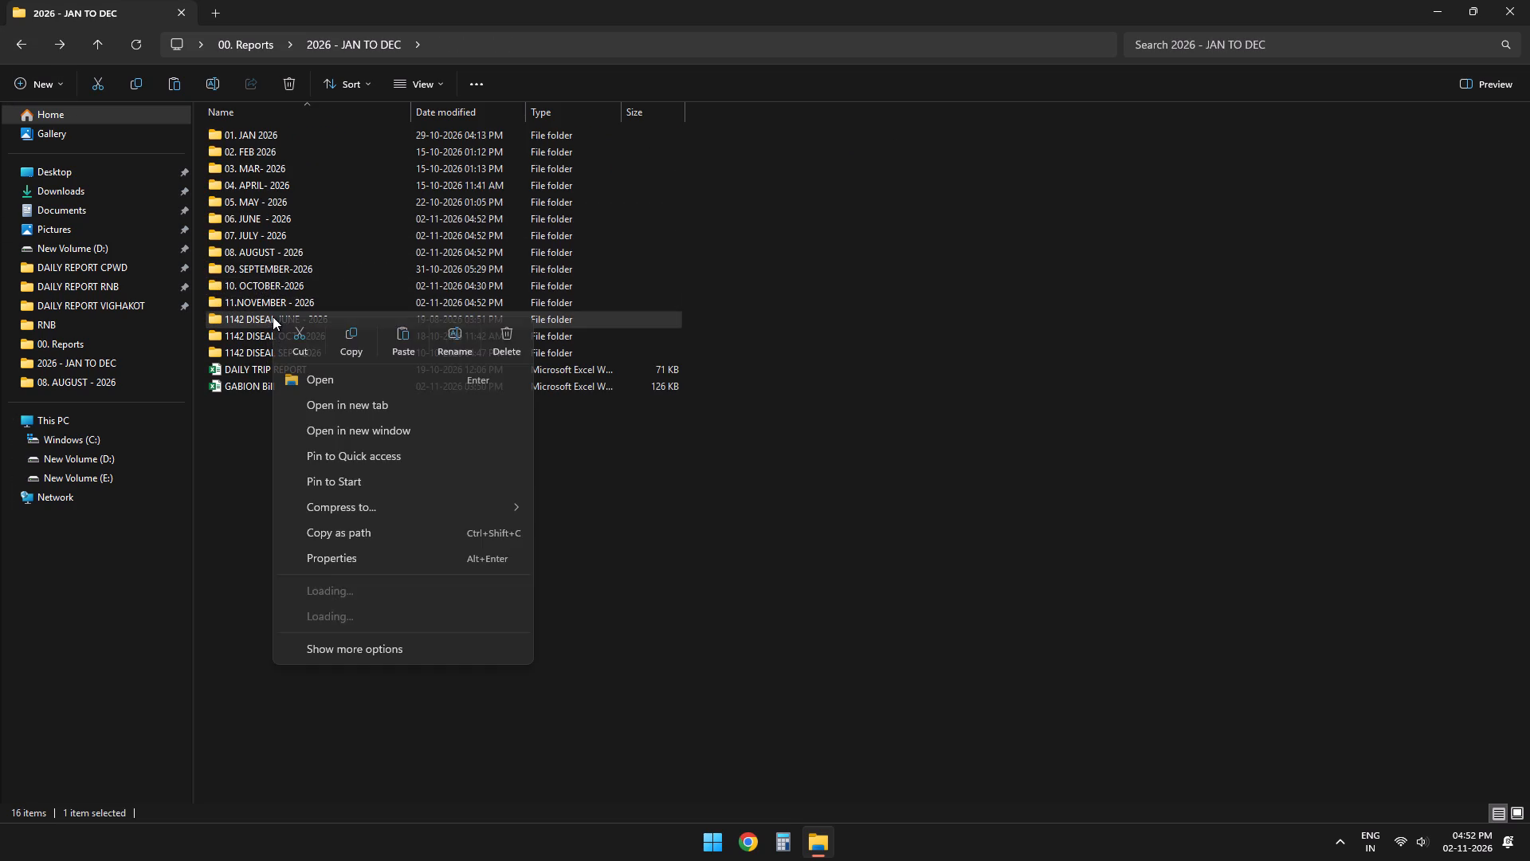
{"action": "left_click", "coordinate": [508, 334]}
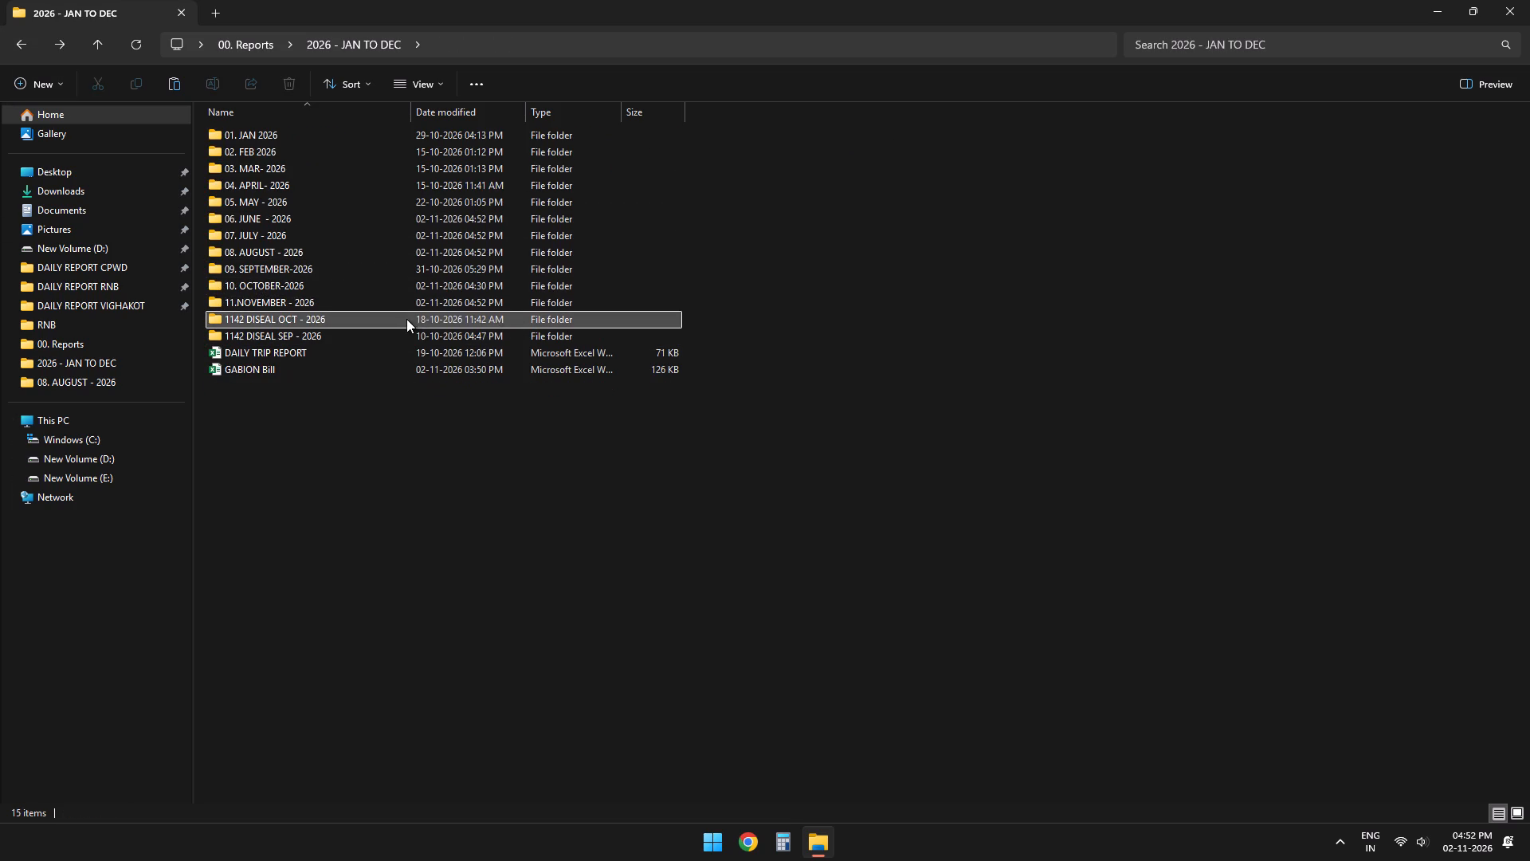
Copy the 1142 DISEAL OCT - 2026 folder from 2026 - JAN TO DEC into the 10. OCTOBER-2026 folder.
{"action": "right_click", "coordinate": [343, 320]}
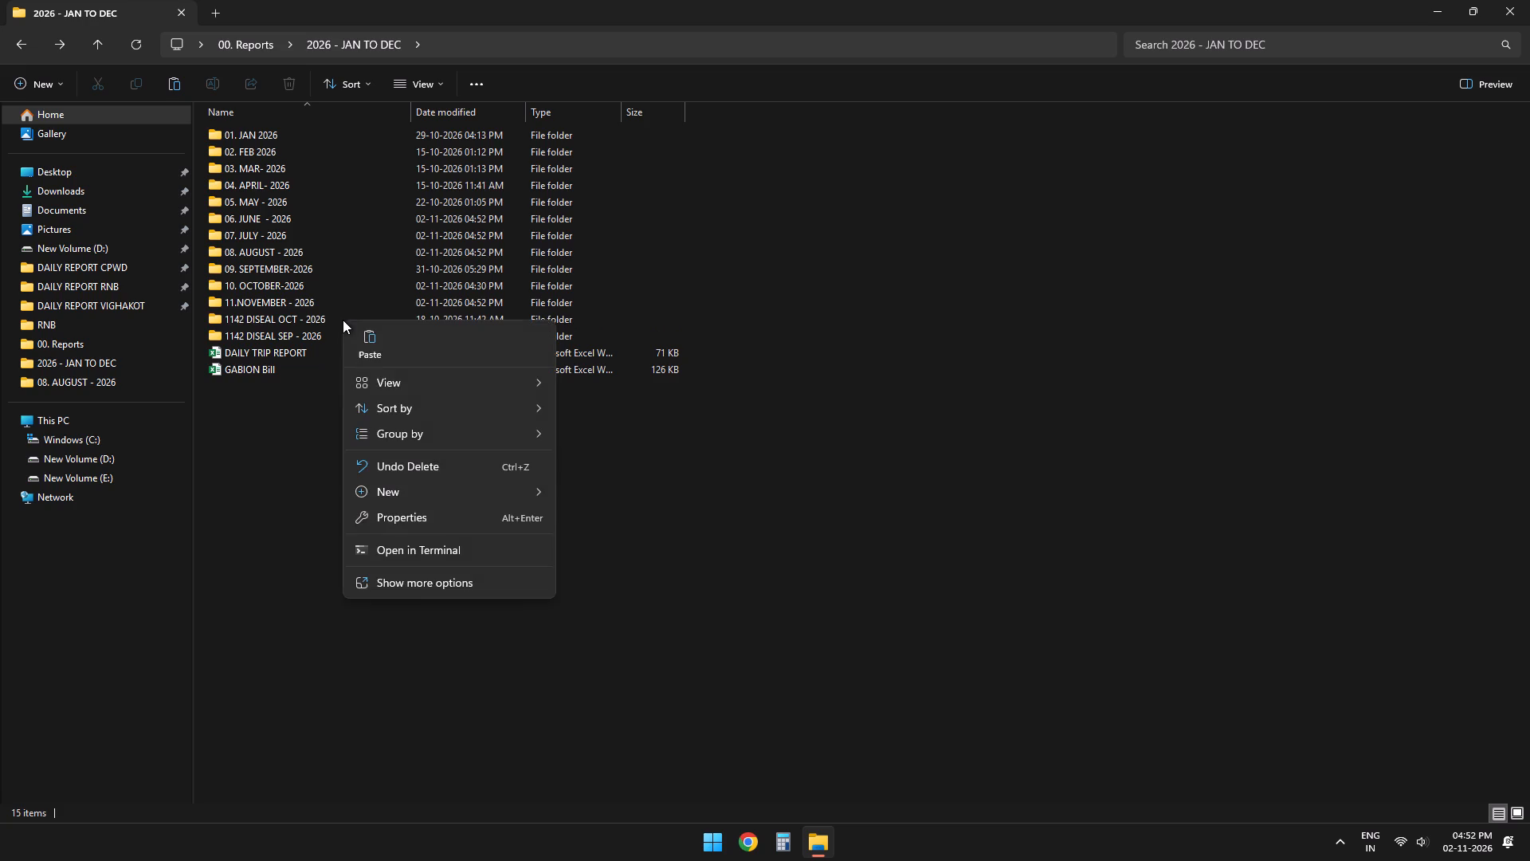
{"action": "left_click", "coordinate": [328, 323]}
{"action": "right_click", "coordinate": [328, 323]}
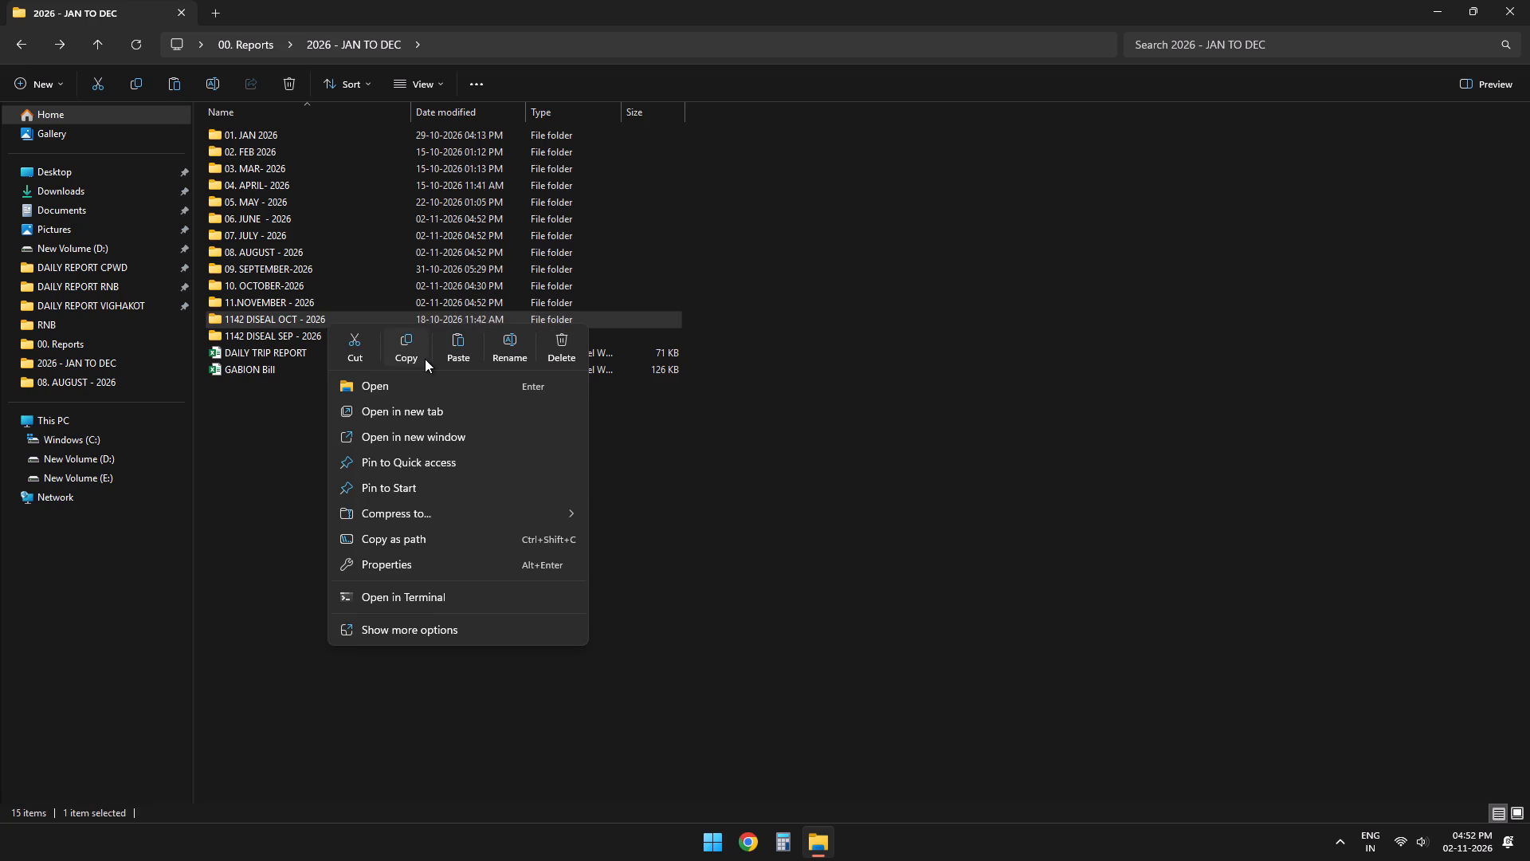
{"action": "left_click", "coordinate": [425, 359]}
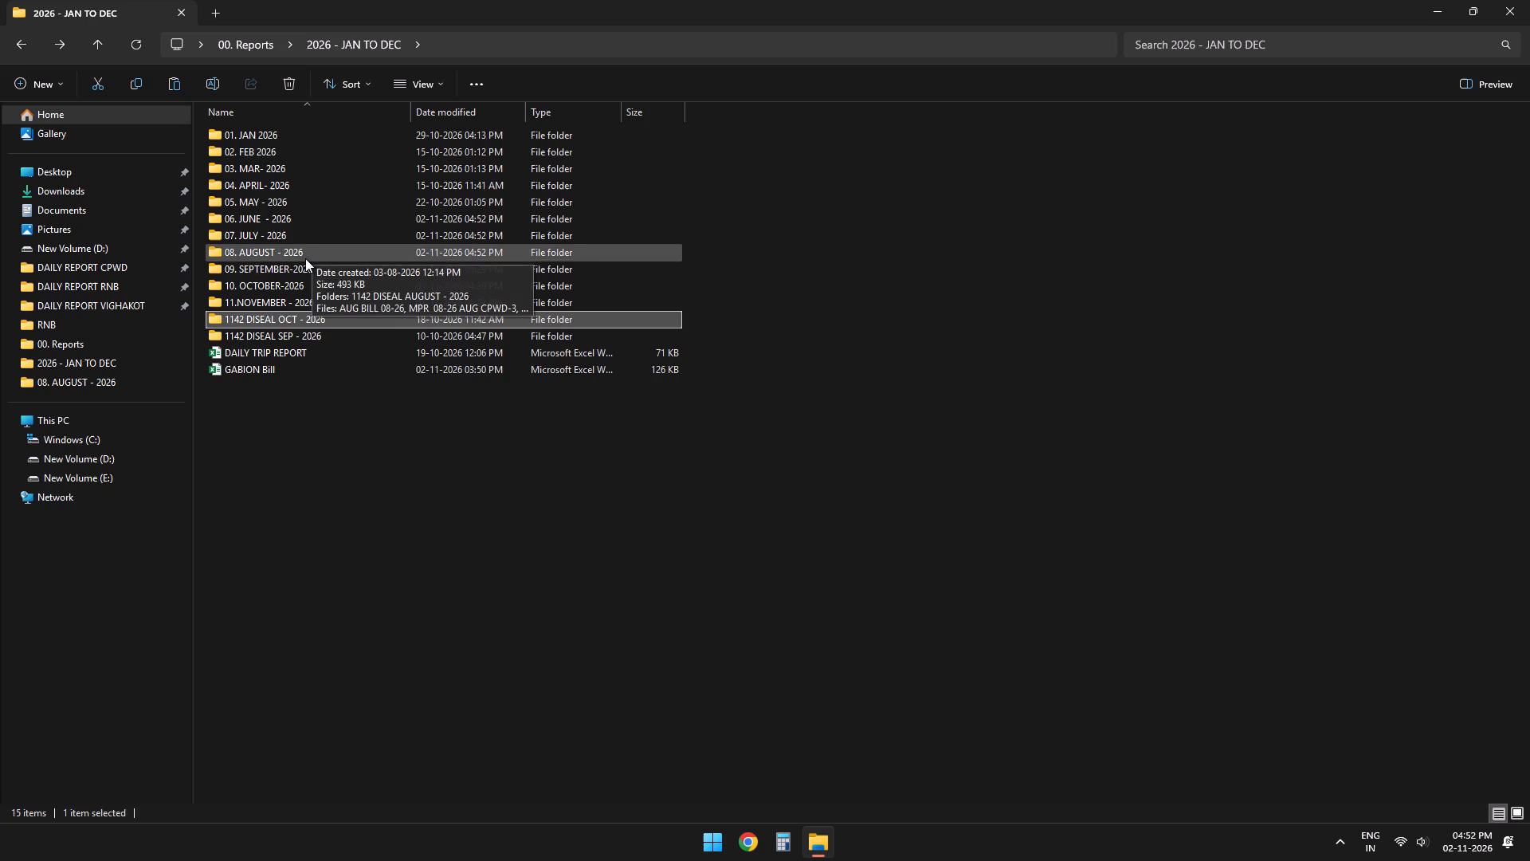
{"action": "double_click", "coordinate": [295, 282]}
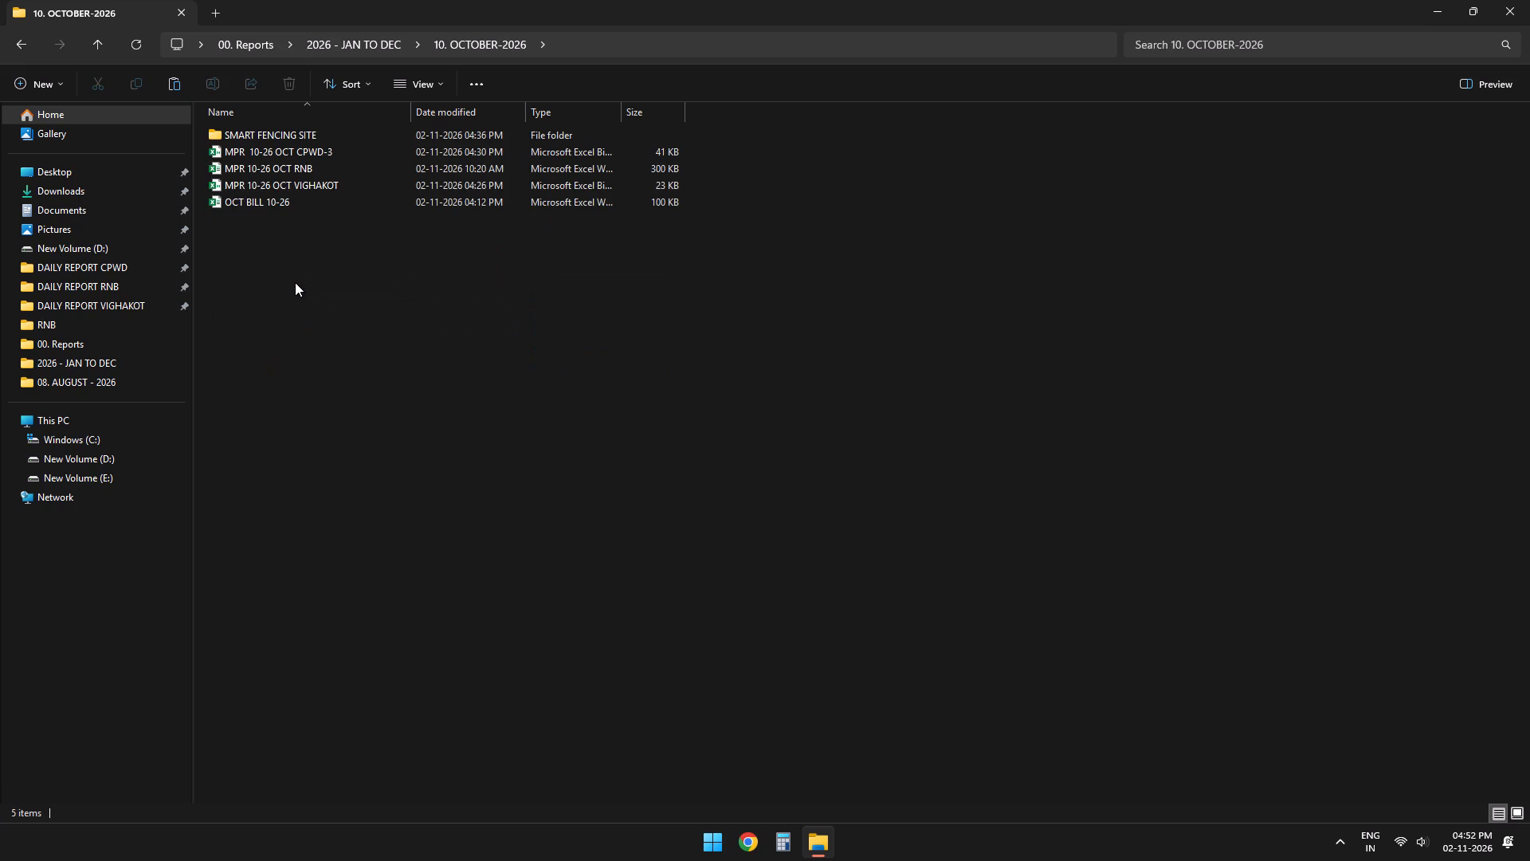
{"action": "right_click", "coordinate": [283, 250]}
{"action": "left_click", "coordinate": [318, 269]}
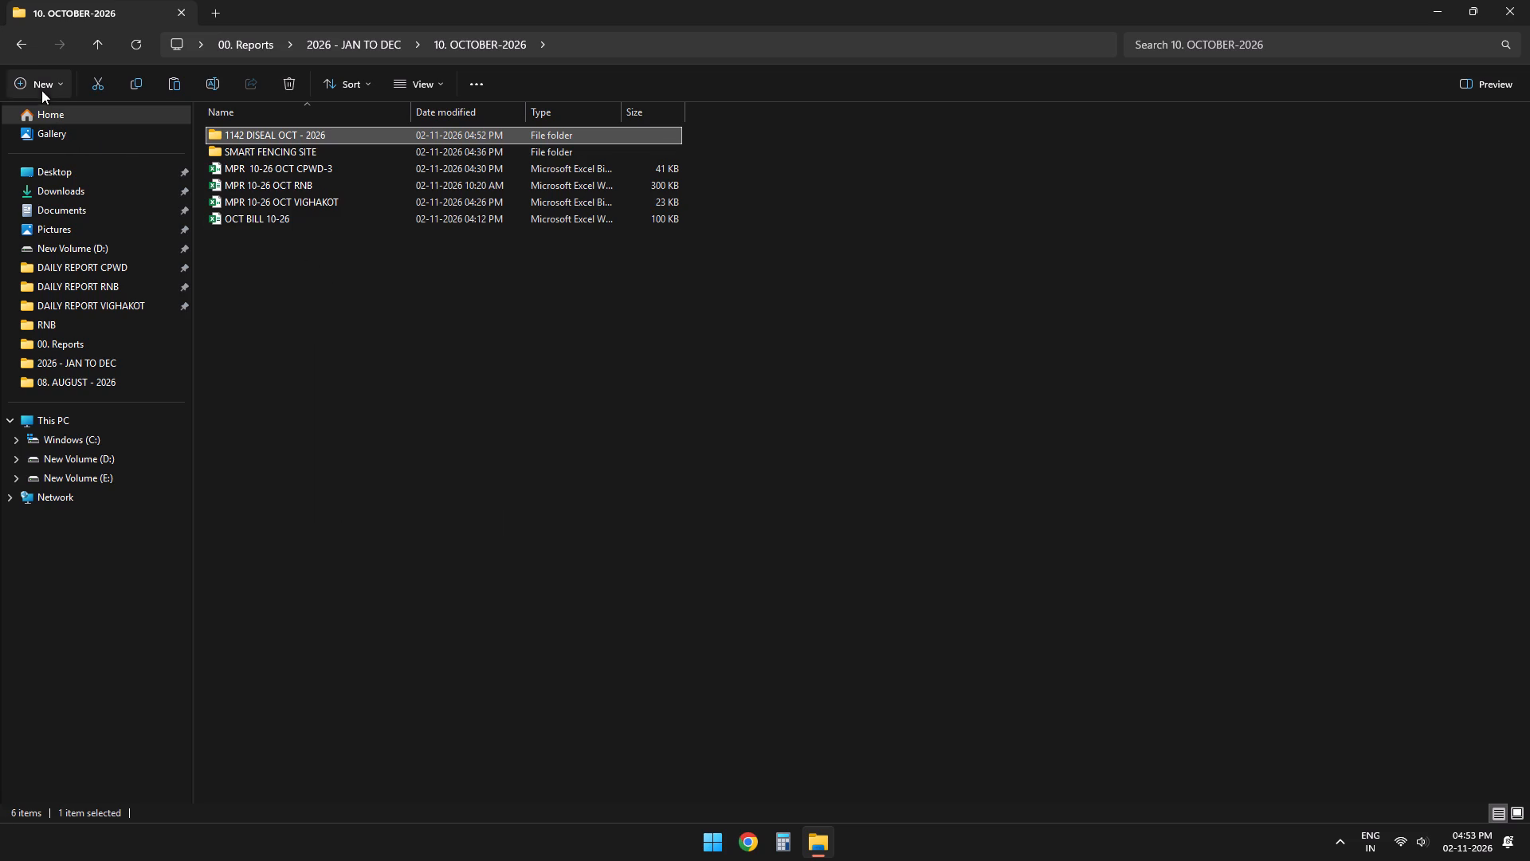
Delete the original 1142 DISEAL OCT - 2026 folder from 2026 - JAN TO DEC.
{"action": "left_click", "coordinate": [19, 49]}
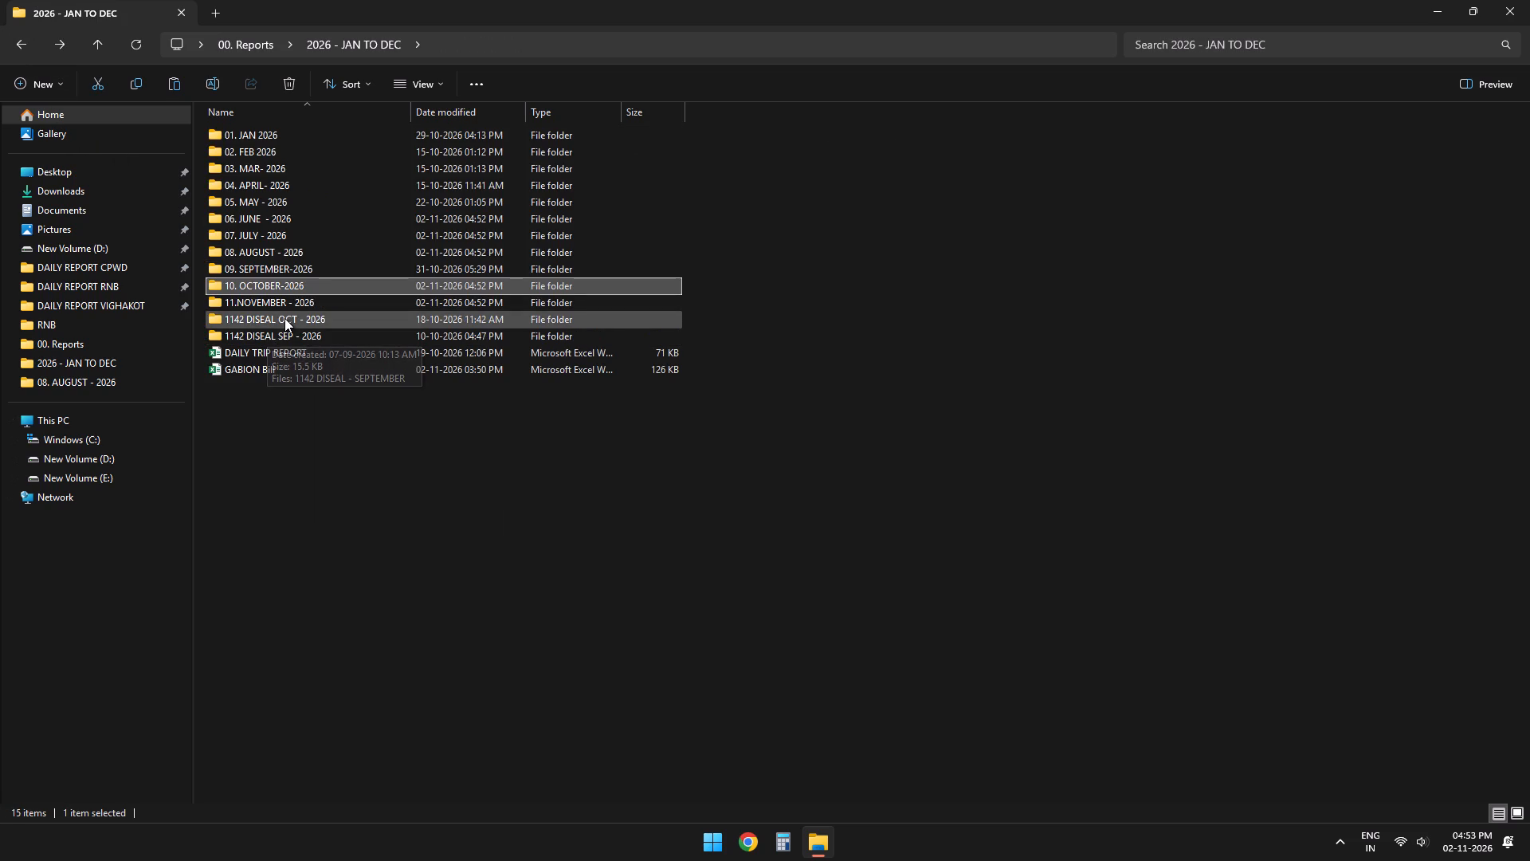
{"action": "right_click", "coordinate": [284, 318]}
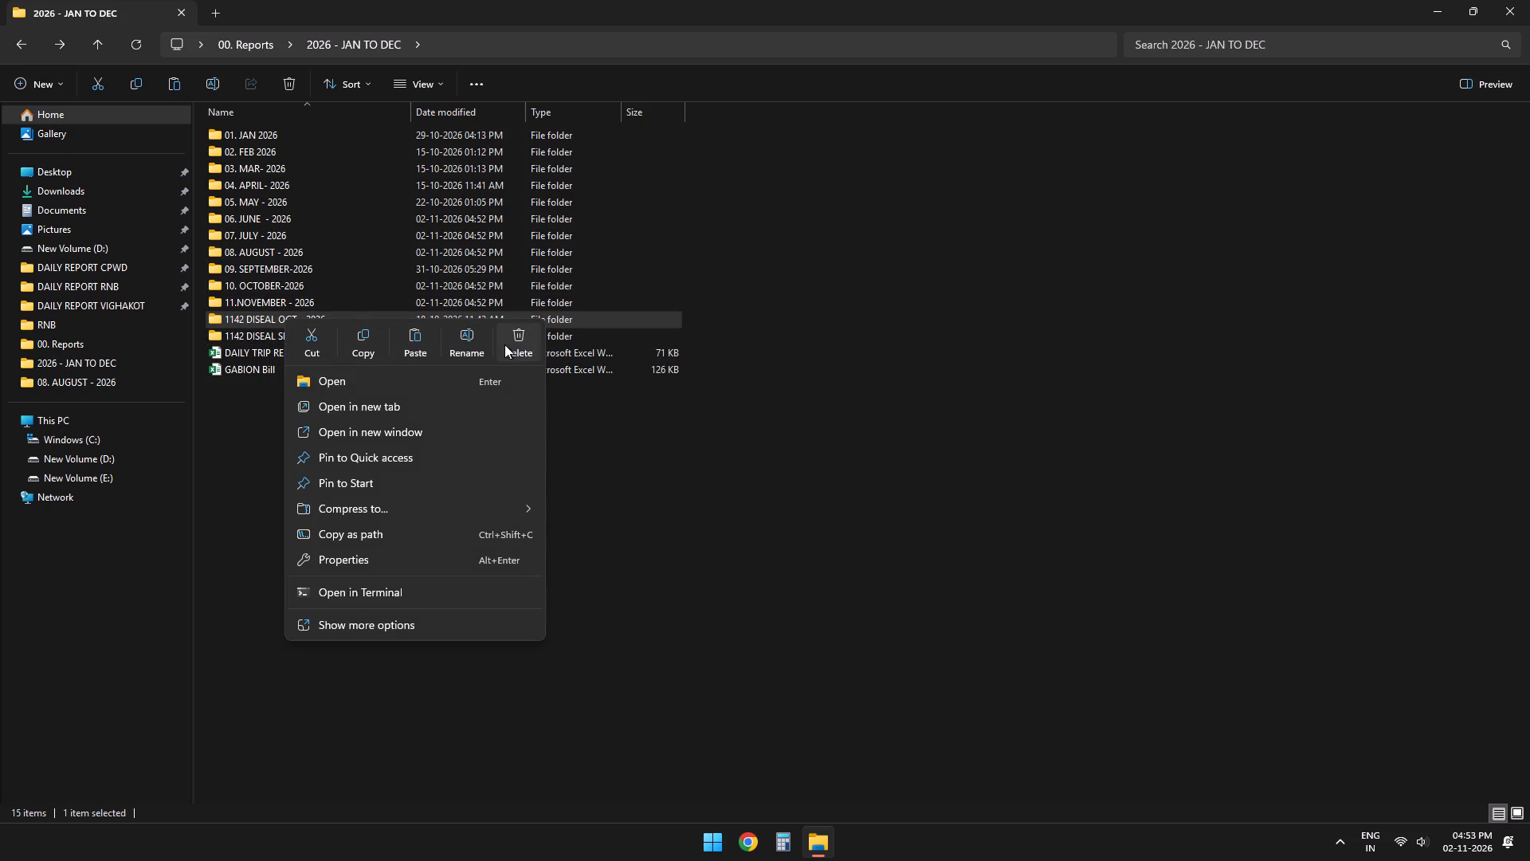
{"action": "left_click", "coordinate": [519, 341]}
Copy the 1142 DISEAL SEP - 2026 folder from 2026 - JAN TO DEC into the 09. SEPTEMBER-2026 folder.
{"action": "left_click", "coordinate": [375, 319]}
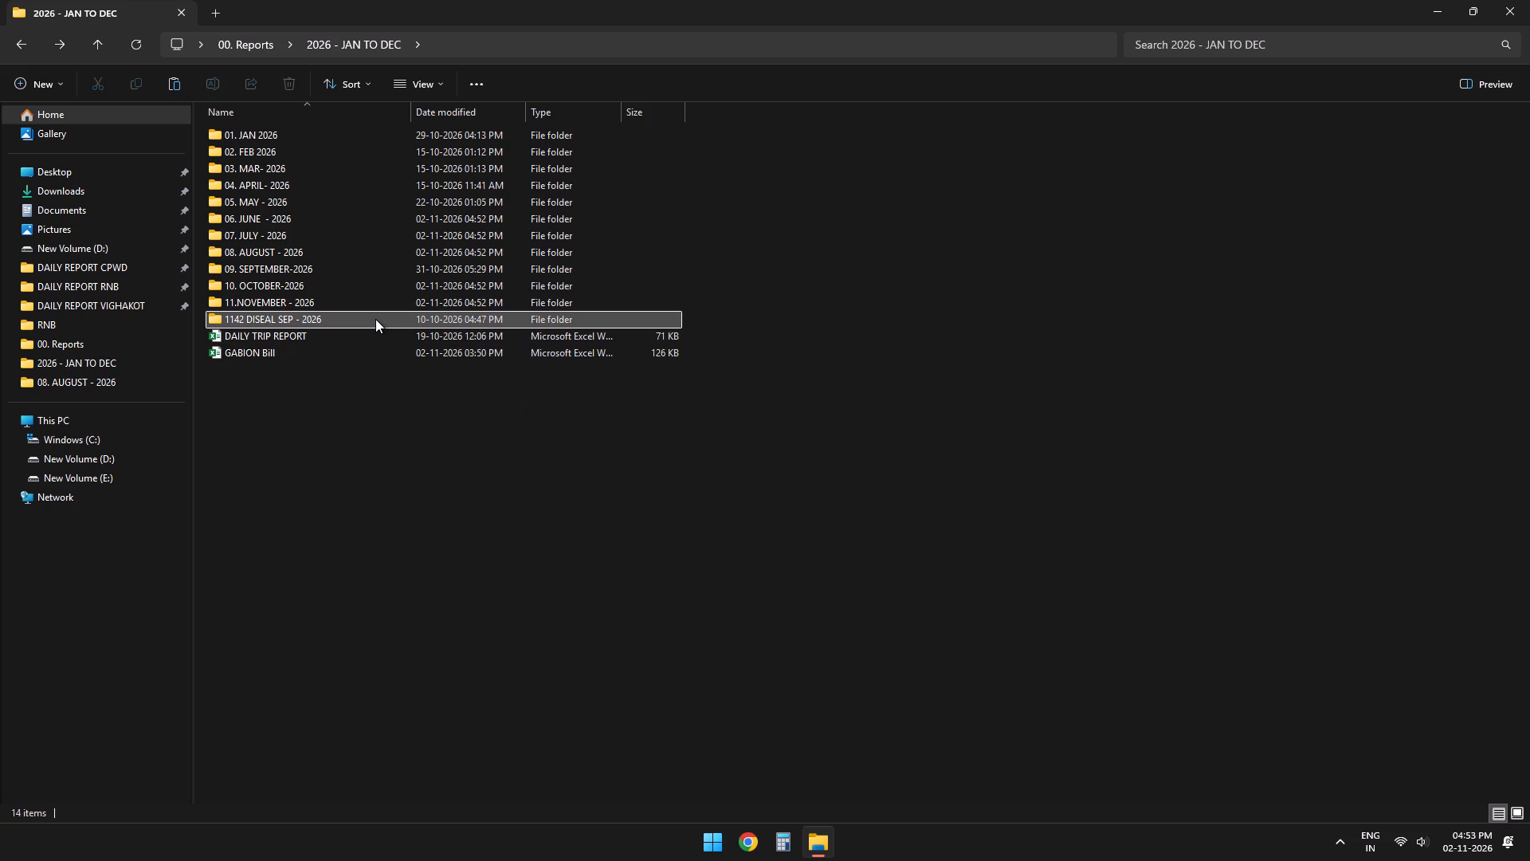
{"action": "double_click", "coordinate": [375, 319]}
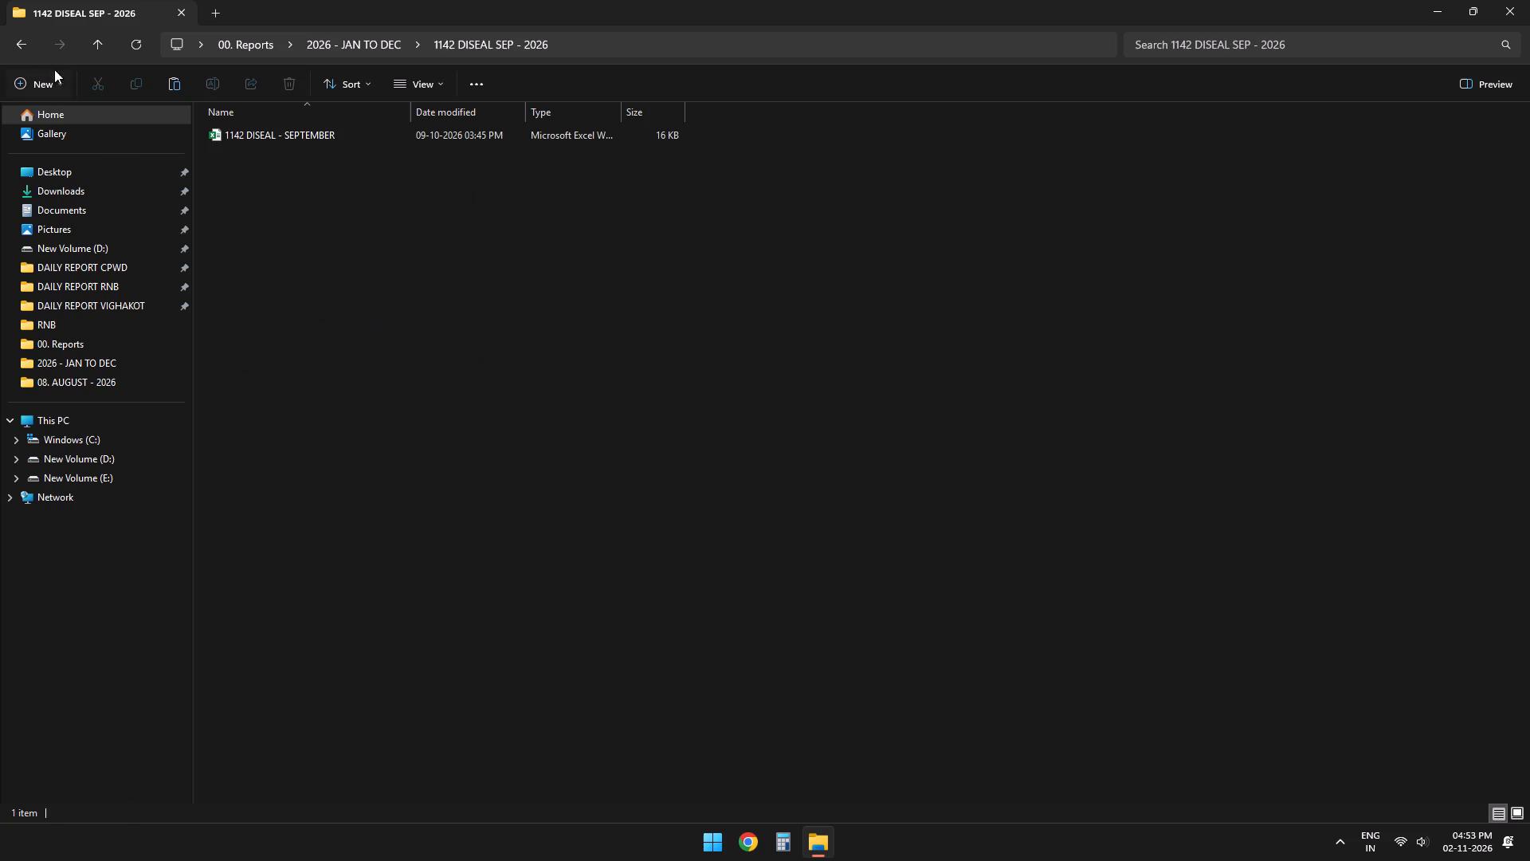
{"action": "left_click", "coordinate": [22, 33]}
{"action": "right_click", "coordinate": [331, 317]}
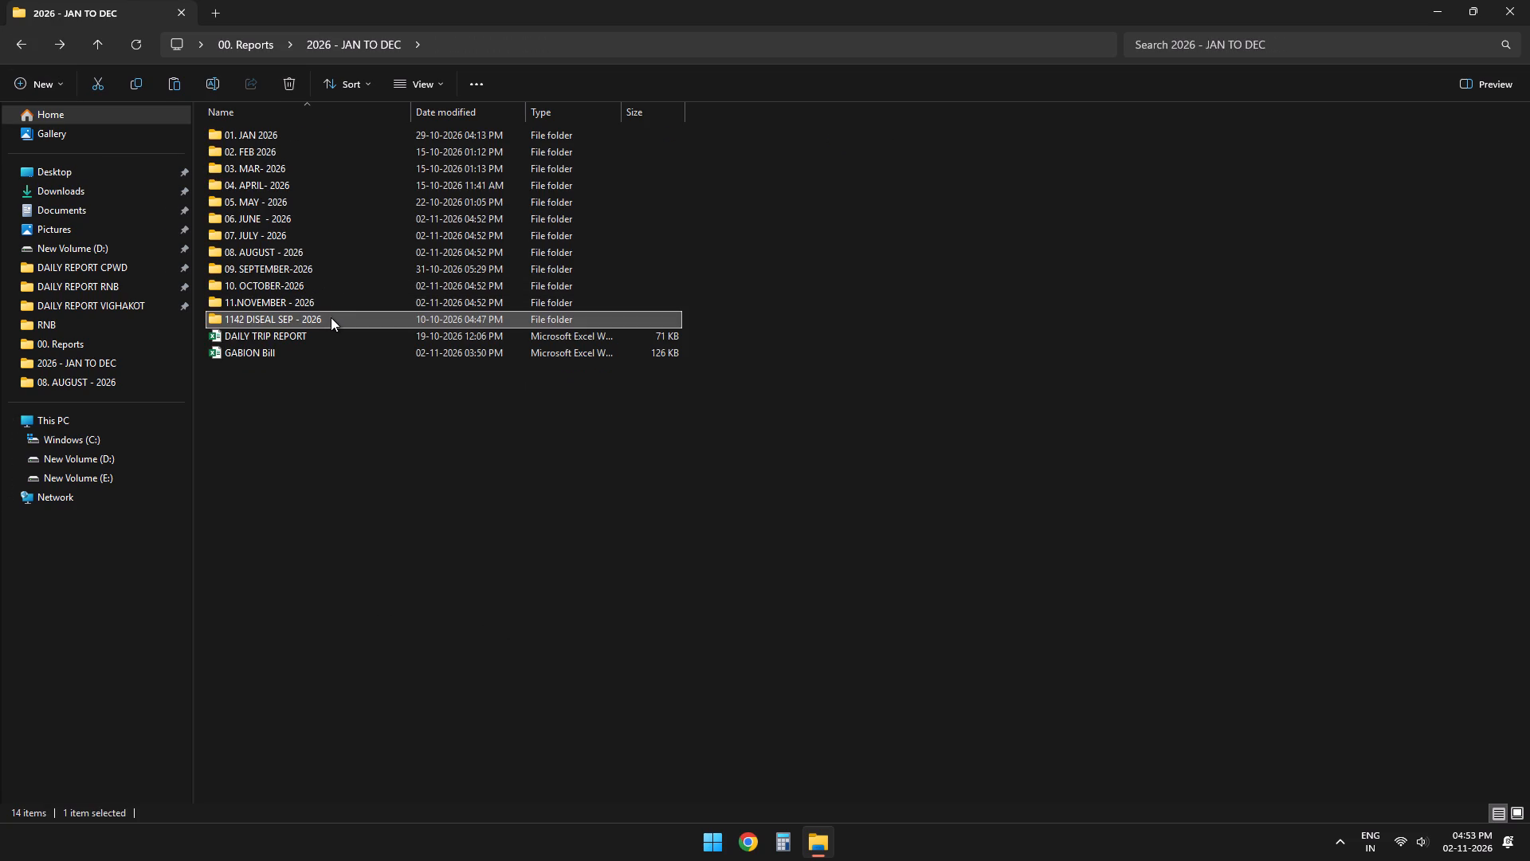
{"action": "left_click", "coordinate": [406, 343]}
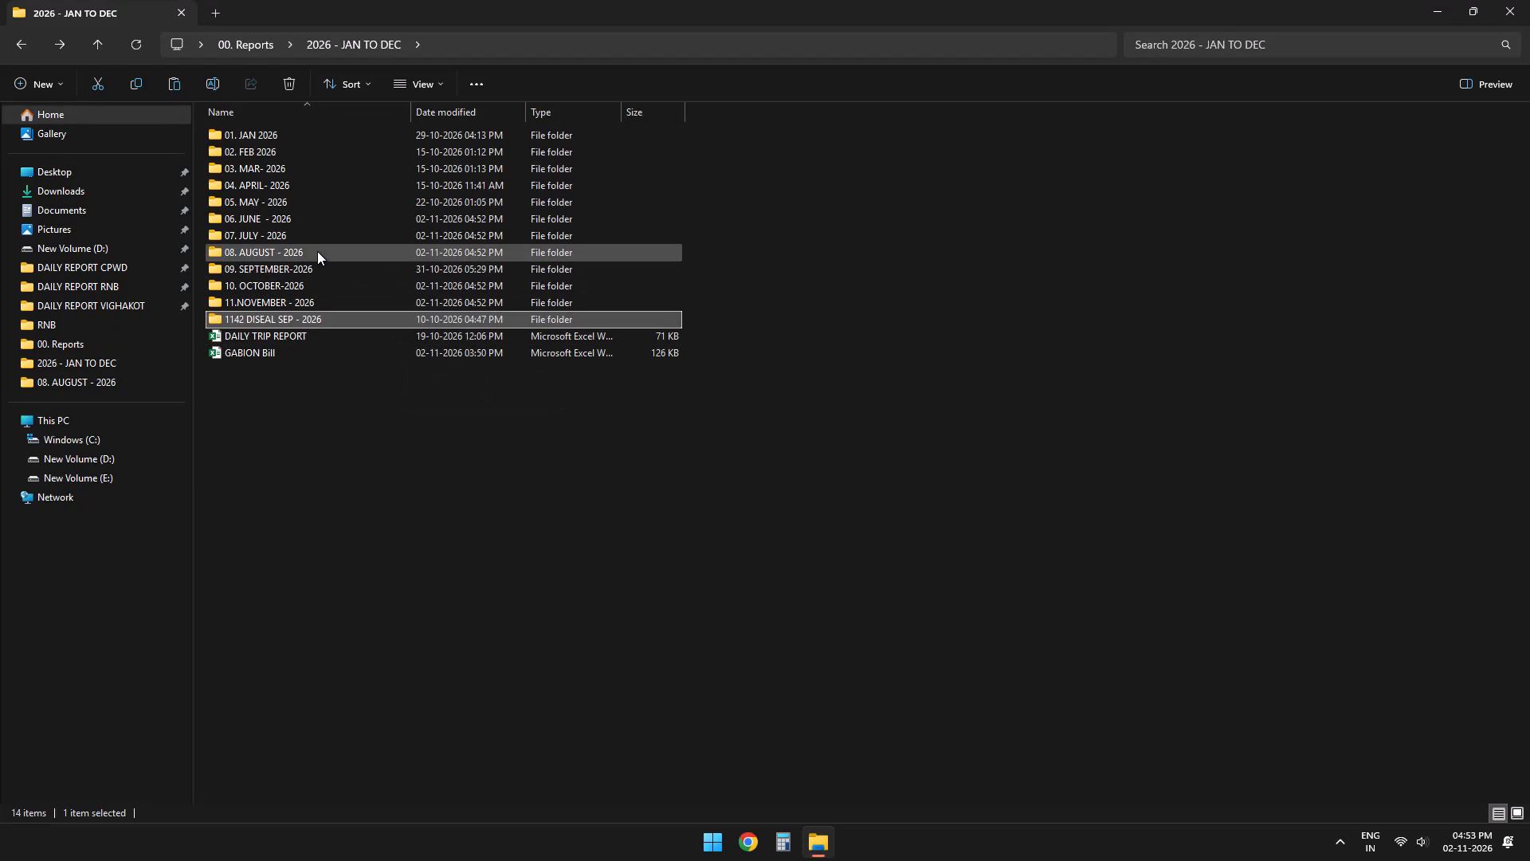
{"action": "double_click", "coordinate": [308, 269]}
{"action": "right_click", "coordinate": [306, 269]}
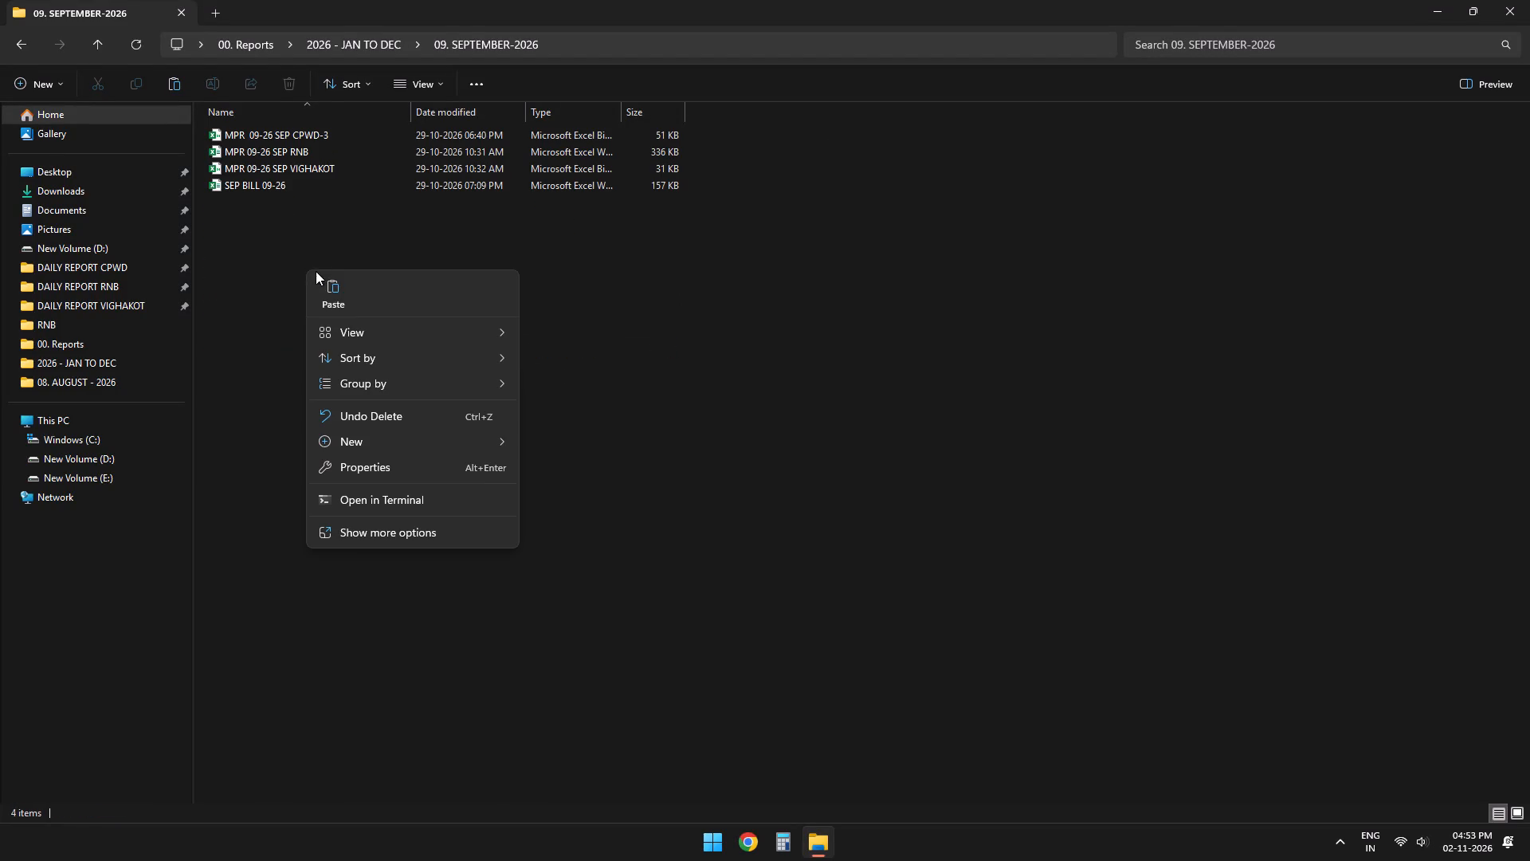
{"action": "left_click", "coordinate": [339, 294]}
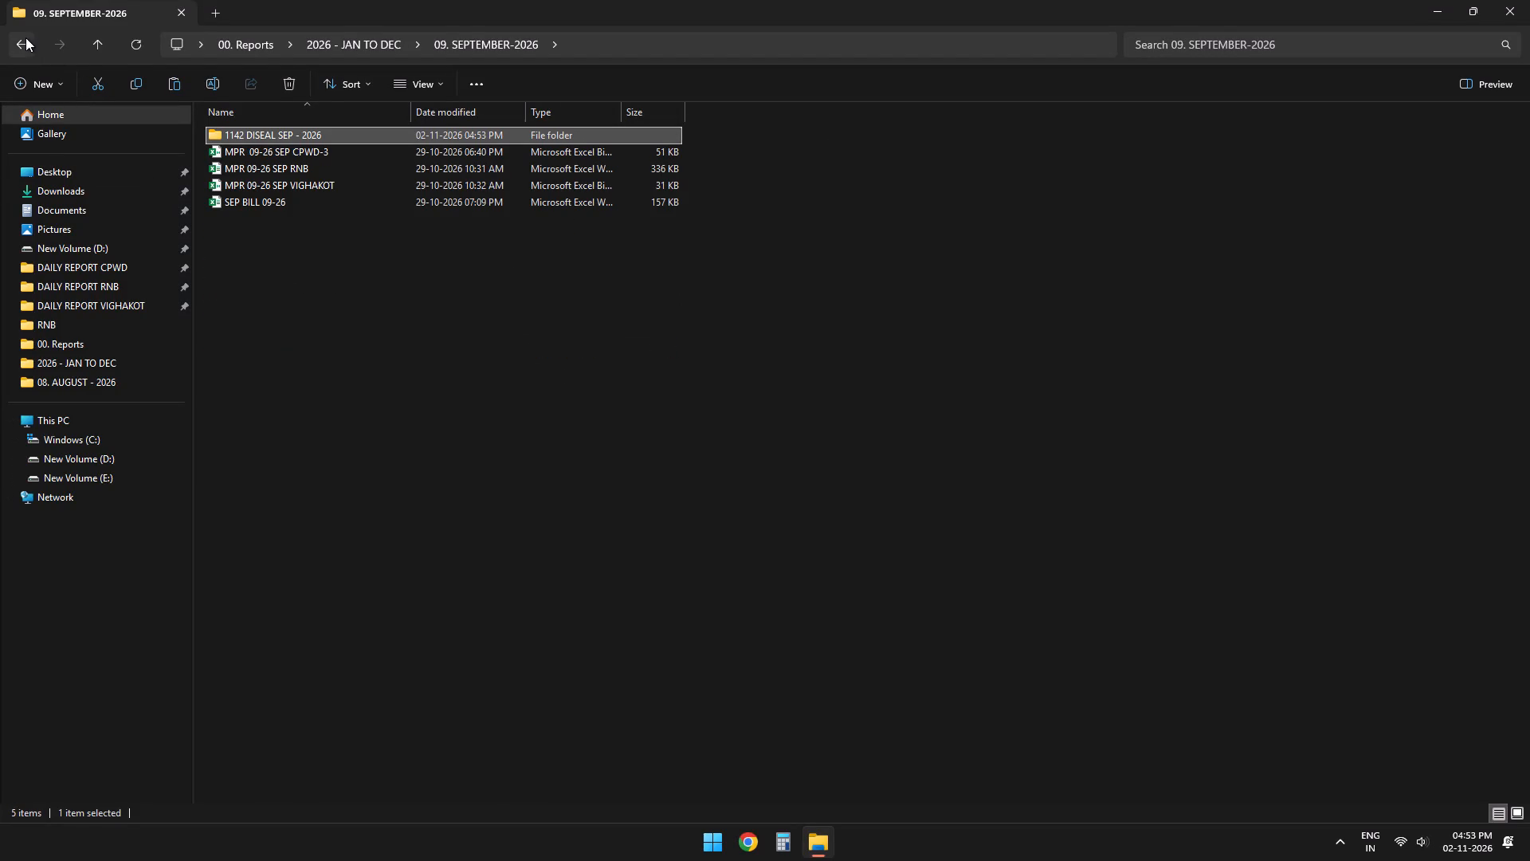
Delete the original 1142 DISEAL SEP - 2026 folder from 2026 - JAN TO DEC.
{"action": "left_click", "coordinate": [25, 37]}
{"action": "right_click", "coordinate": [310, 321]}
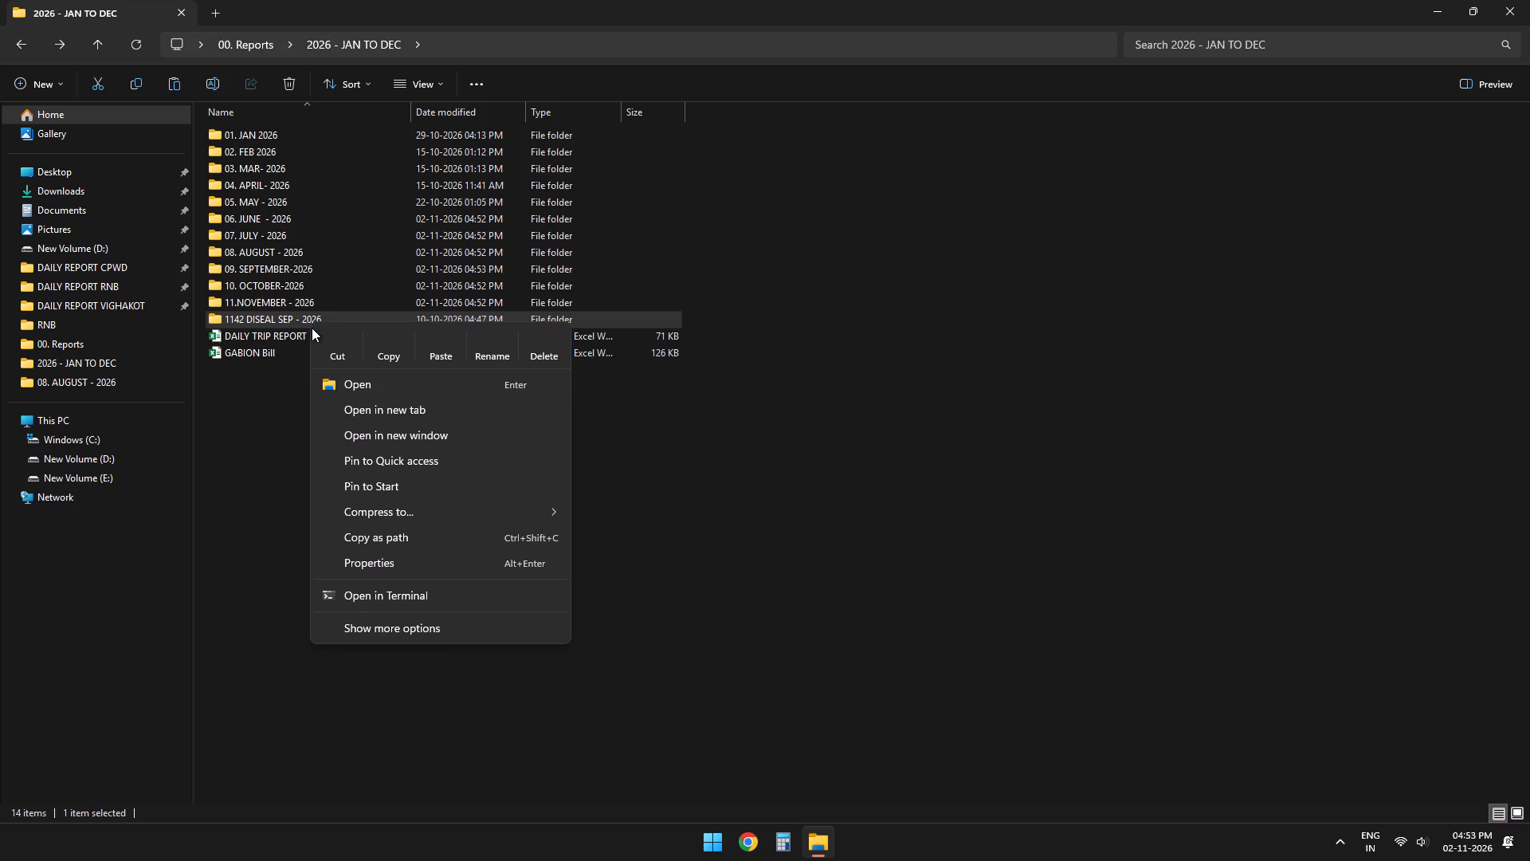
{"action": "left_click", "coordinate": [541, 350]}
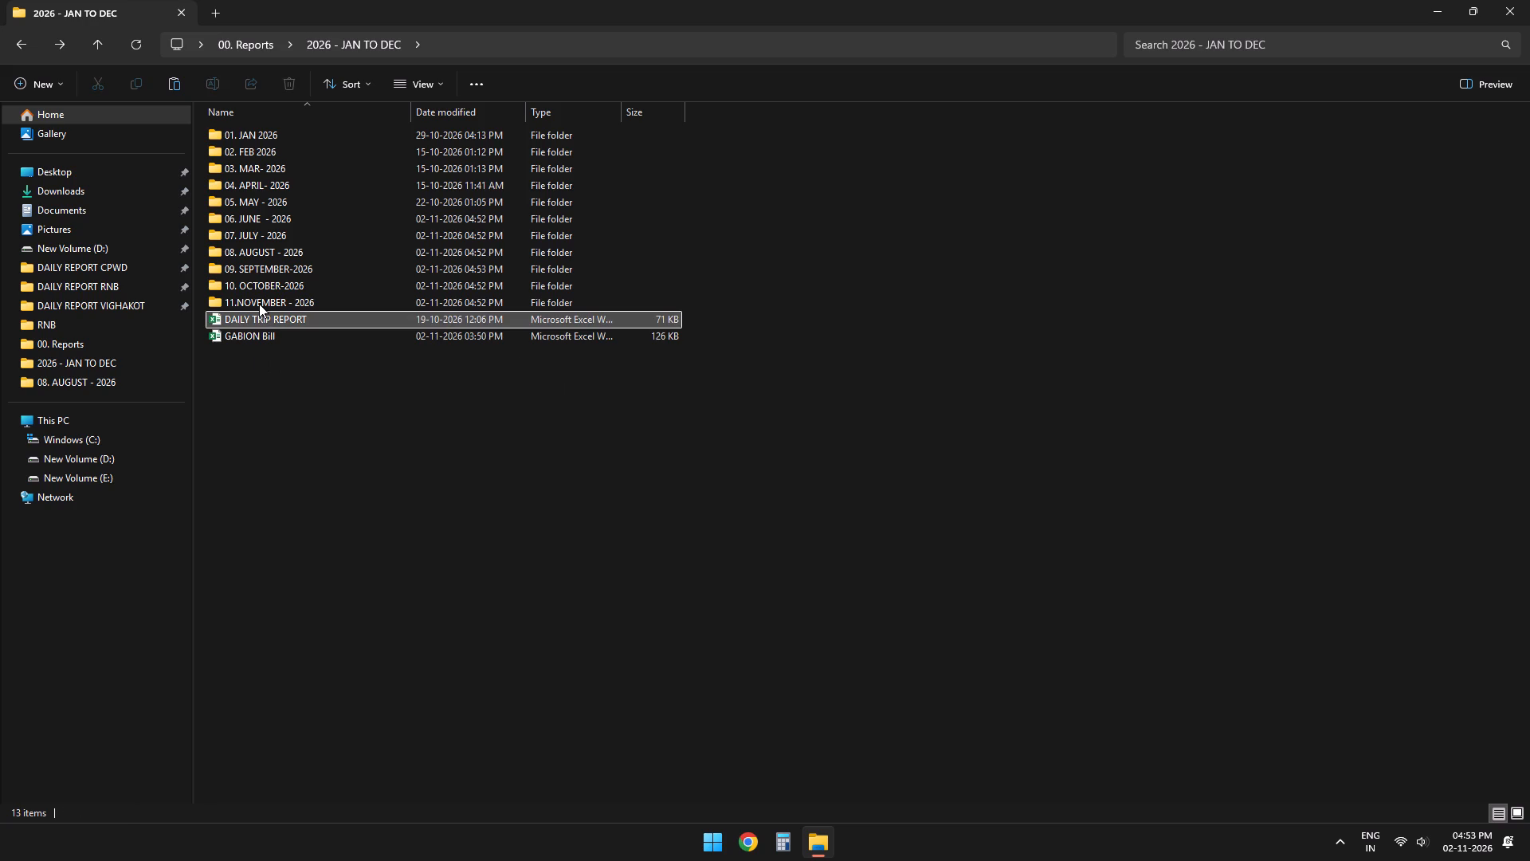
Open the DAILY TRIP REPORT workbook for a brief look and close it.
{"action": "right_click", "coordinate": [276, 322]}
{"action": "double_click", "coordinate": [276, 322]}
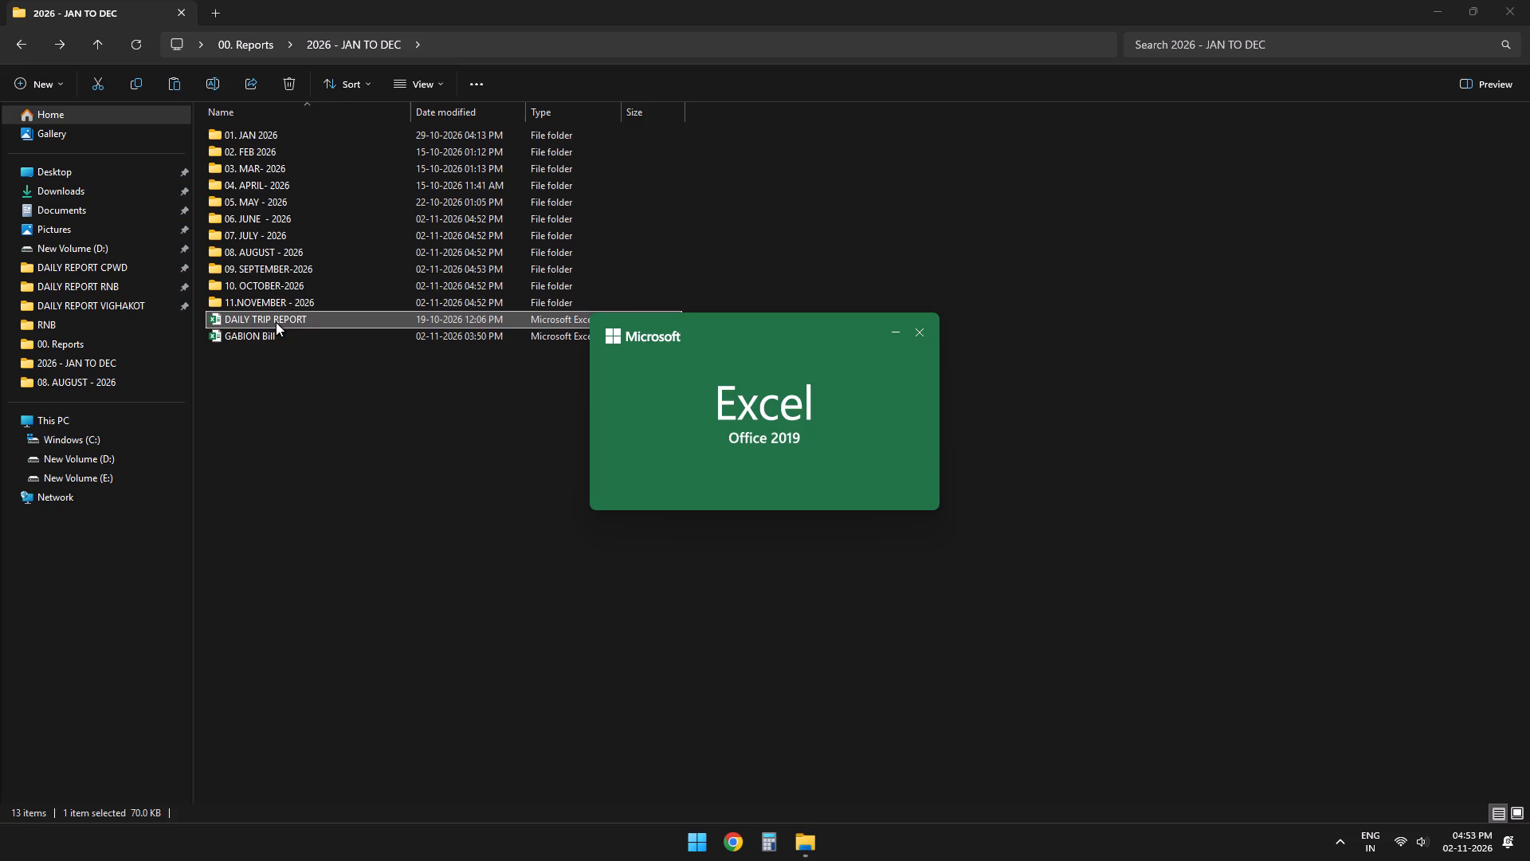
{"action": "left_click", "coordinate": [1529, 0]}
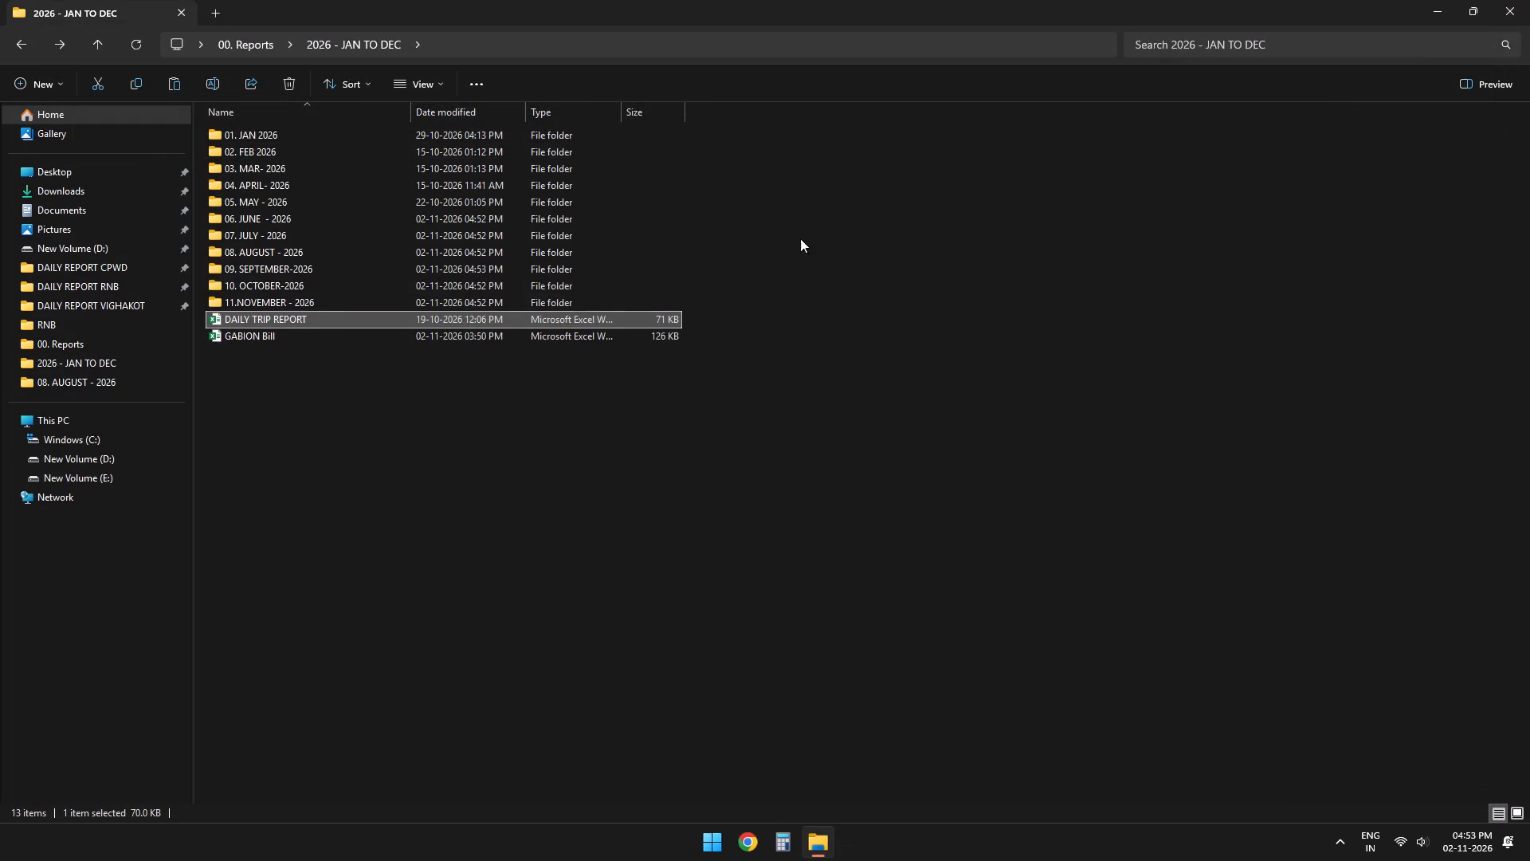
Check the contents of the 09. SEPTEMBER-2026 and 11.NOVEMBER - 2026 folders.
{"action": "double_click", "coordinate": [268, 269]}
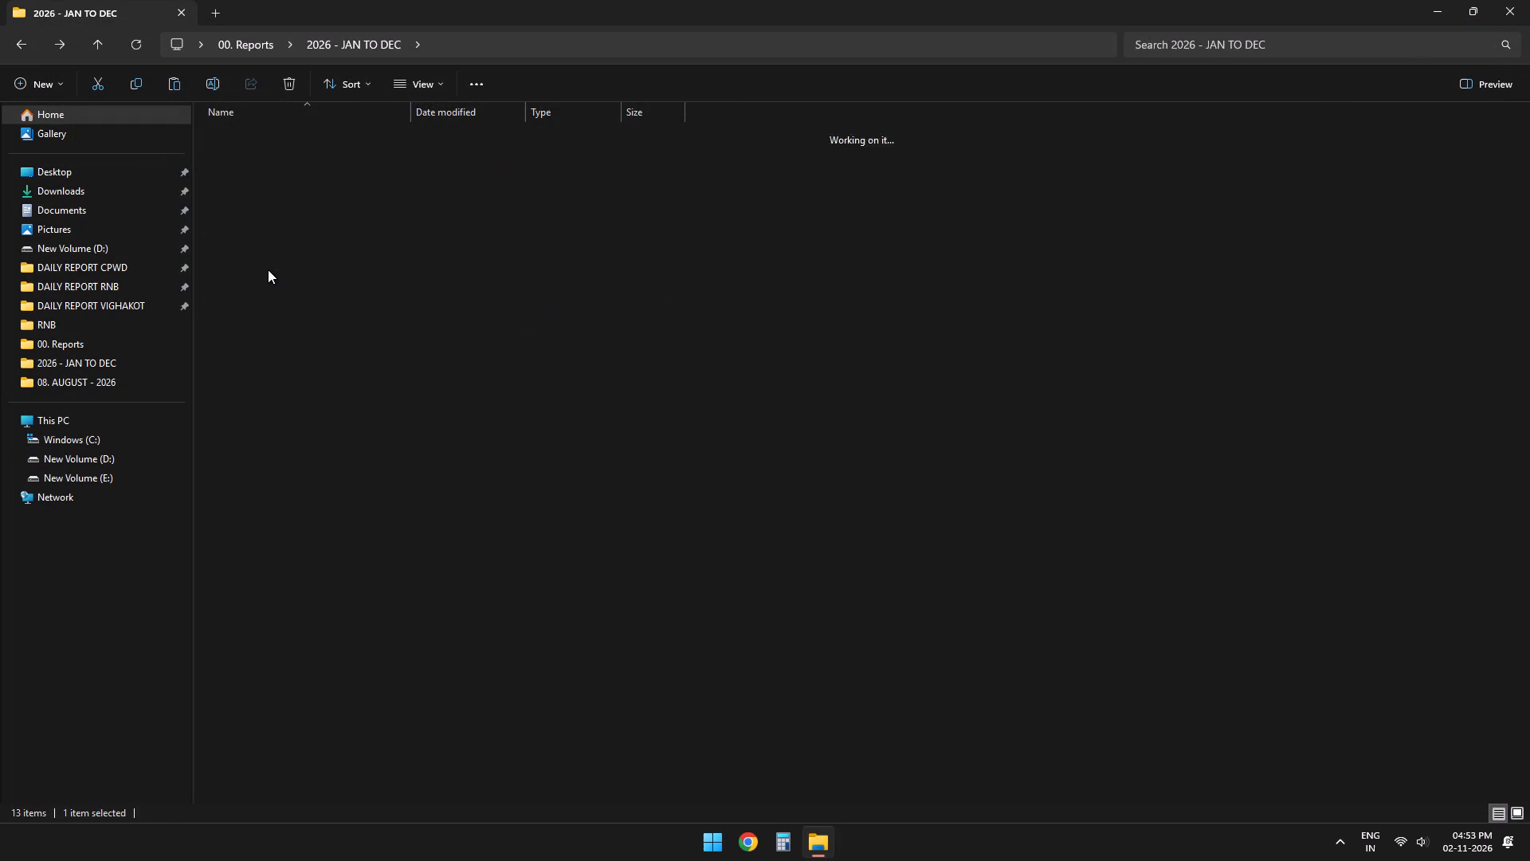
{"action": "left_click", "coordinate": [29, 41]}
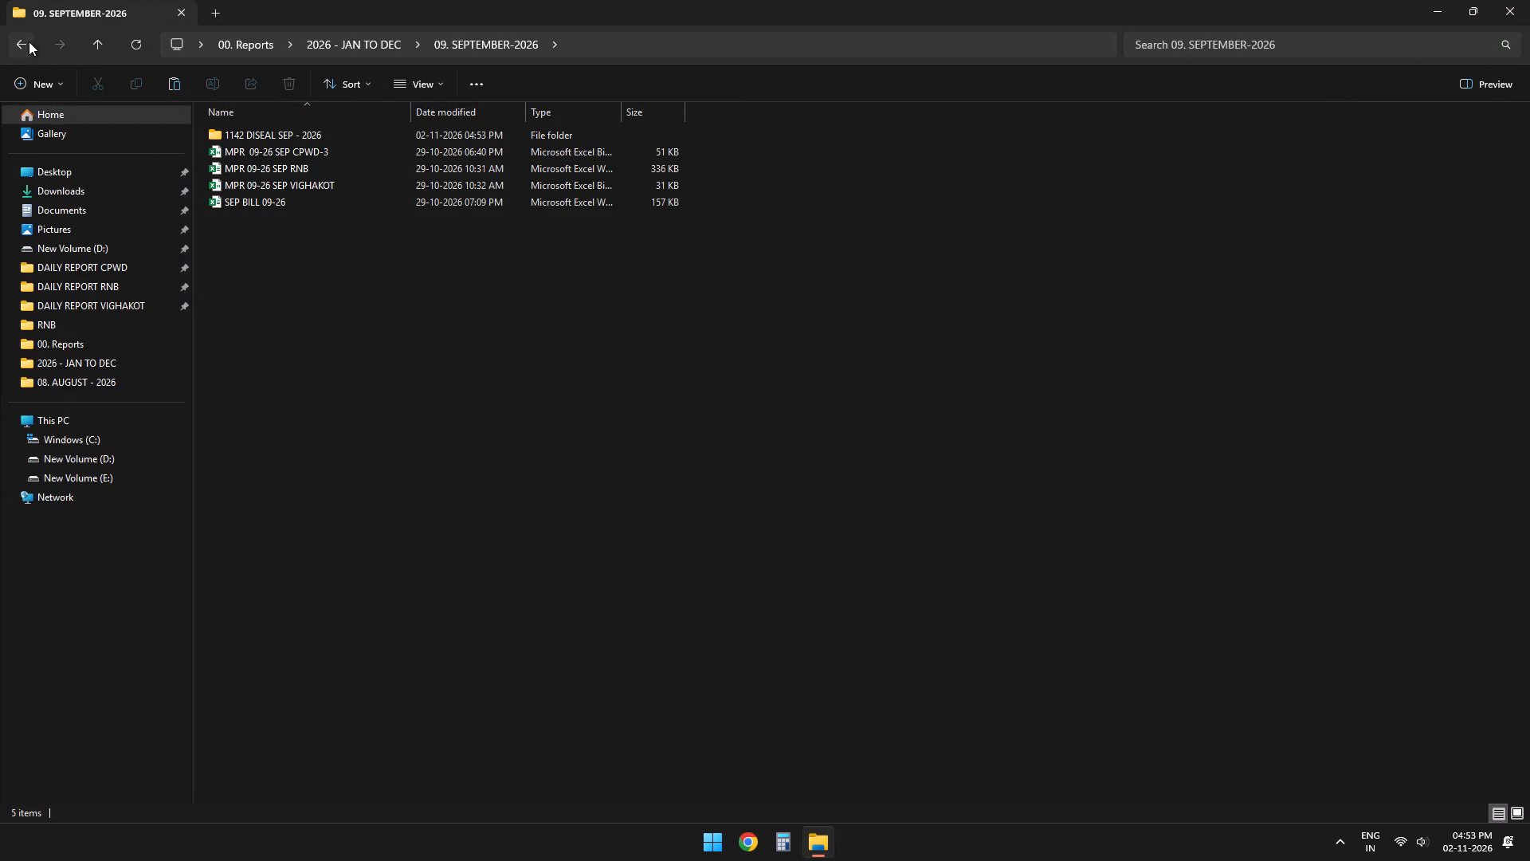
{"action": "double_click", "coordinate": [257, 301]}
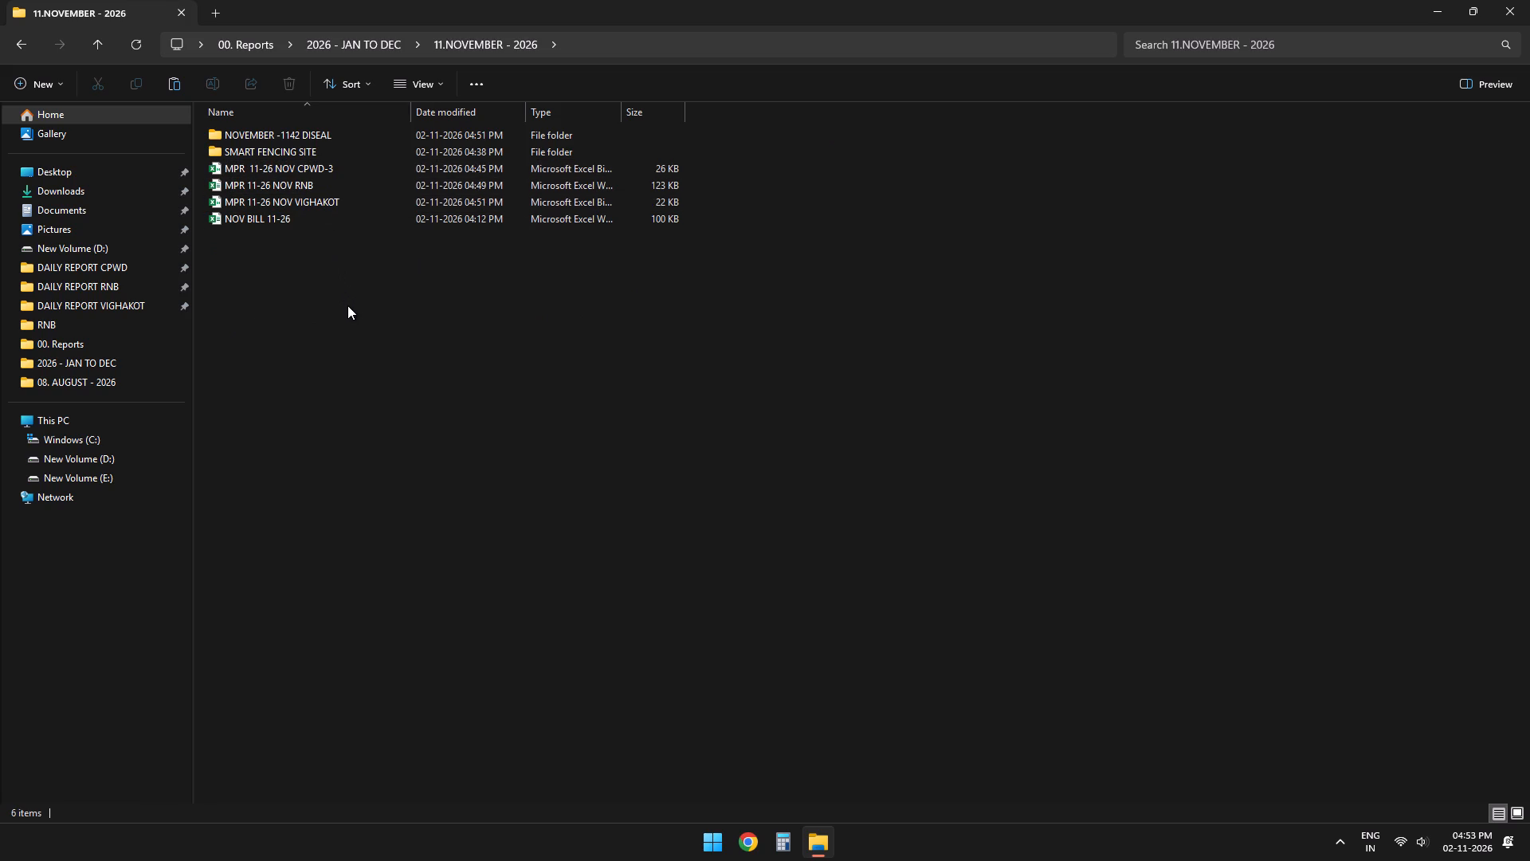
{"action": "left_click", "coordinate": [20, 49]}
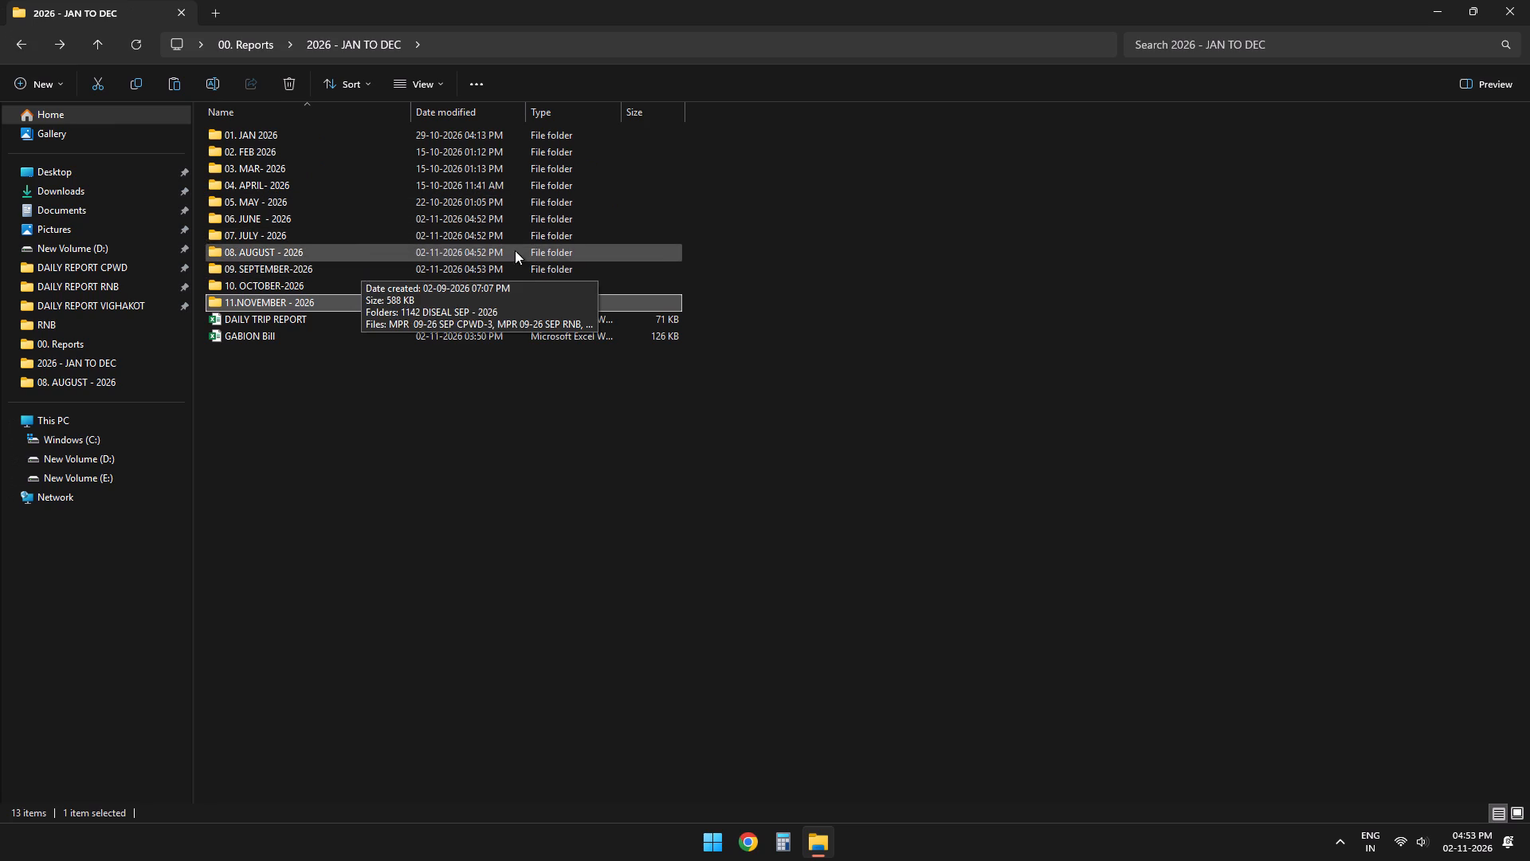
Close the 2026 - JAN TO DEC folder window and refresh the desktop.
{"action": "key", "text": "ctrl+s"}
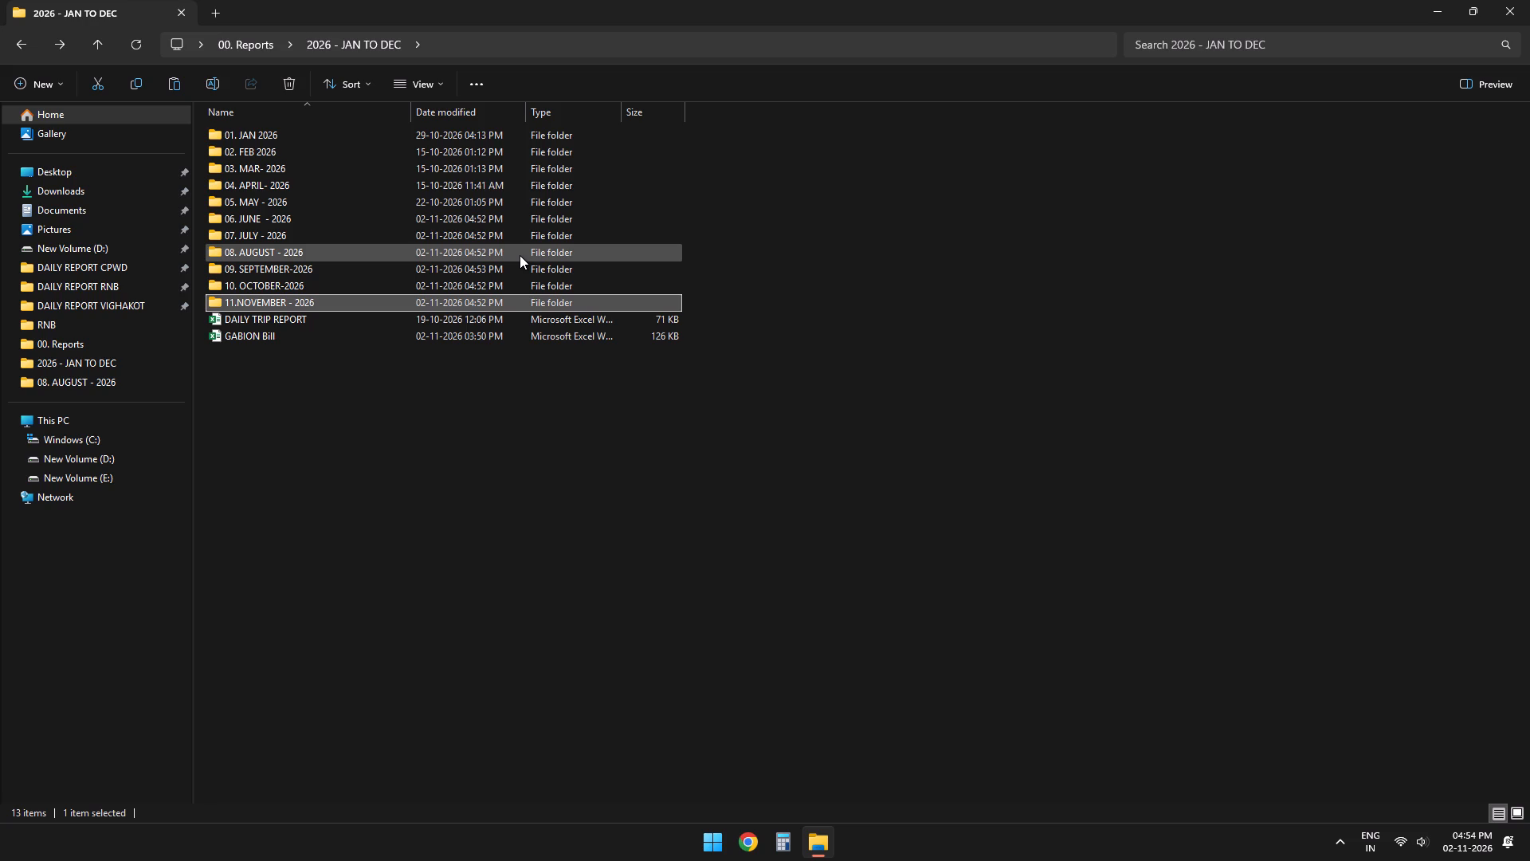
{"action": "left_click", "coordinate": [1529, 0]}
{"action": "right_click", "coordinate": [602, 171]}
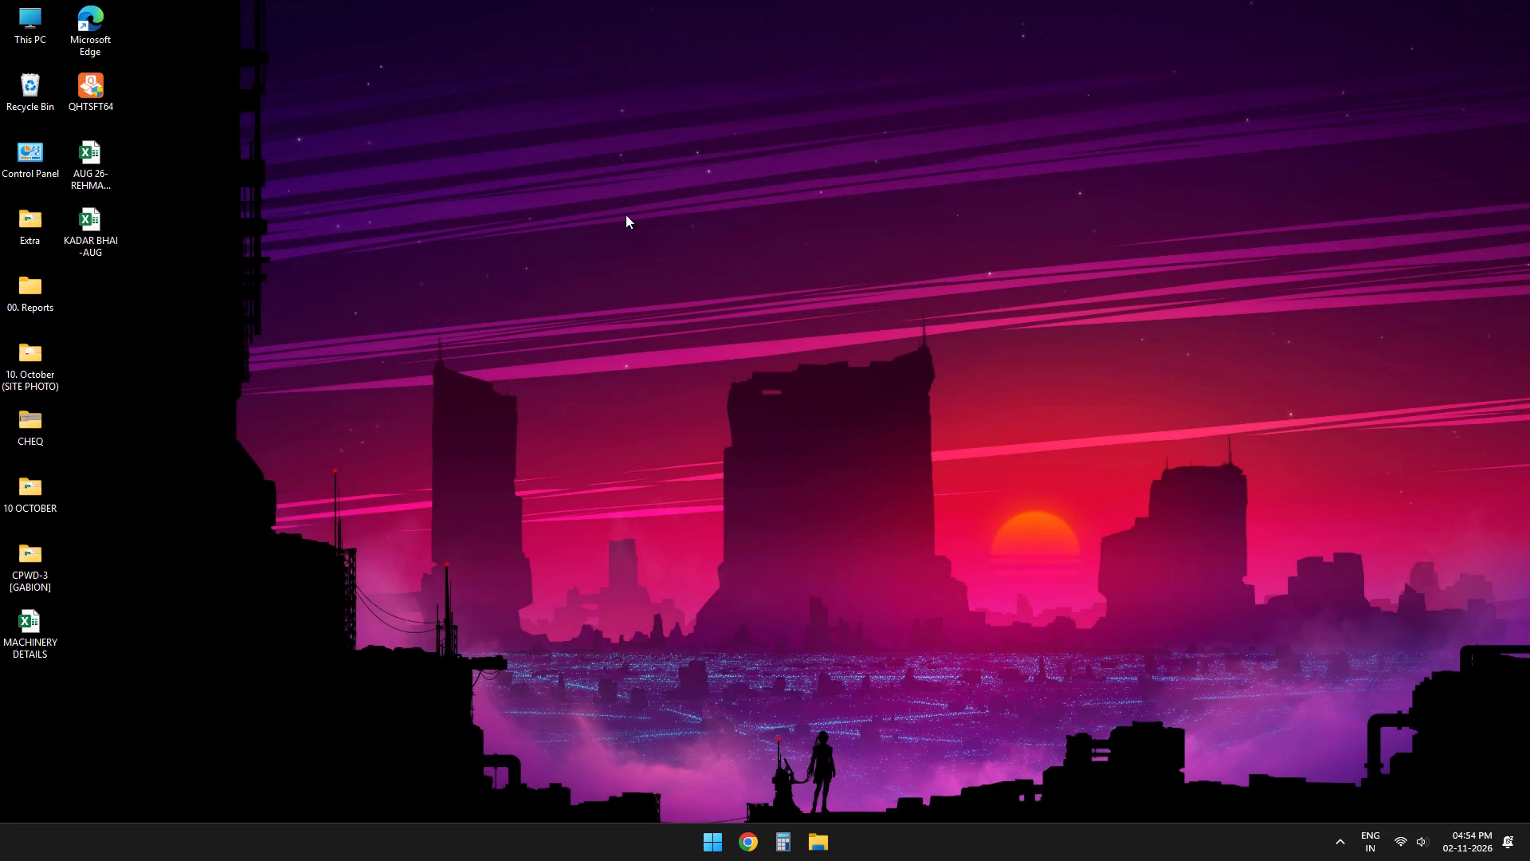
{"action": "left_click", "coordinate": [651, 292]}
{"action": "right_click", "coordinate": [651, 292]}
{"action": "left_click", "coordinate": [705, 397]}
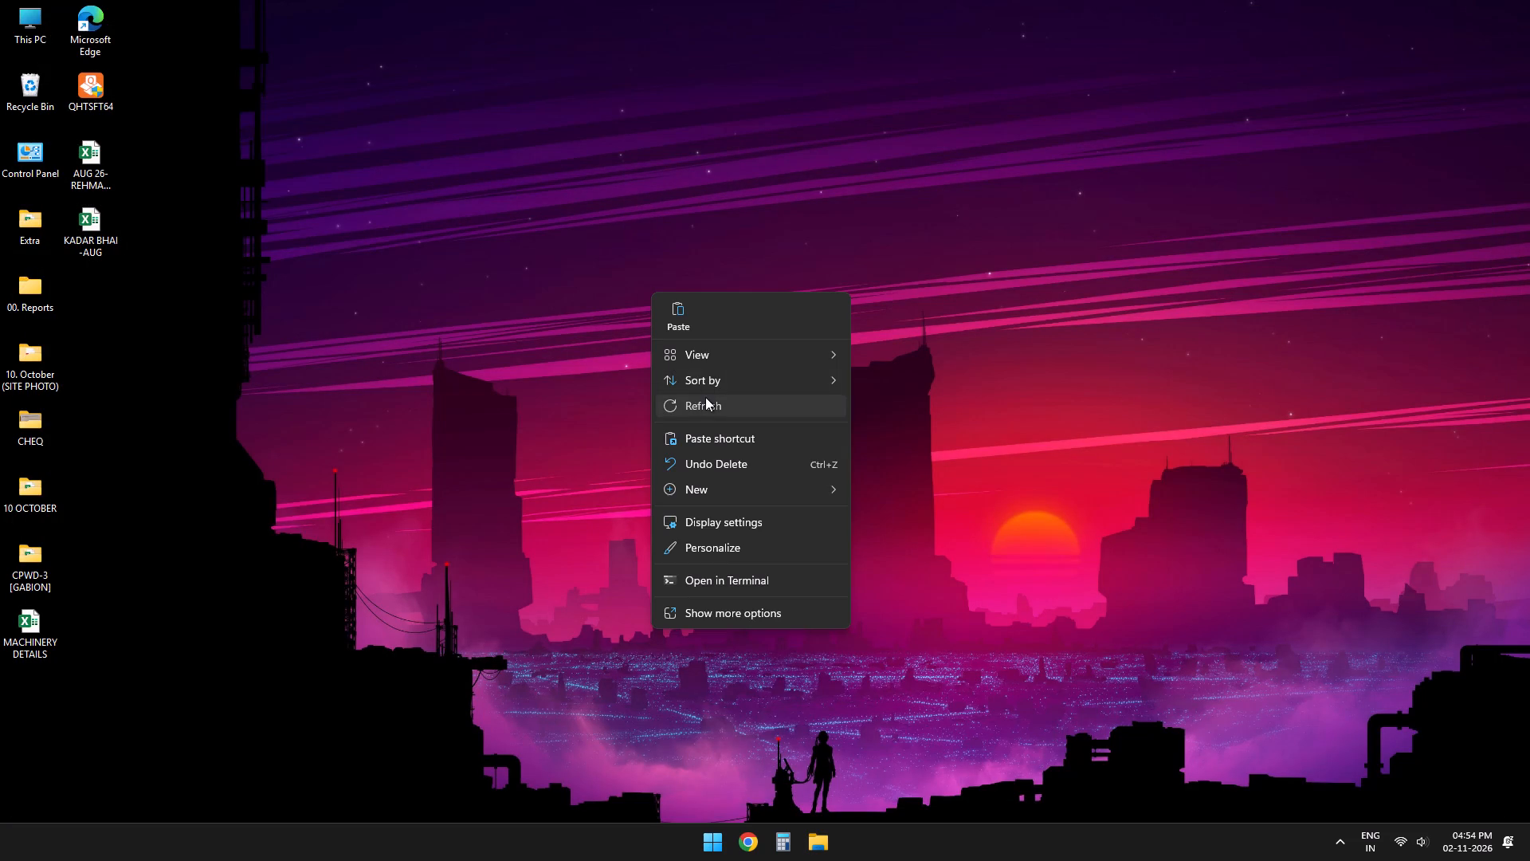
Open the 00. Reports folder from the desktop.
{"action": "double_click", "coordinate": [43, 297]}
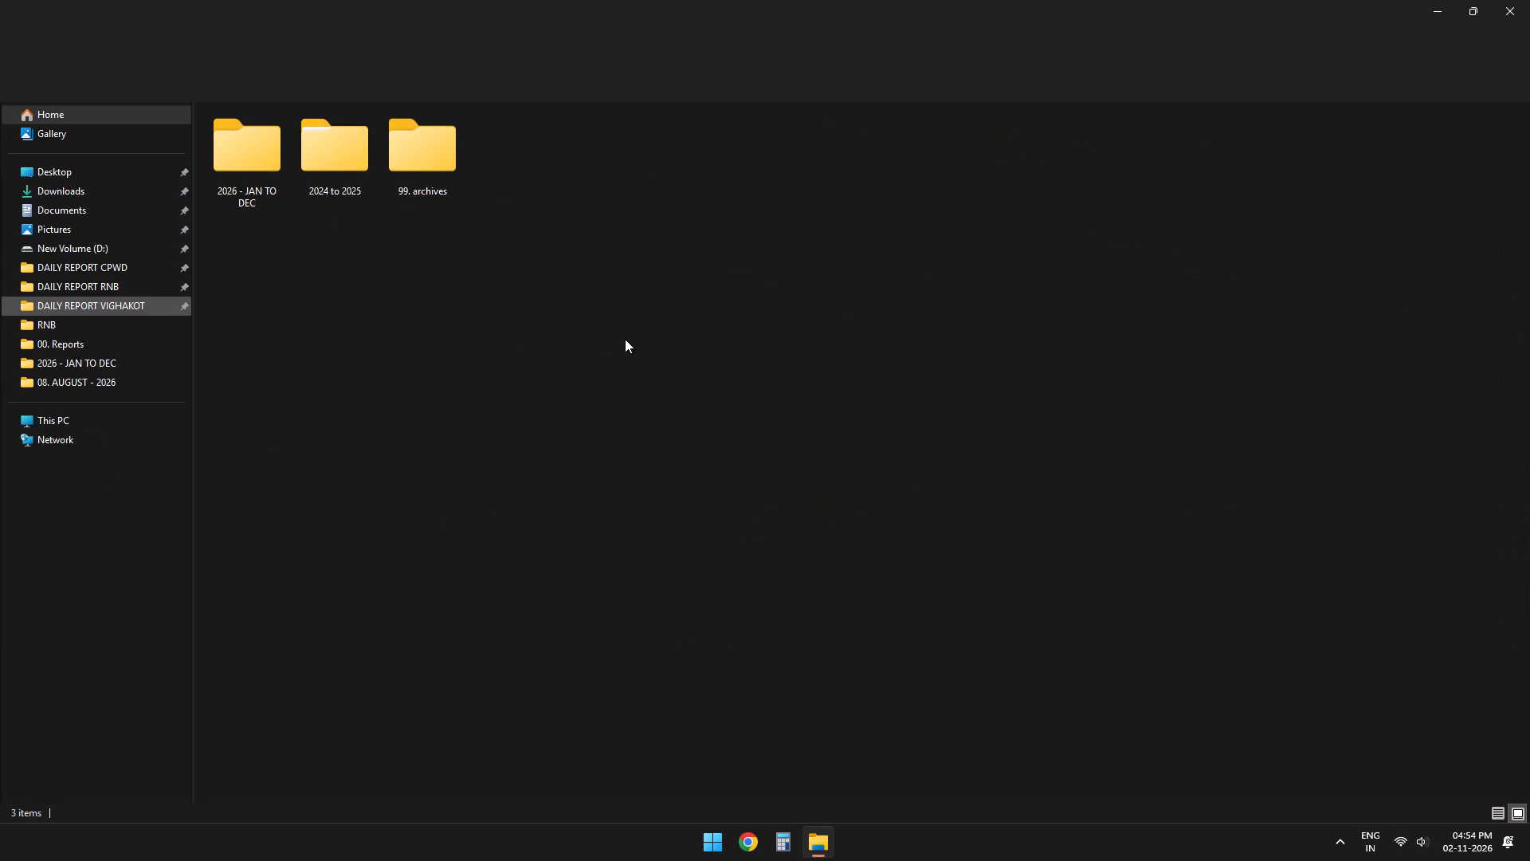